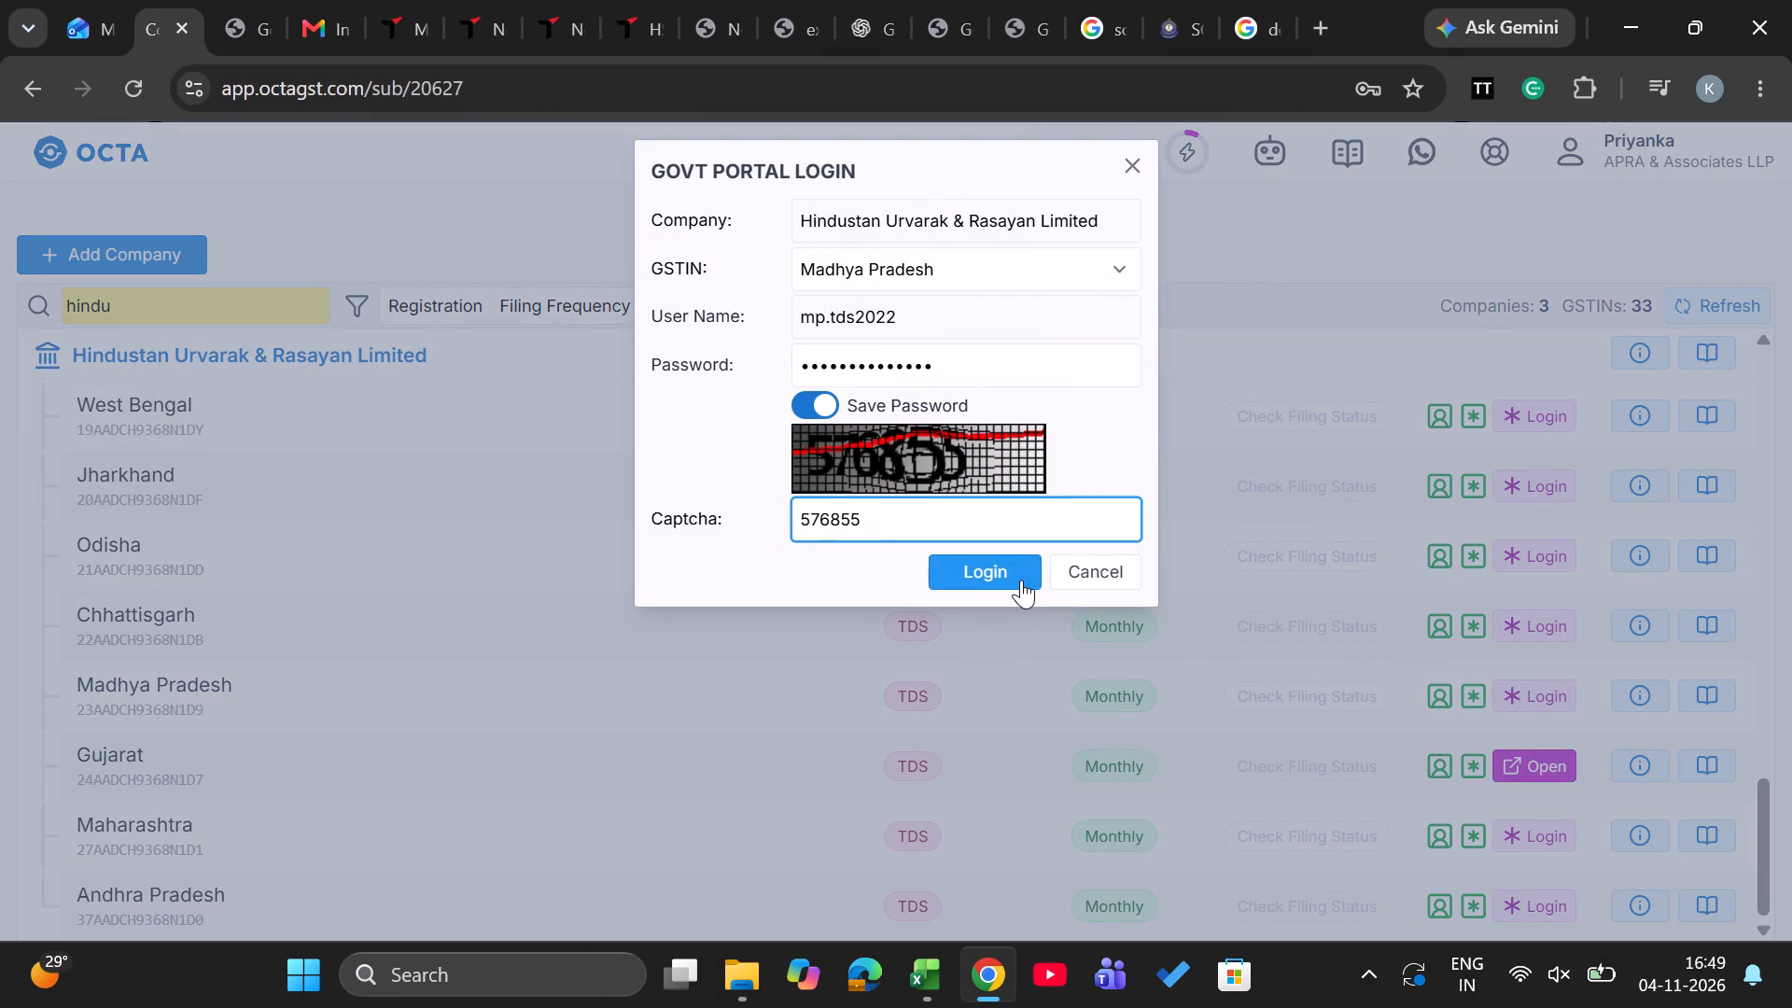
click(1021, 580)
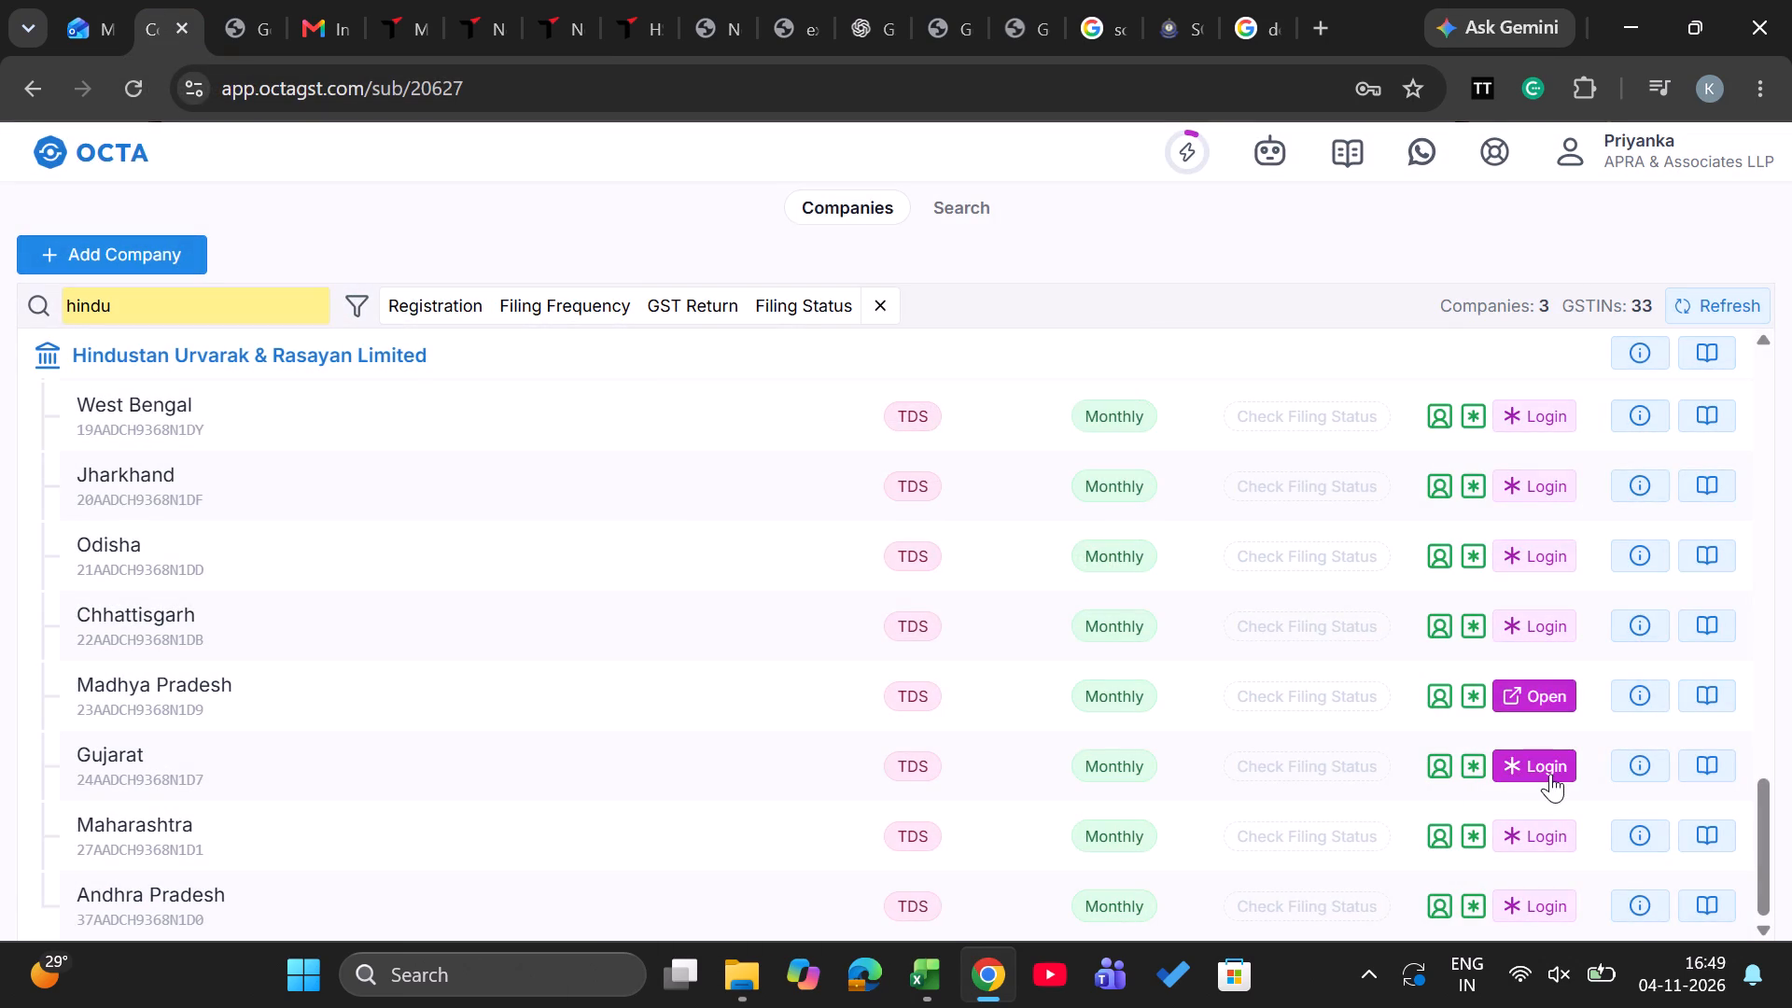
From the OCTA companies list, log in to Hindustan Urvarak & Rasayan Limited's Gujarat registration, open the GST portal and dismiss its announcement.
click(1550, 774)
click(983, 574)
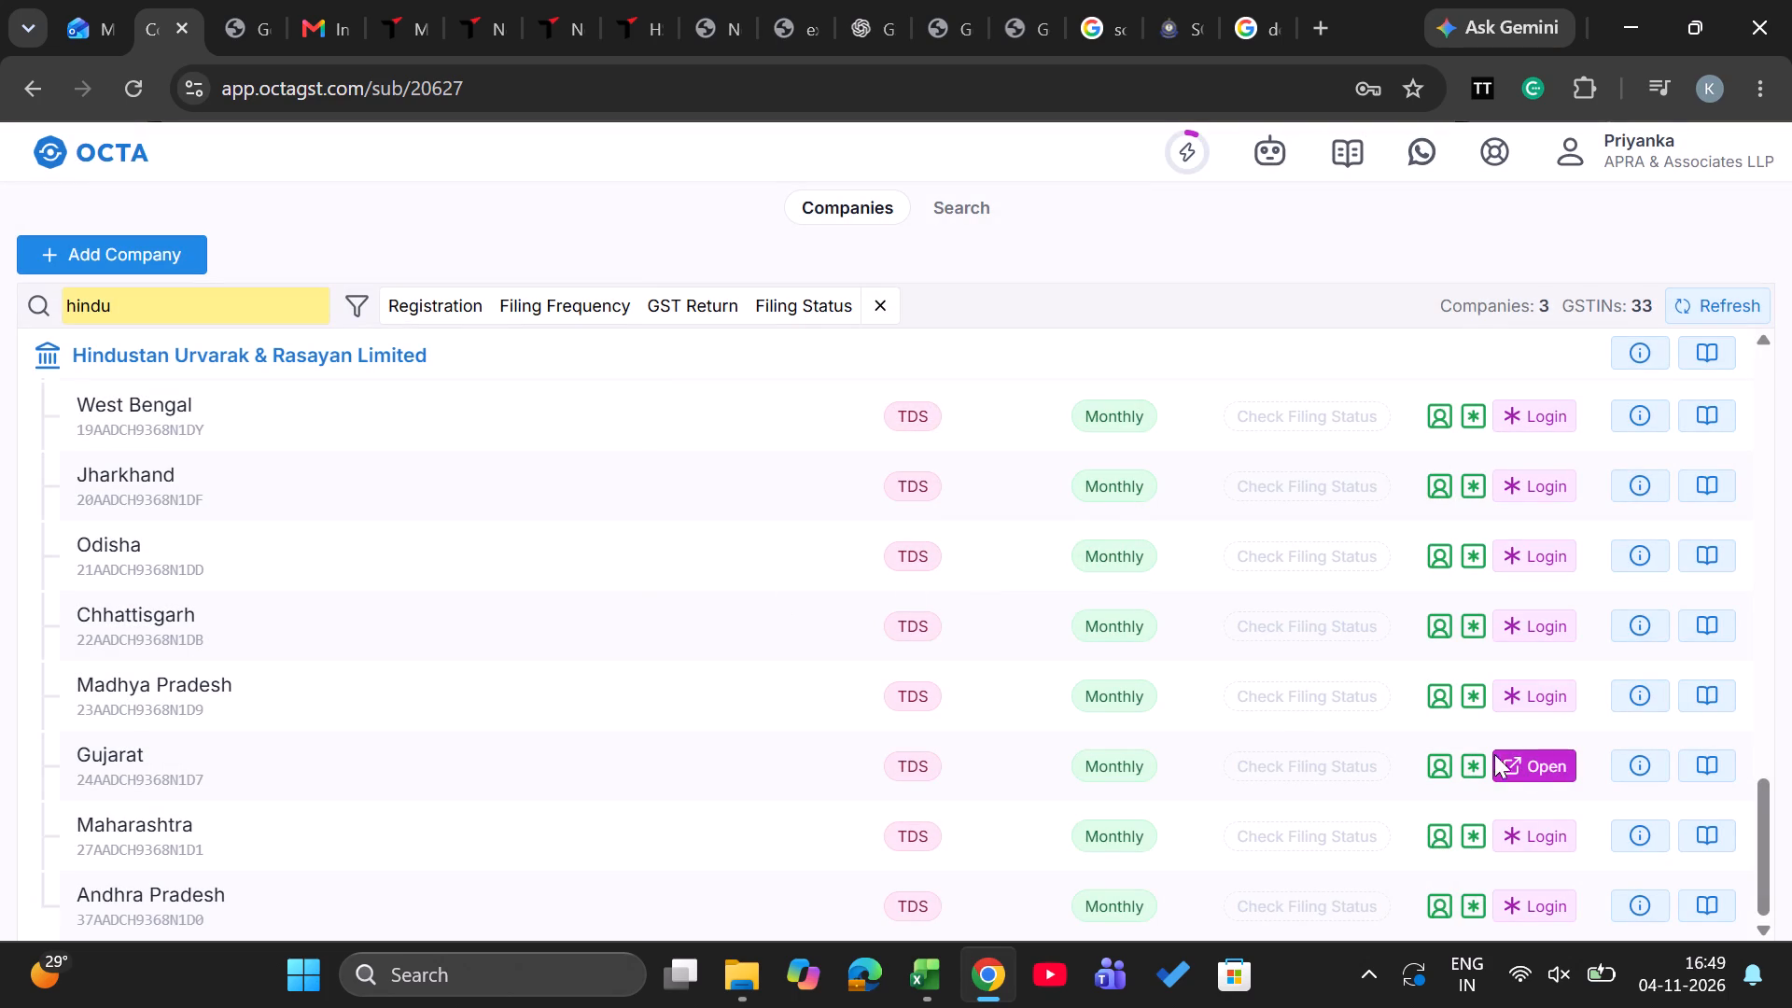
click(1577, 775)
click(1539, 773)
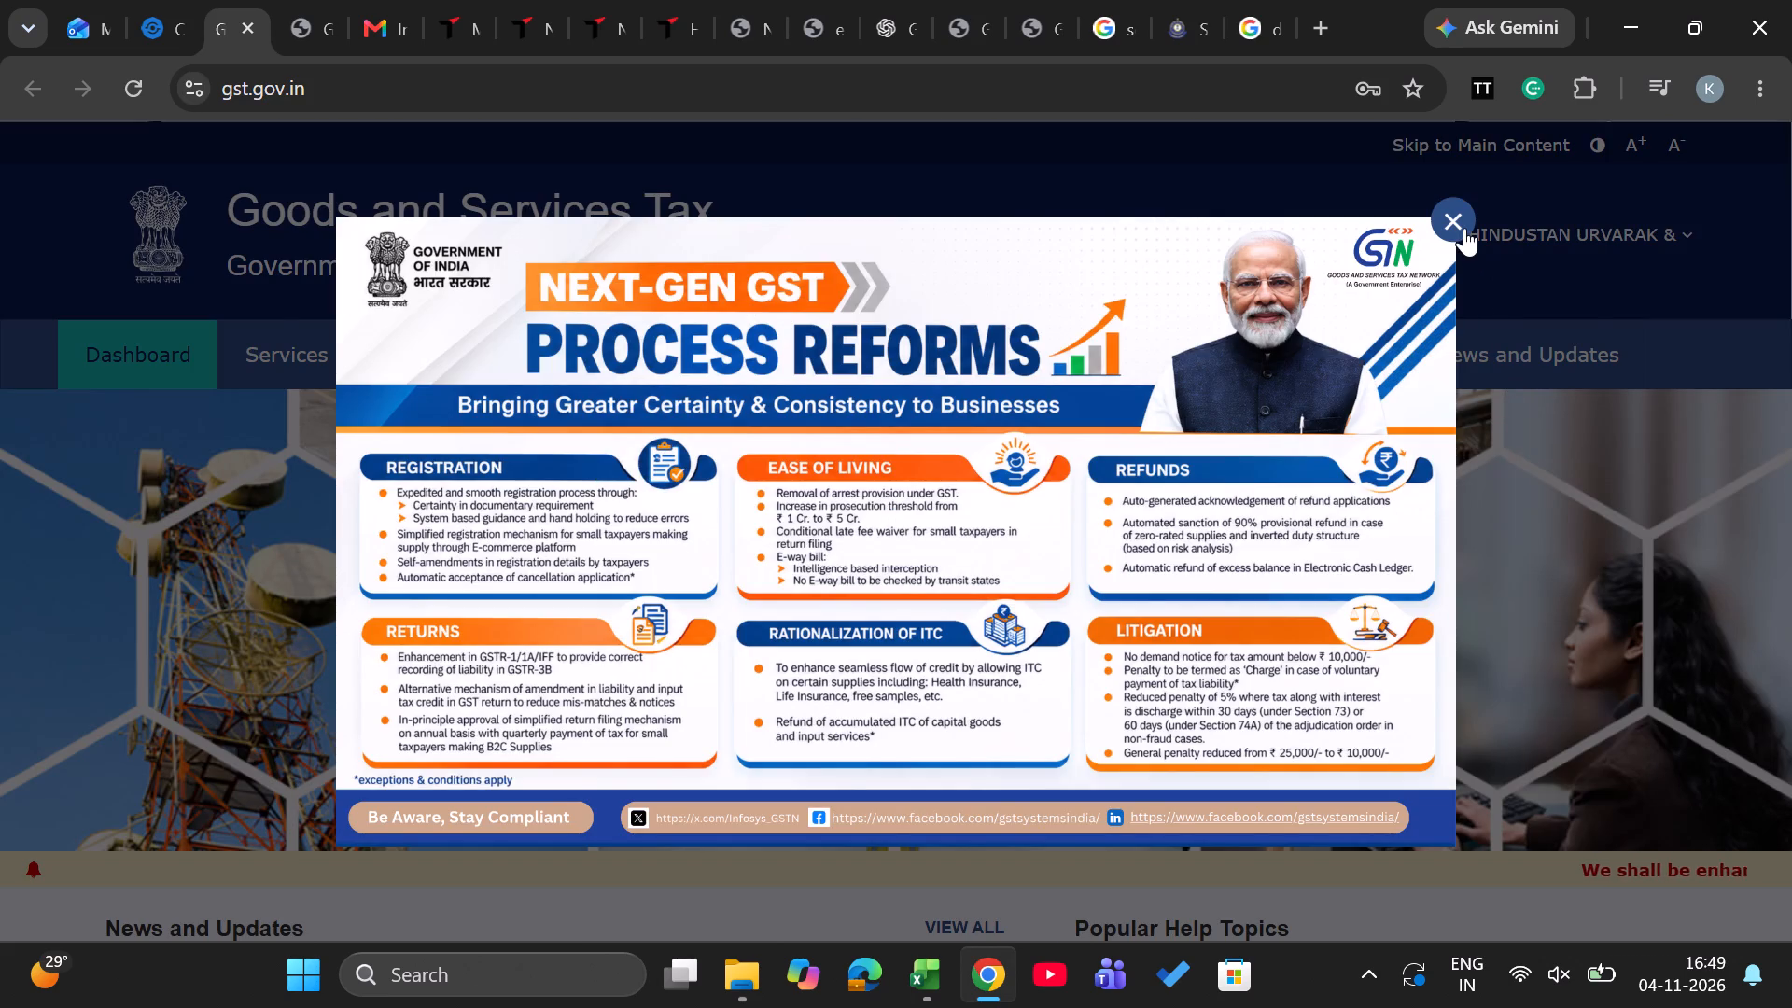
click(1464, 228)
From the returns dashboard, open the GSTR-7 return for October of financial year 2026-27.
click(315, 333)
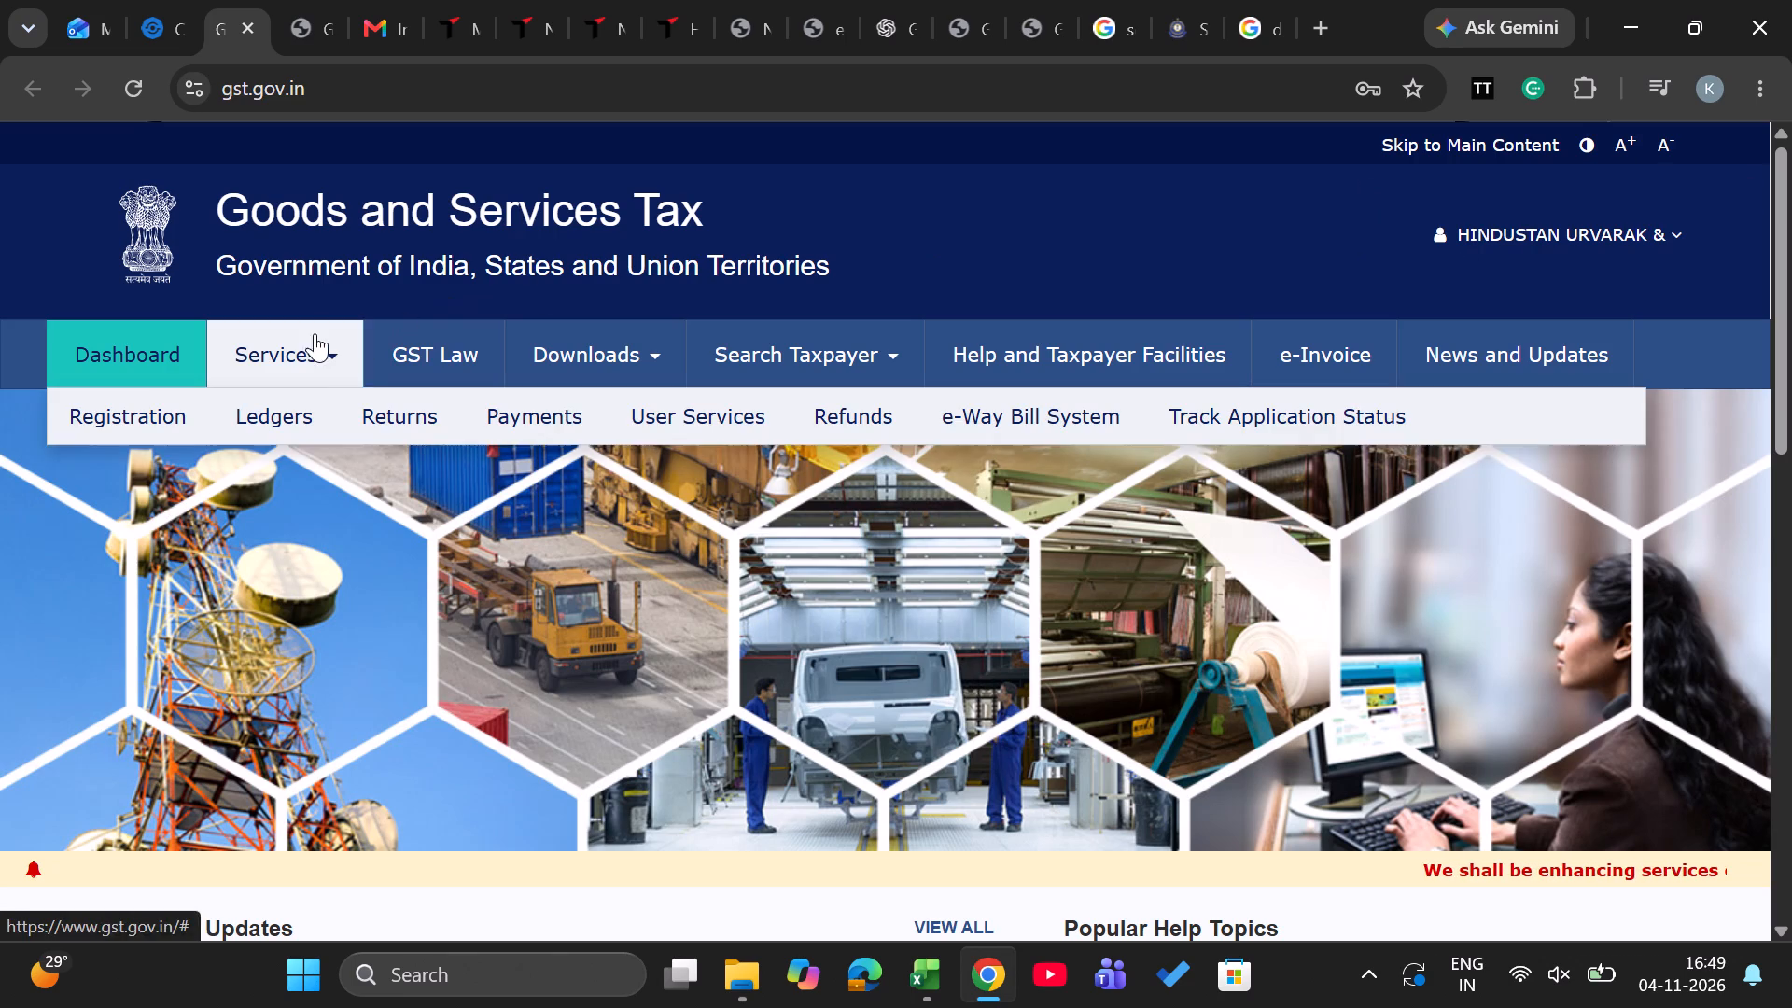
click(191, 482)
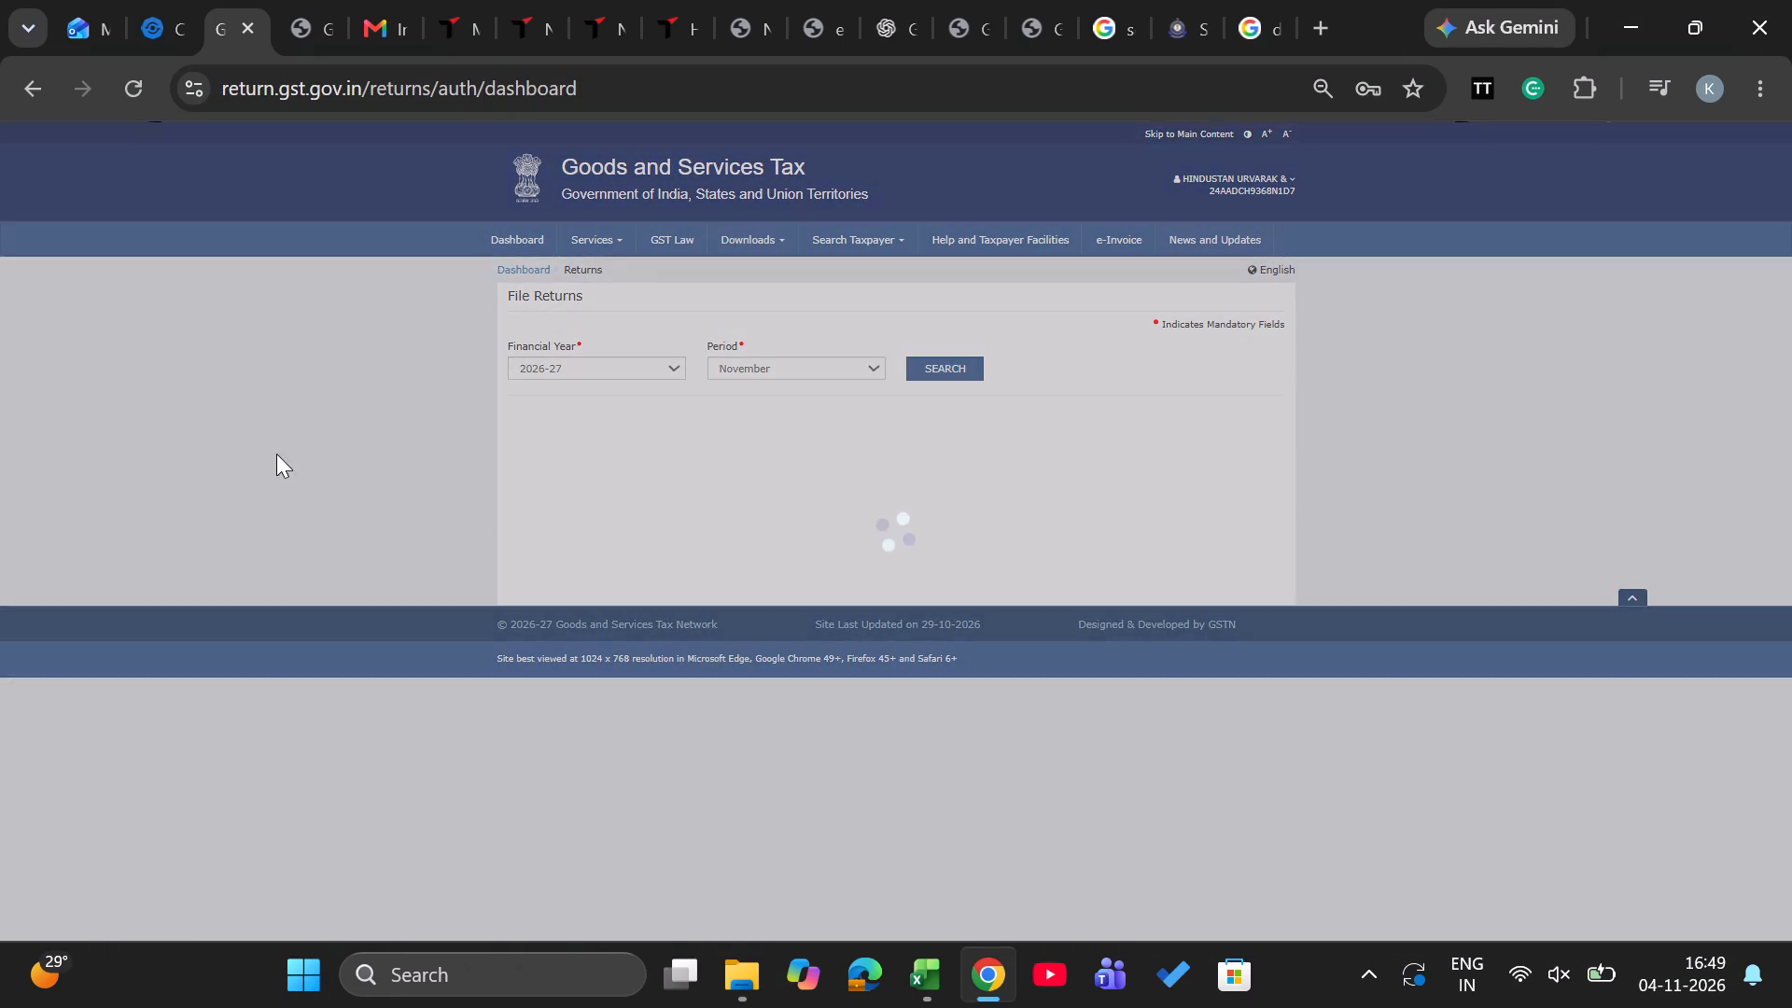
click(813, 372)
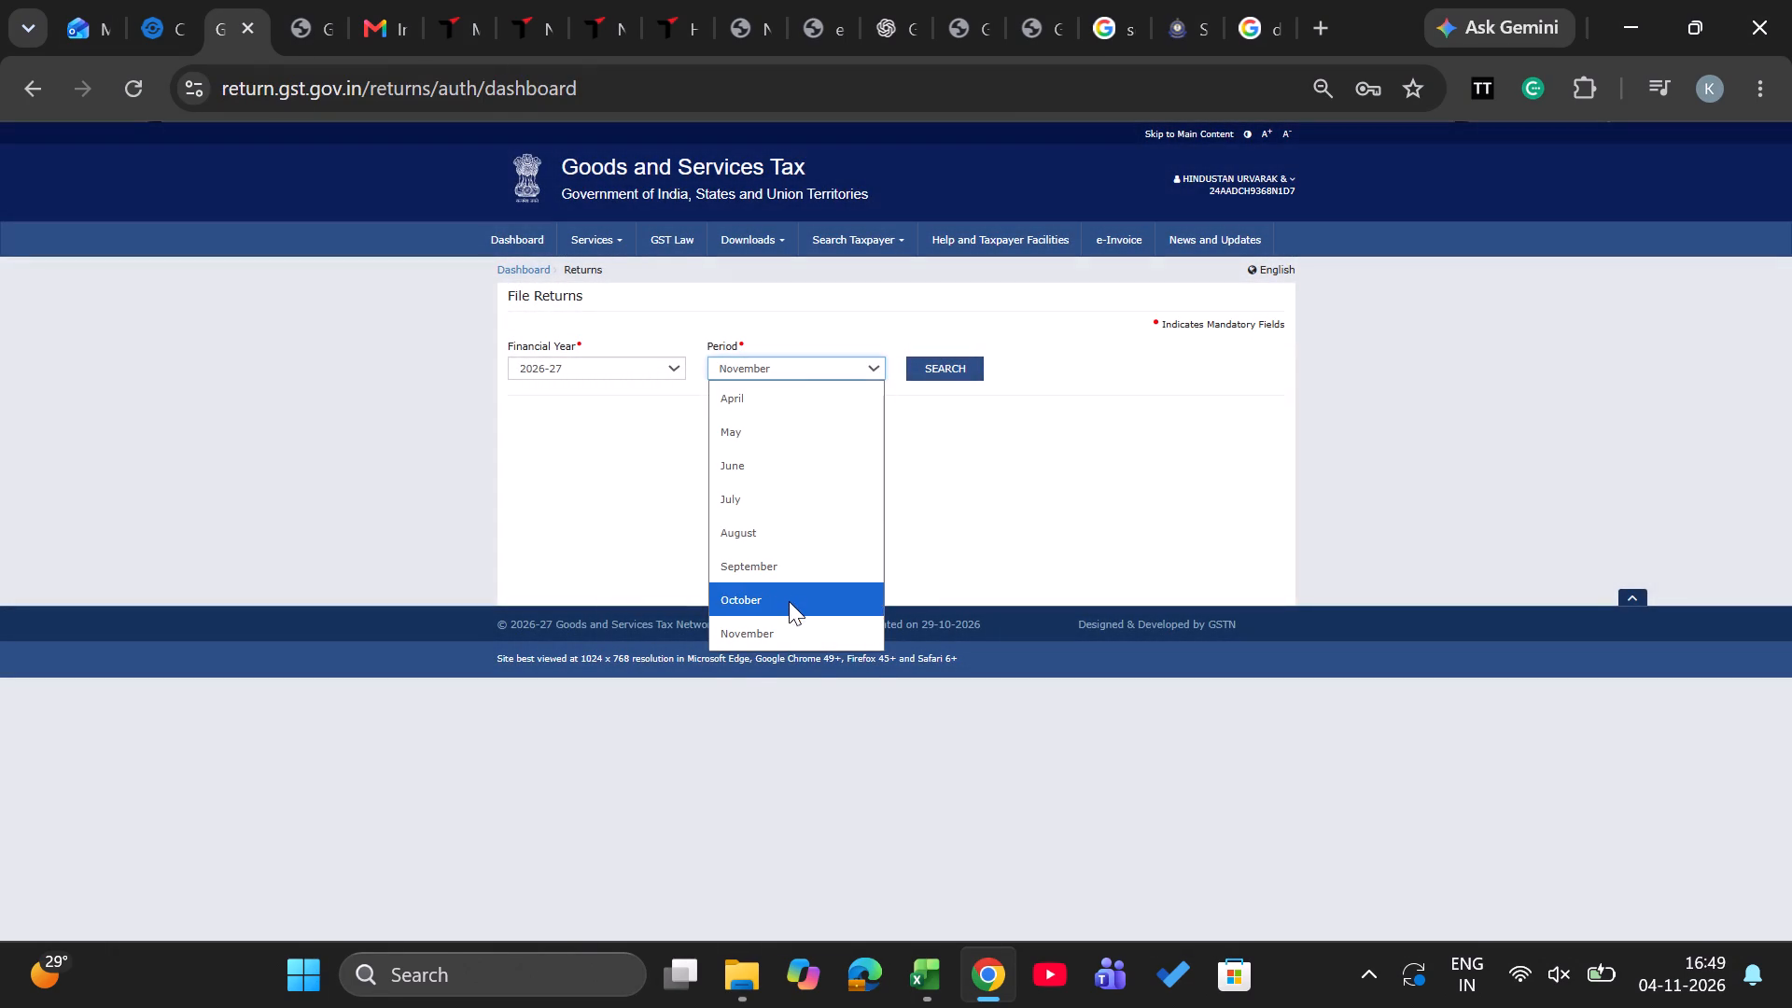
click(789, 601)
click(948, 365)
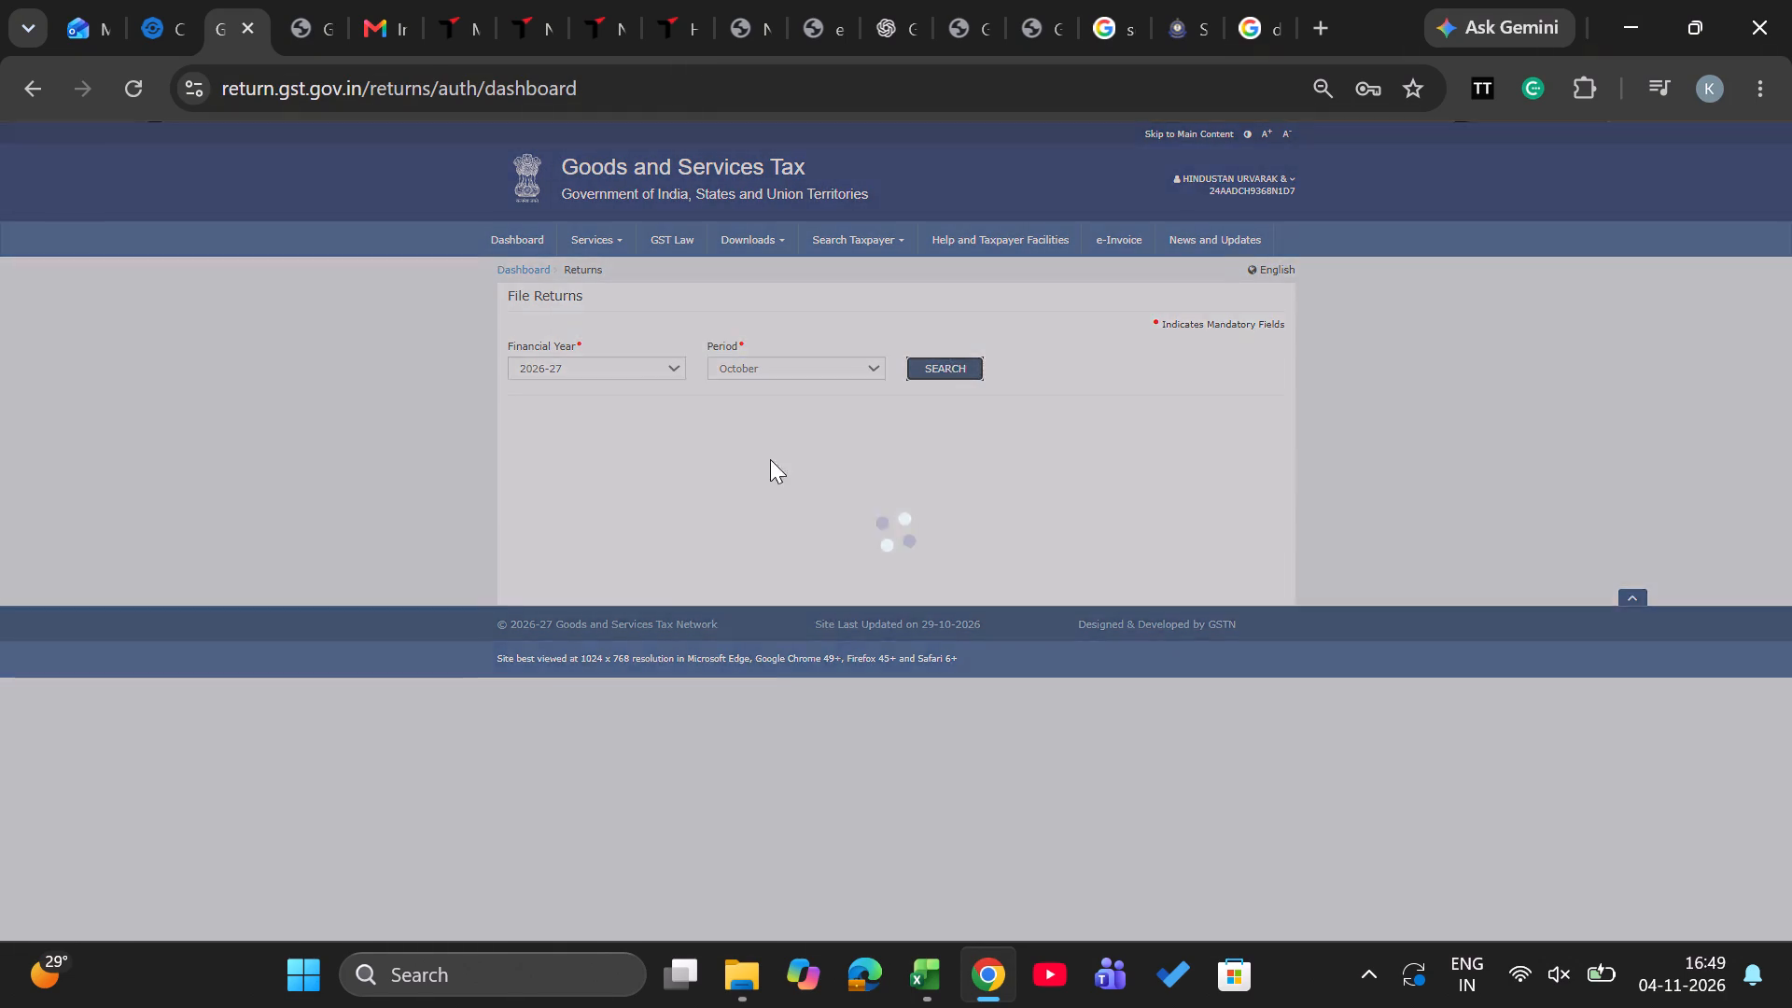
click(606, 662)
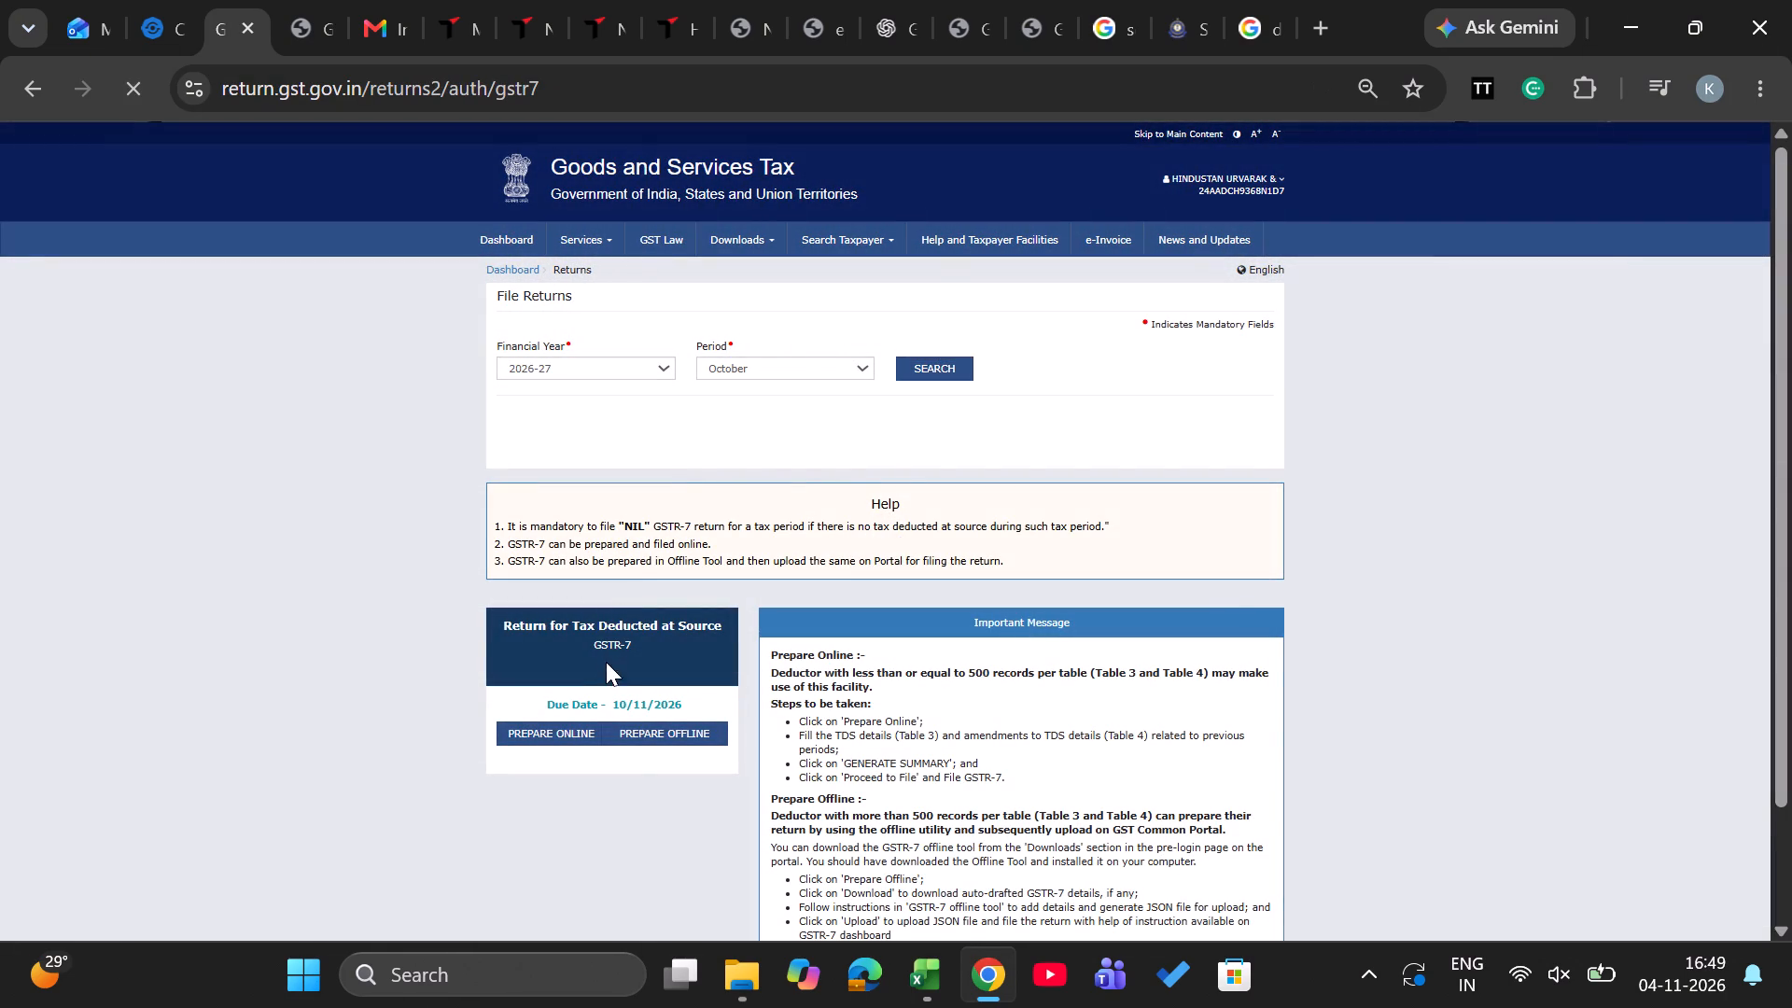
Review the processed TDS invoices in Table 3 for Bhagwati Polyweave, Gujarat Pipavav Port and Shakti Polyfab in turn.
scroll(700, 746, down, 1)
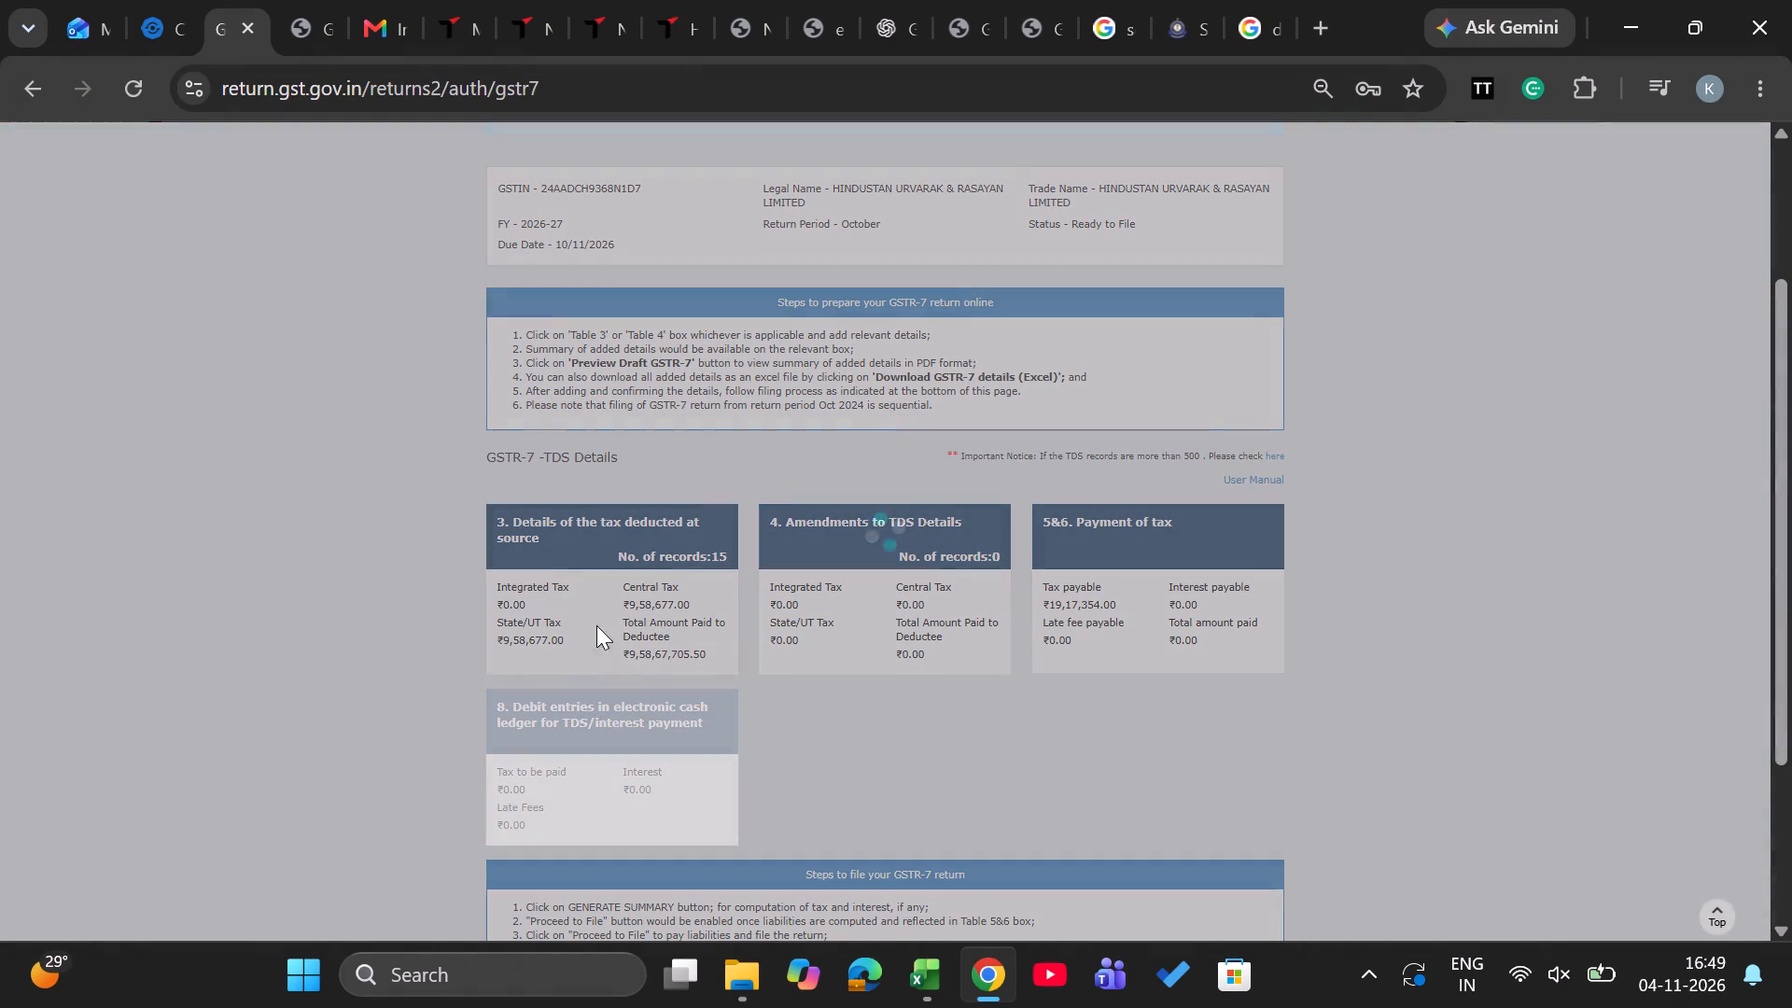
click(582, 611)
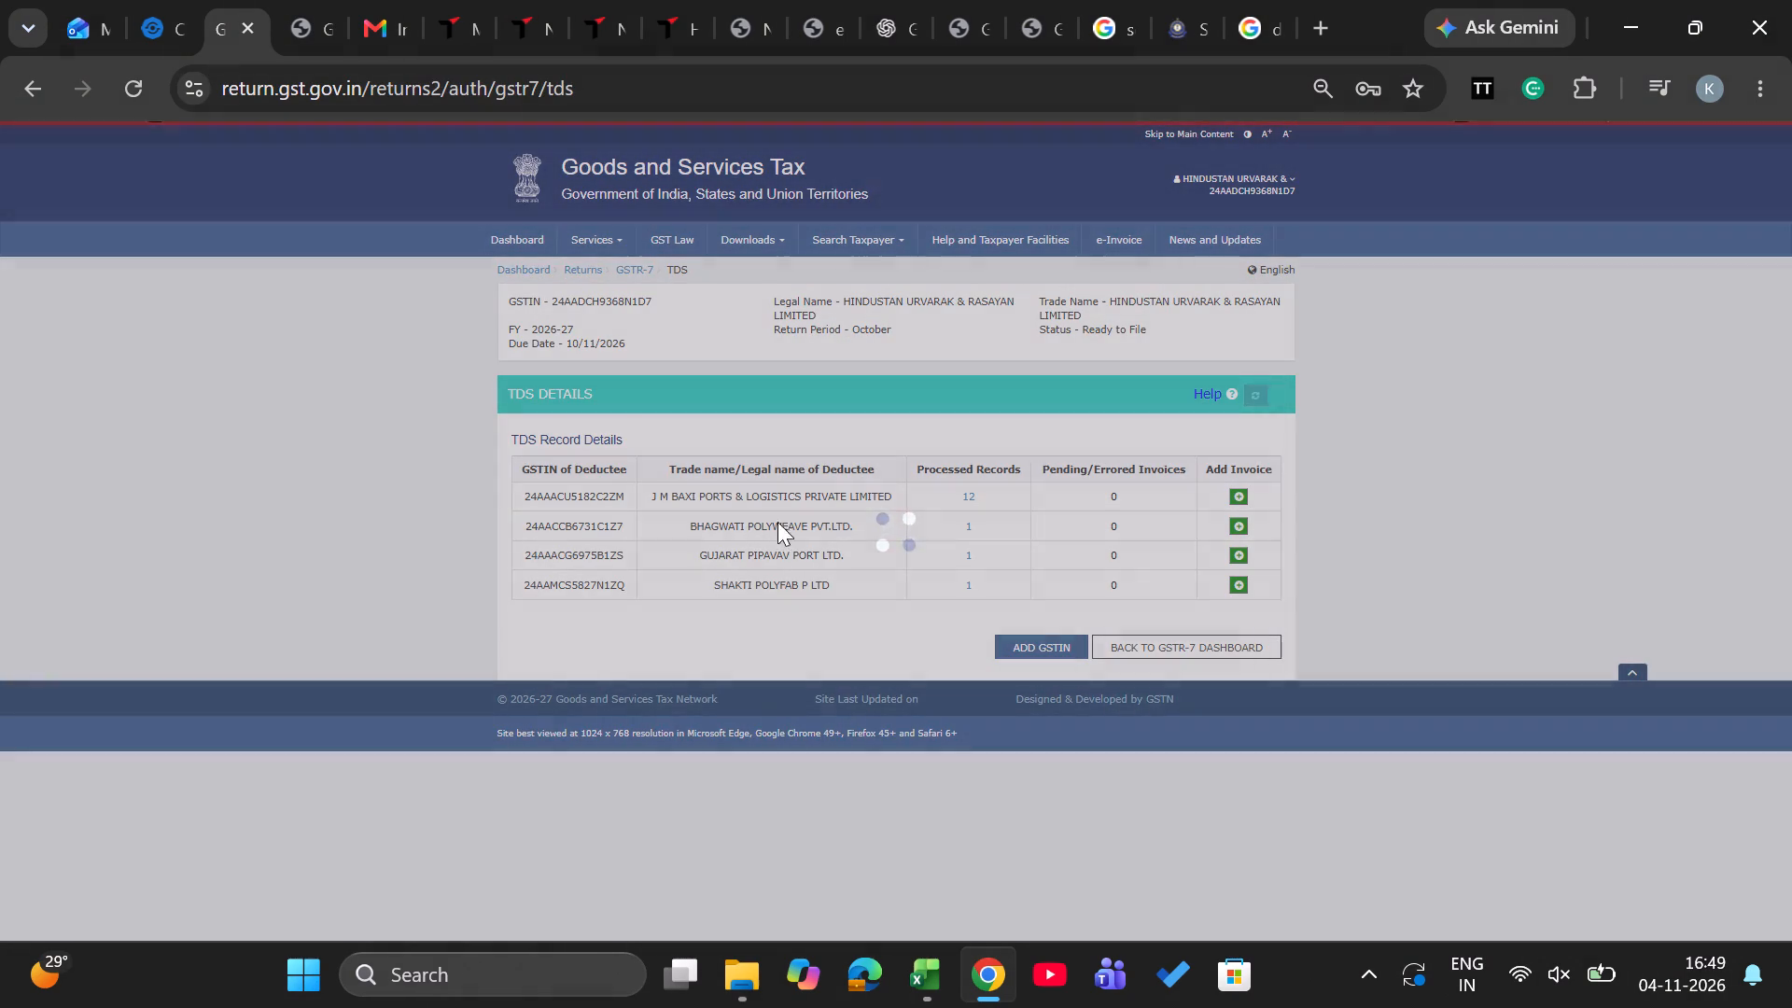
click(970, 526)
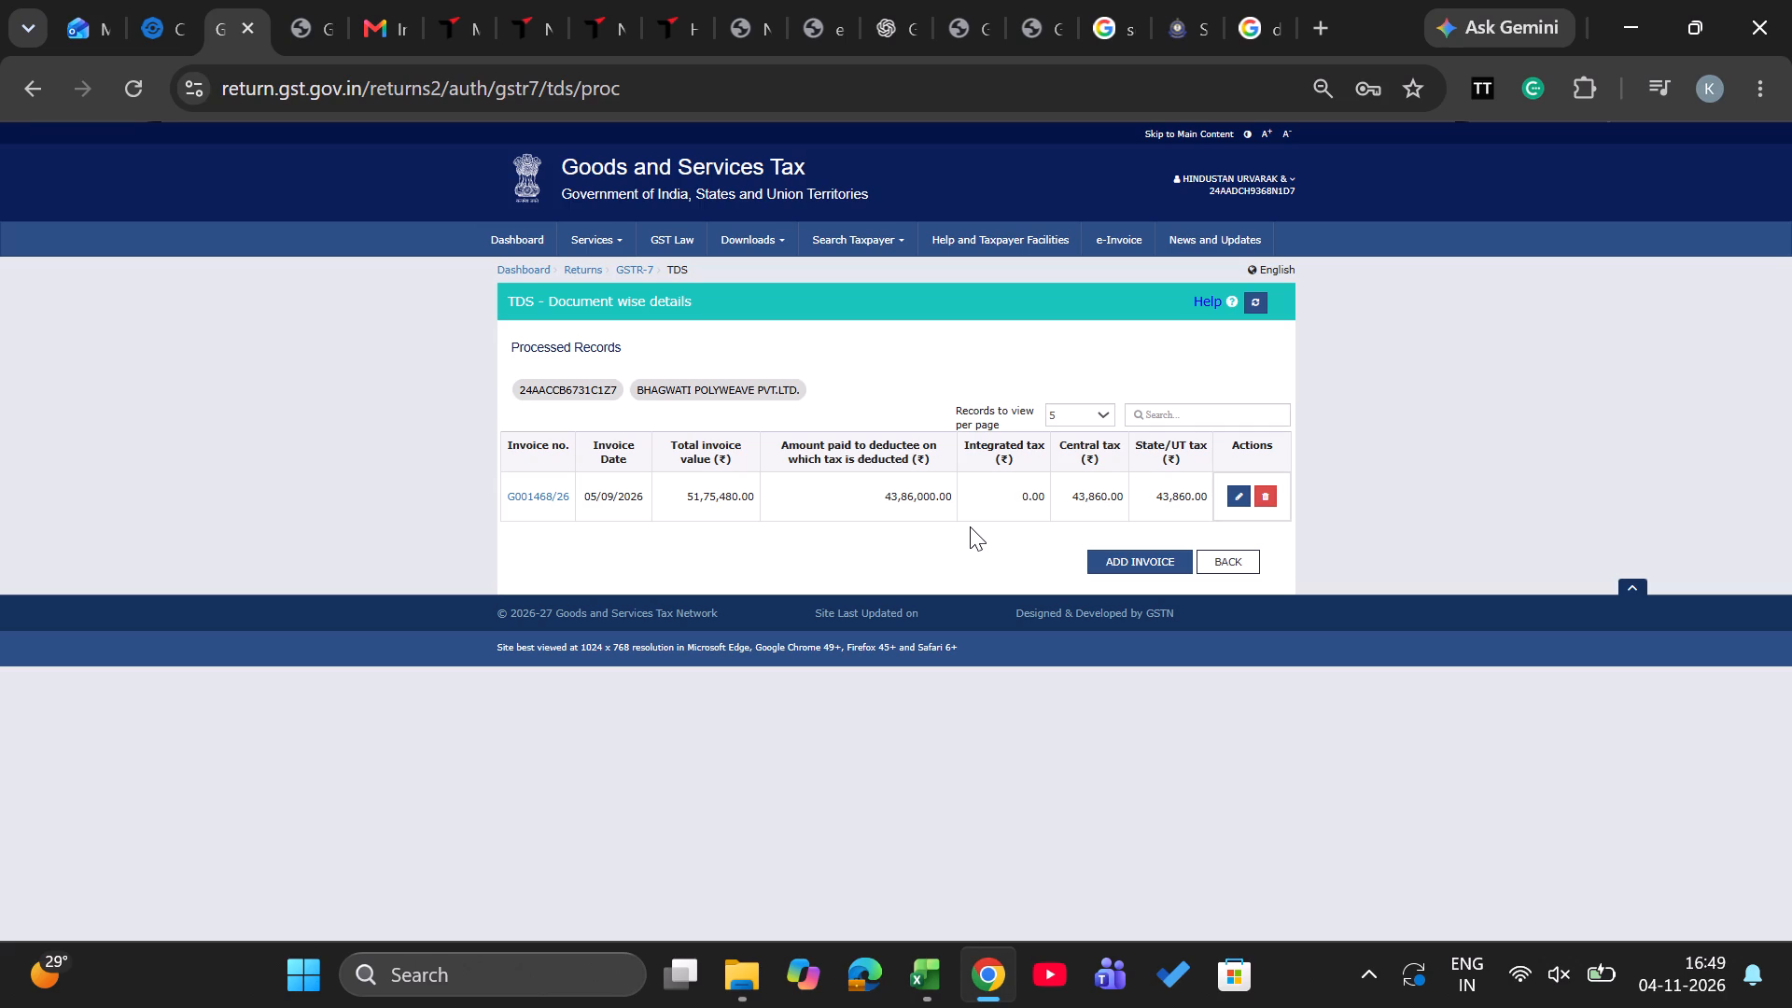
click(1233, 556)
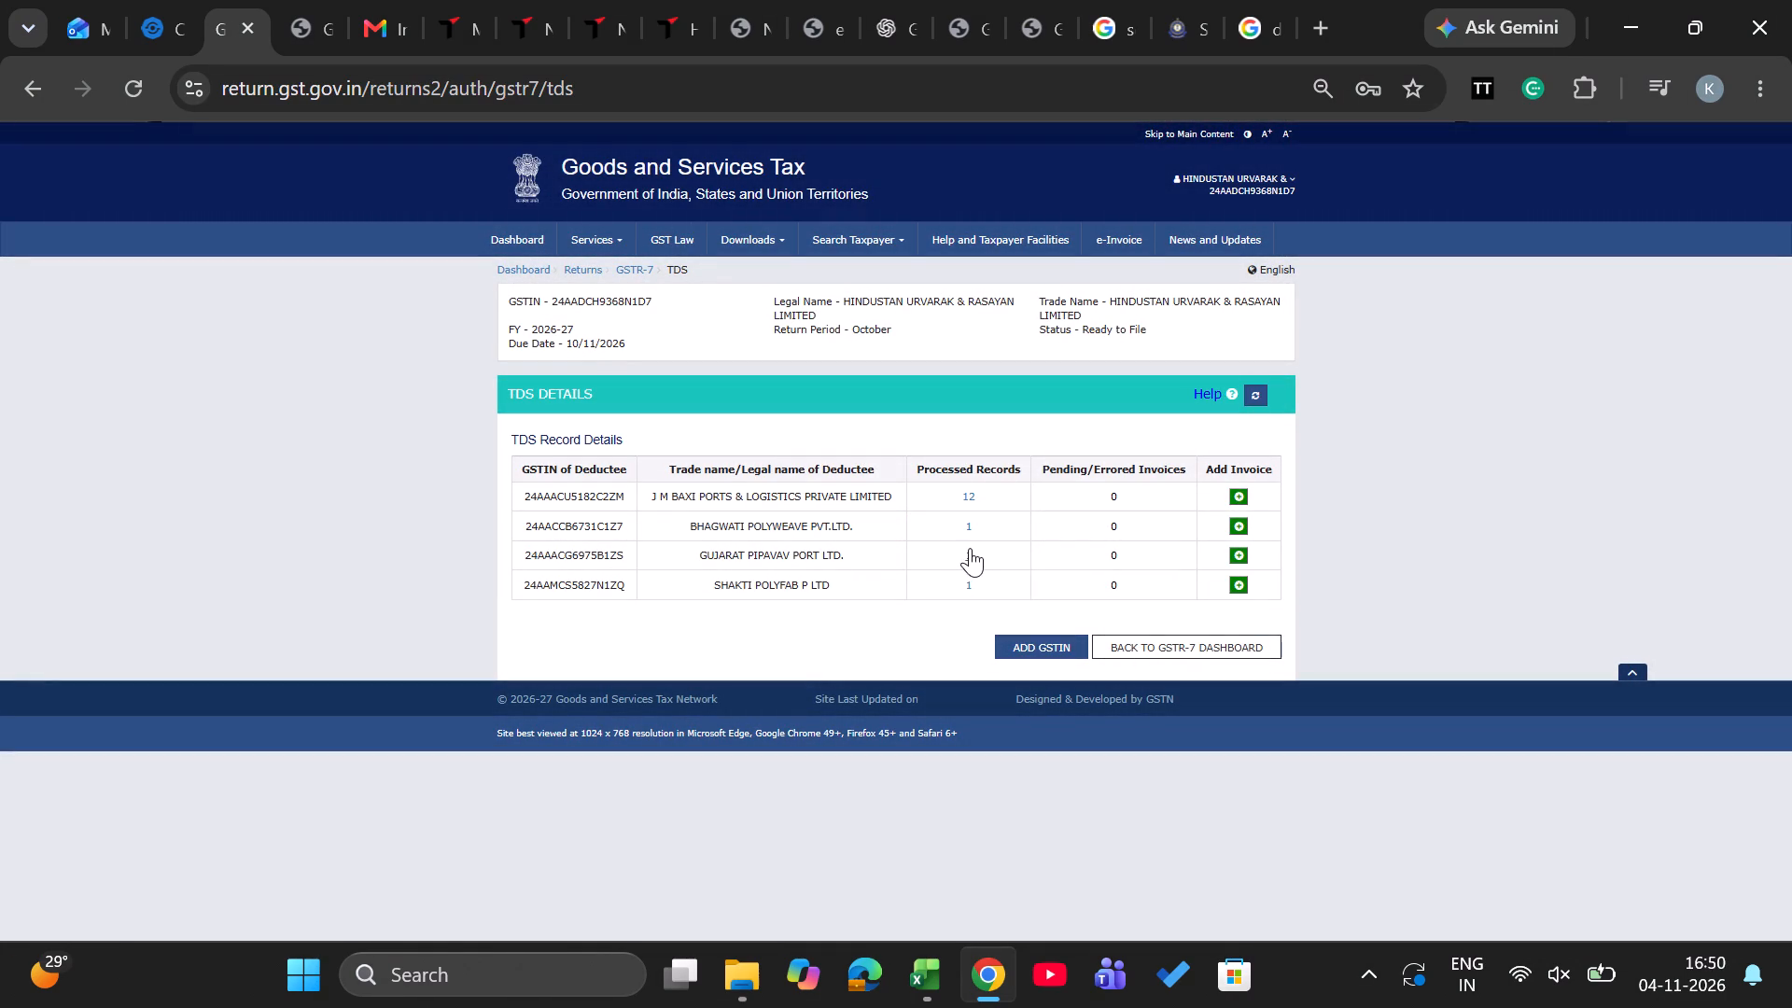
click(973, 553)
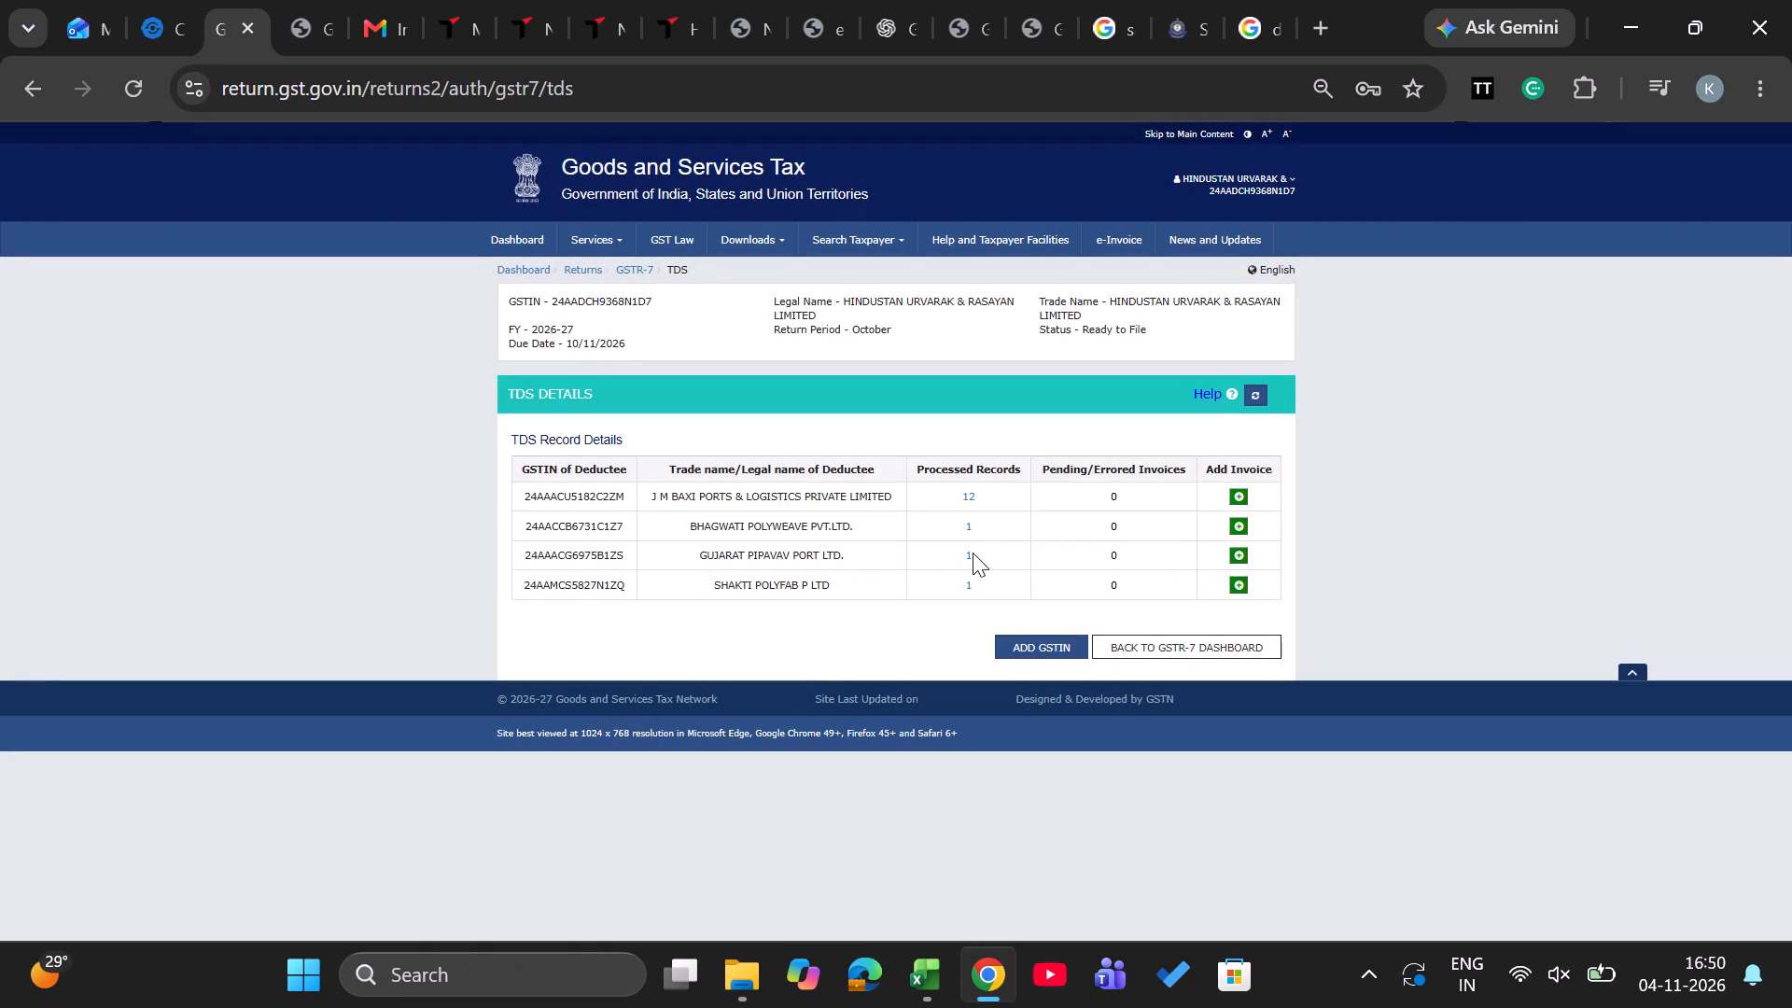
click(973, 556)
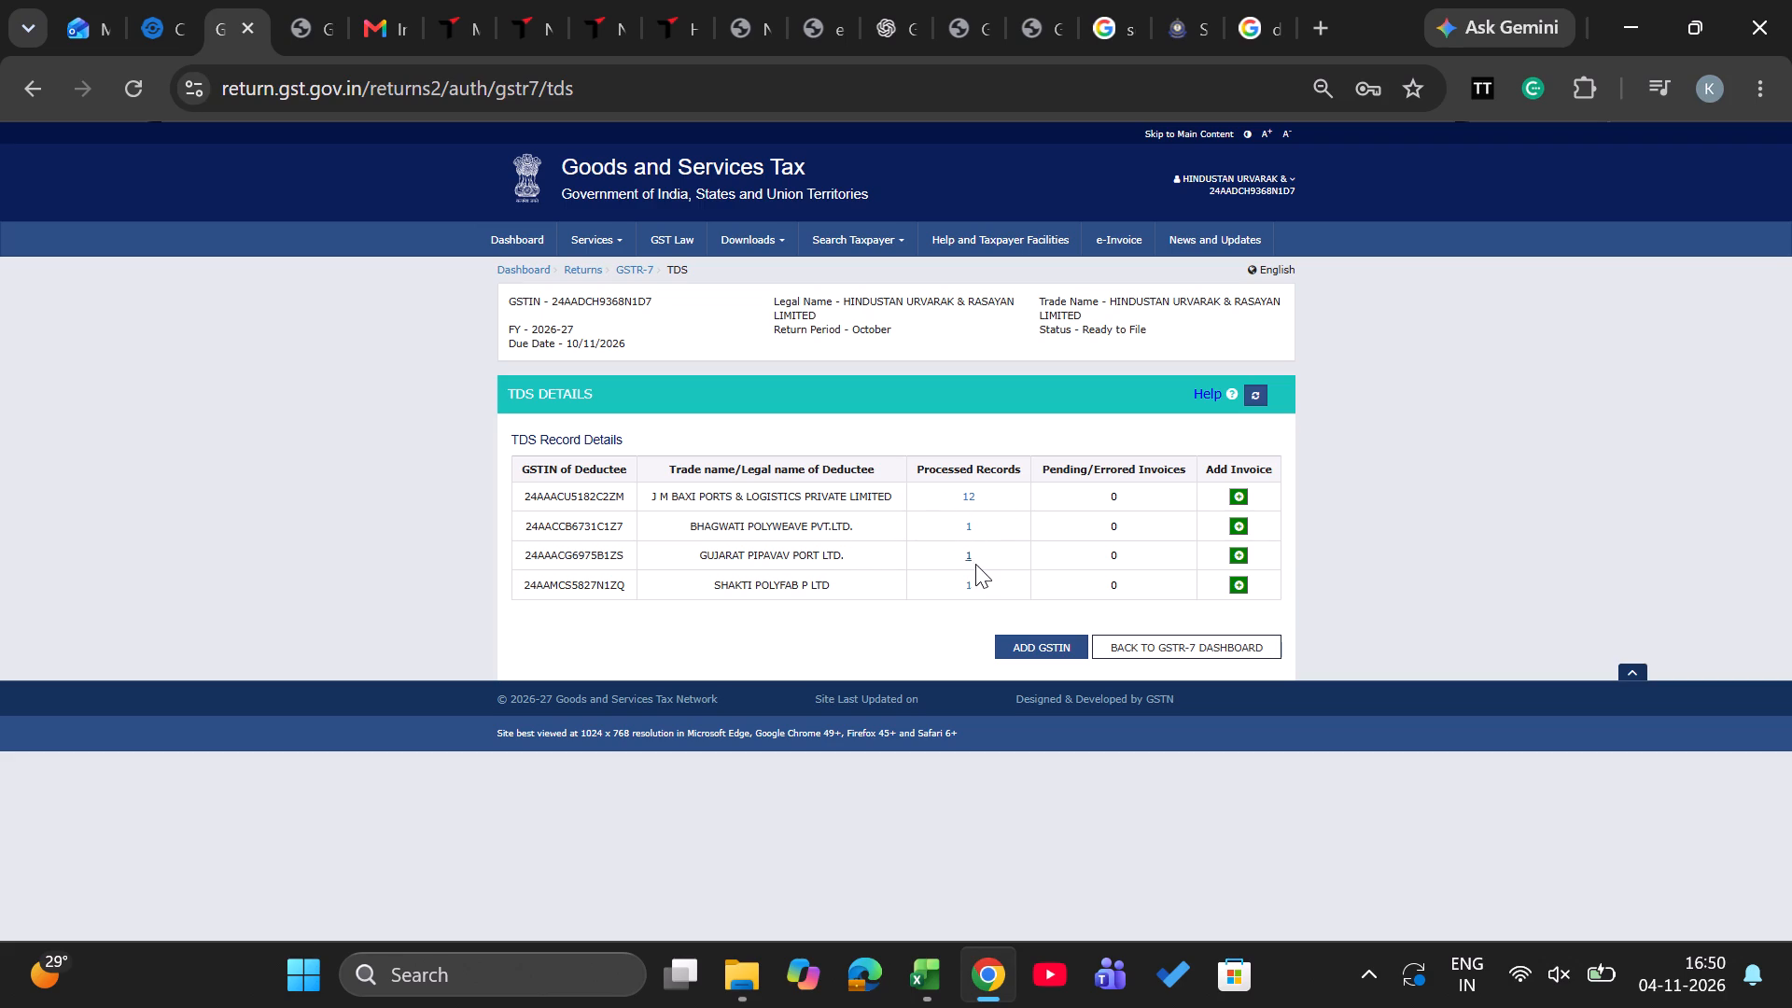
click(969, 559)
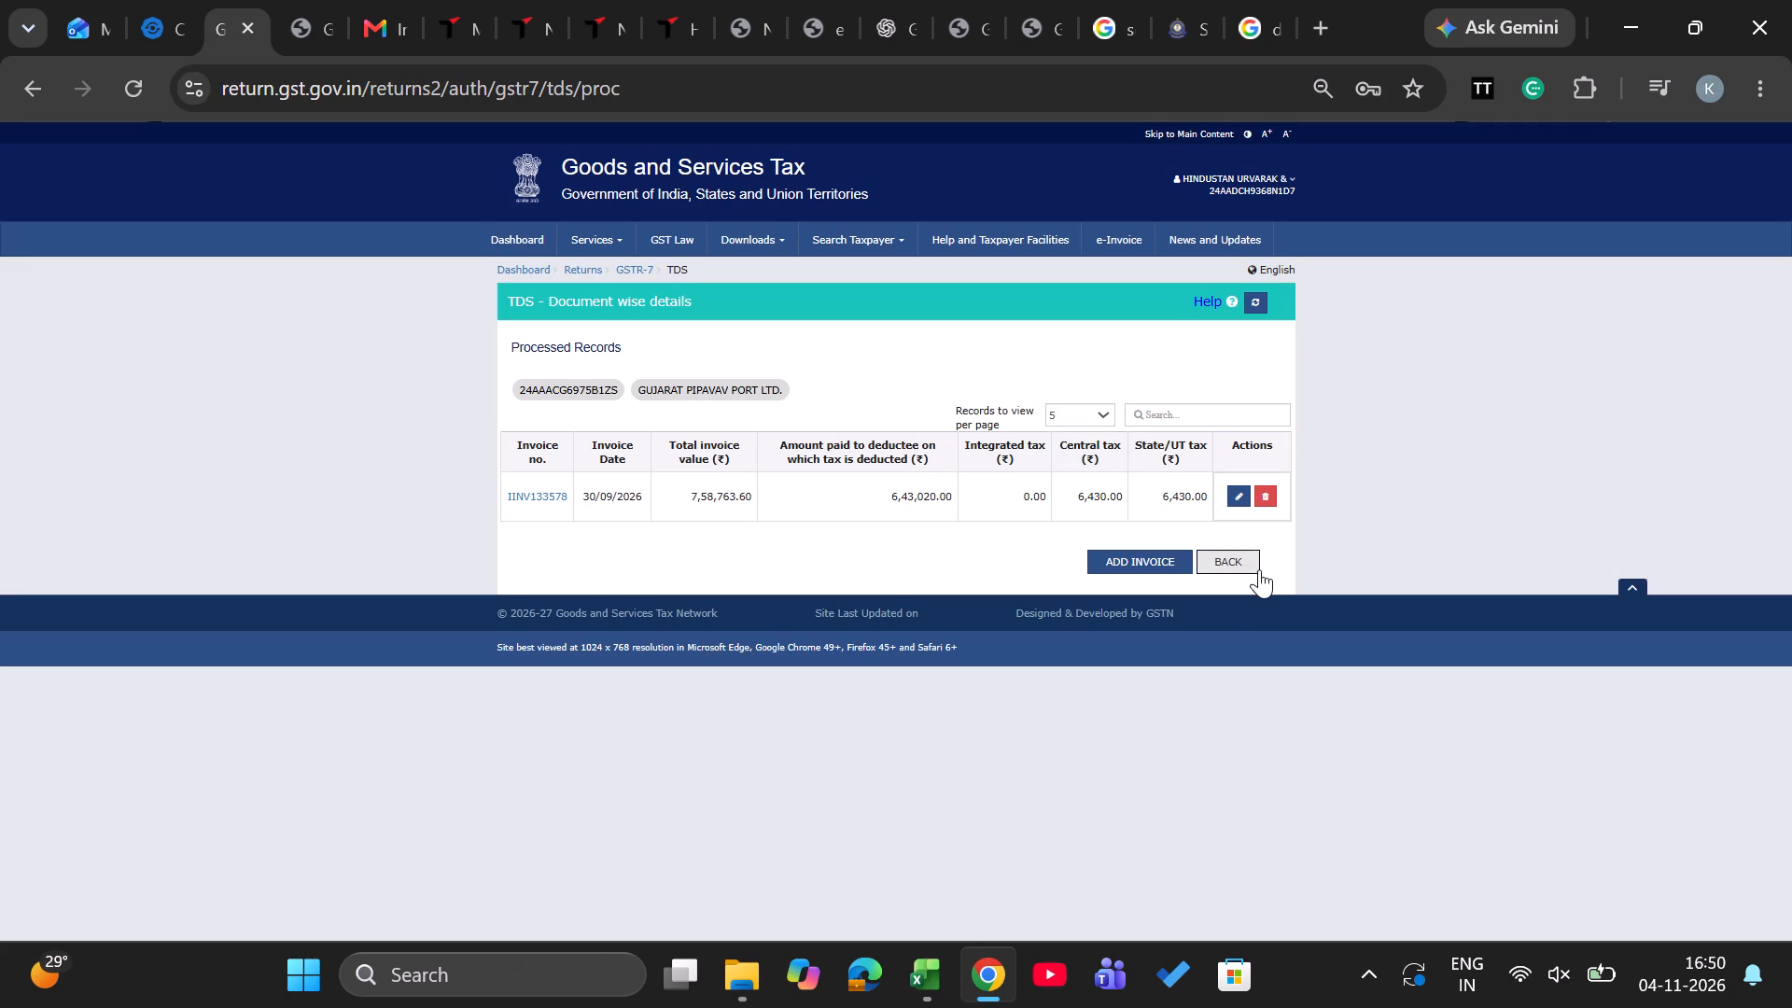
click(1230, 556)
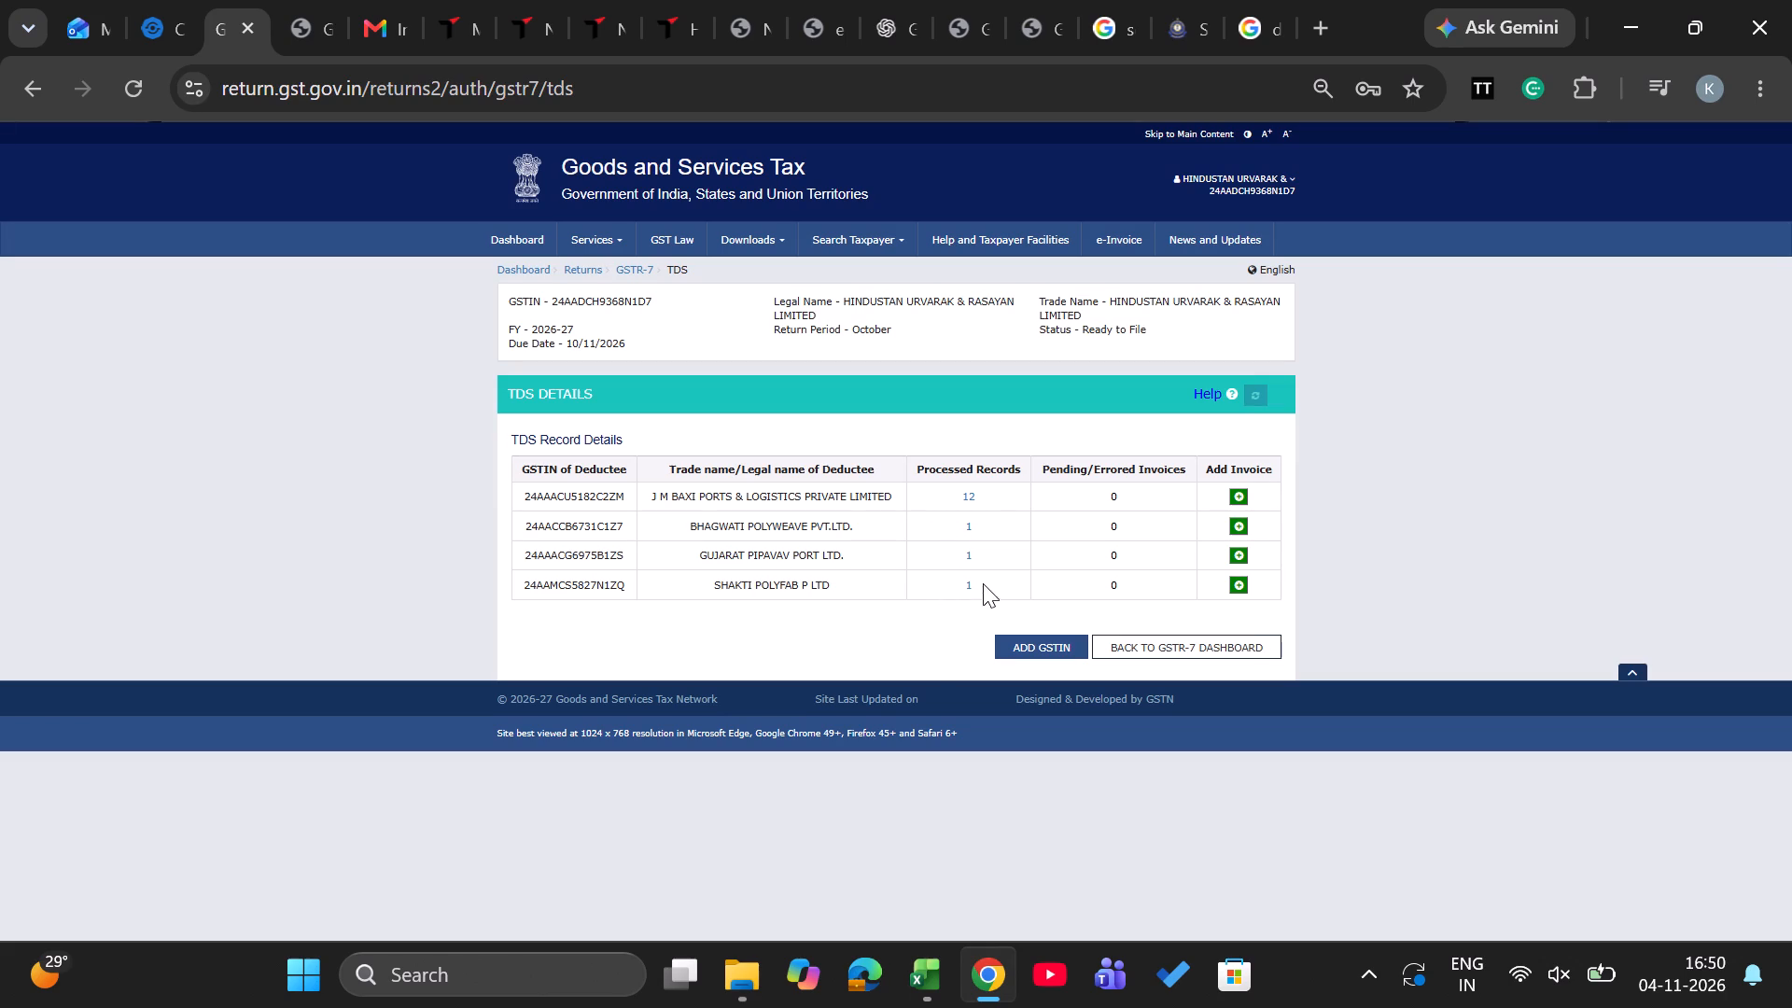
click(973, 585)
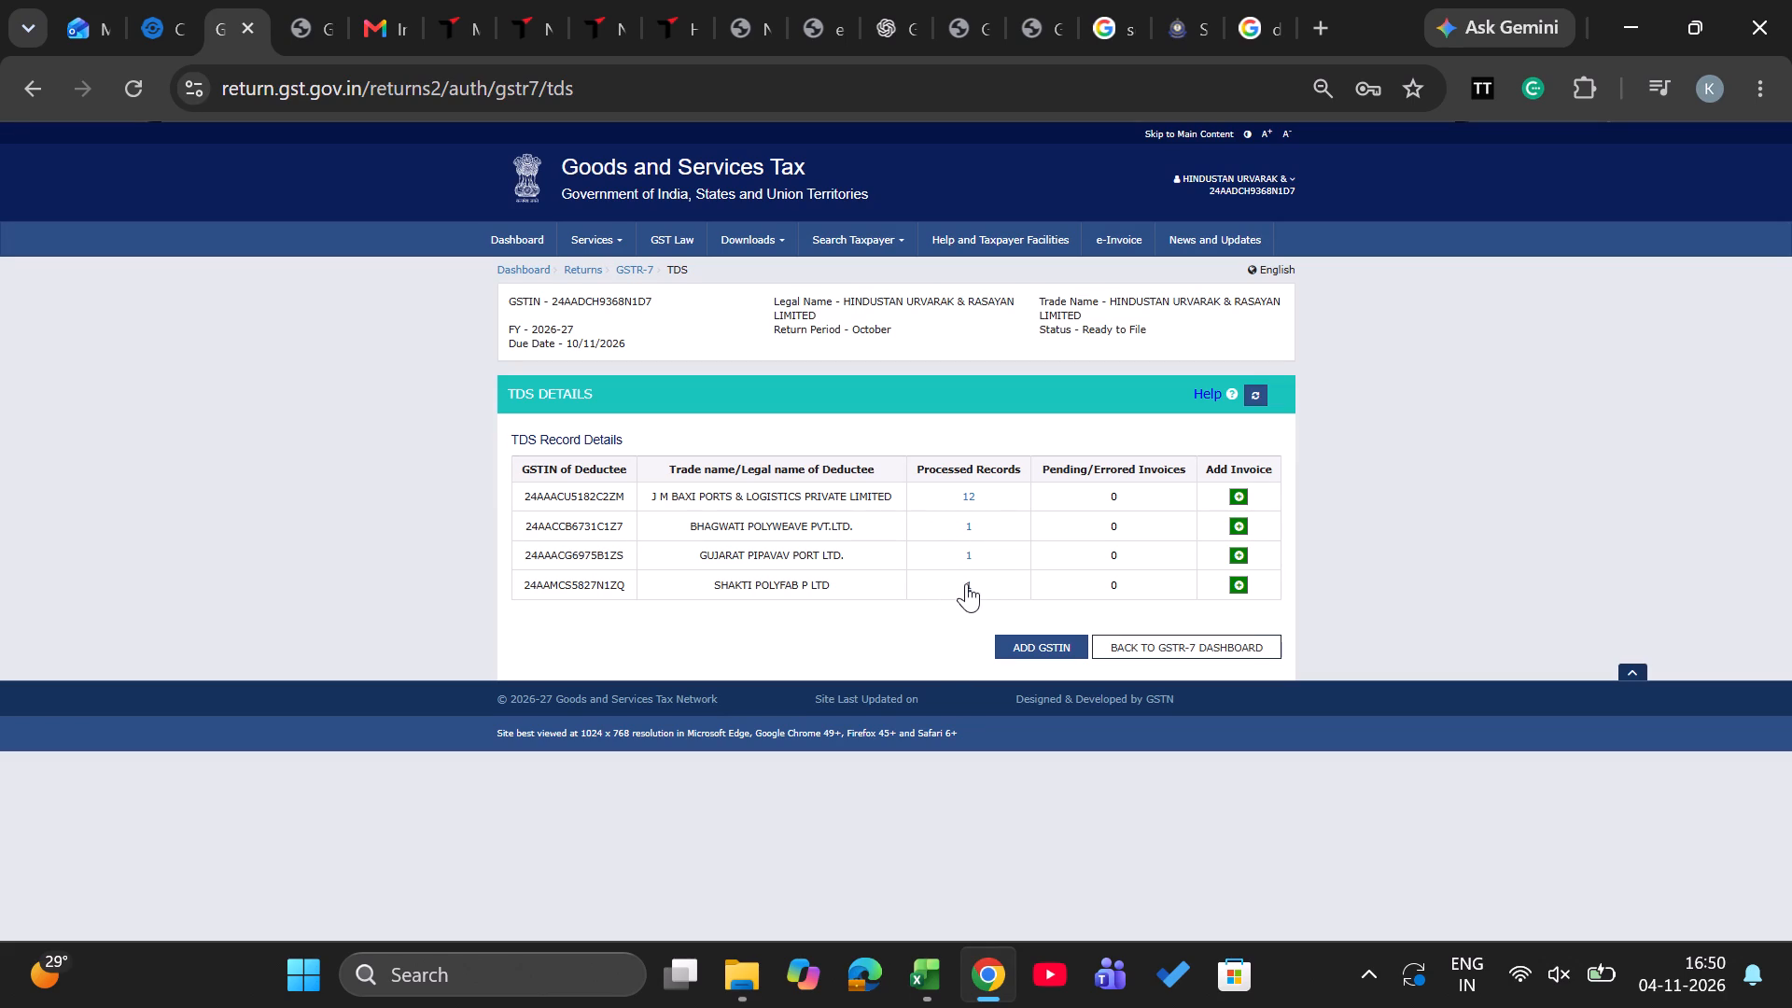
click(969, 582)
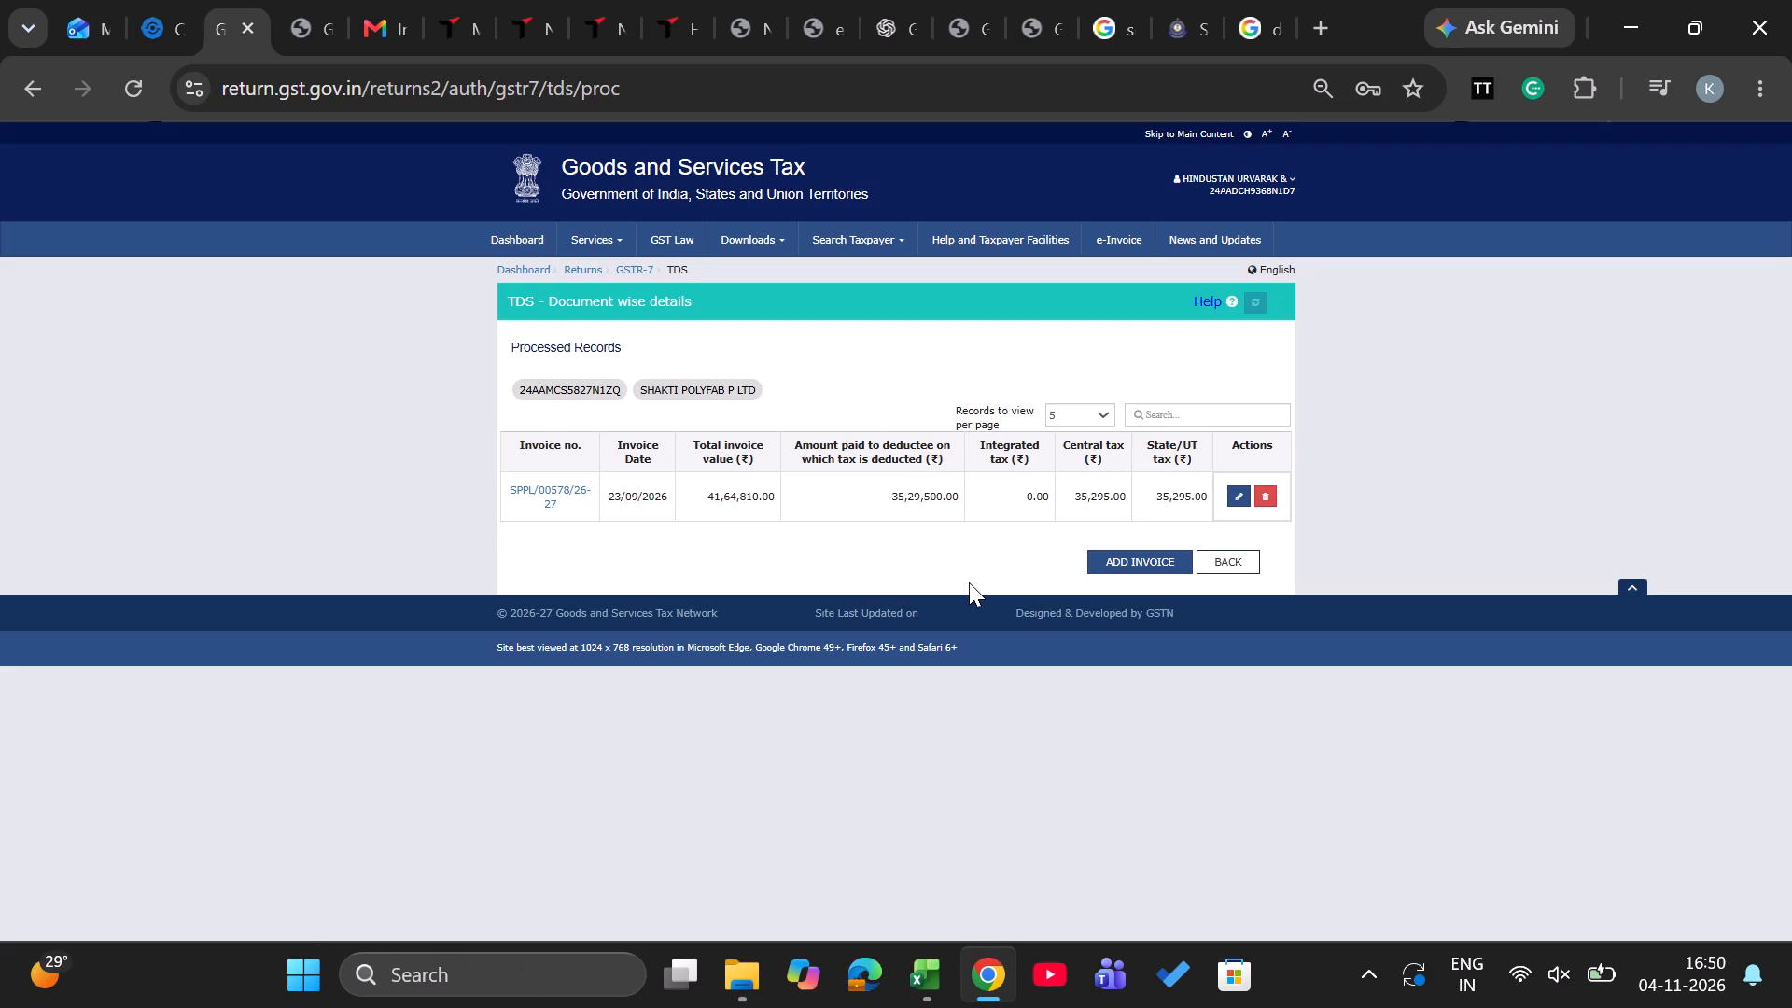
click(1236, 553)
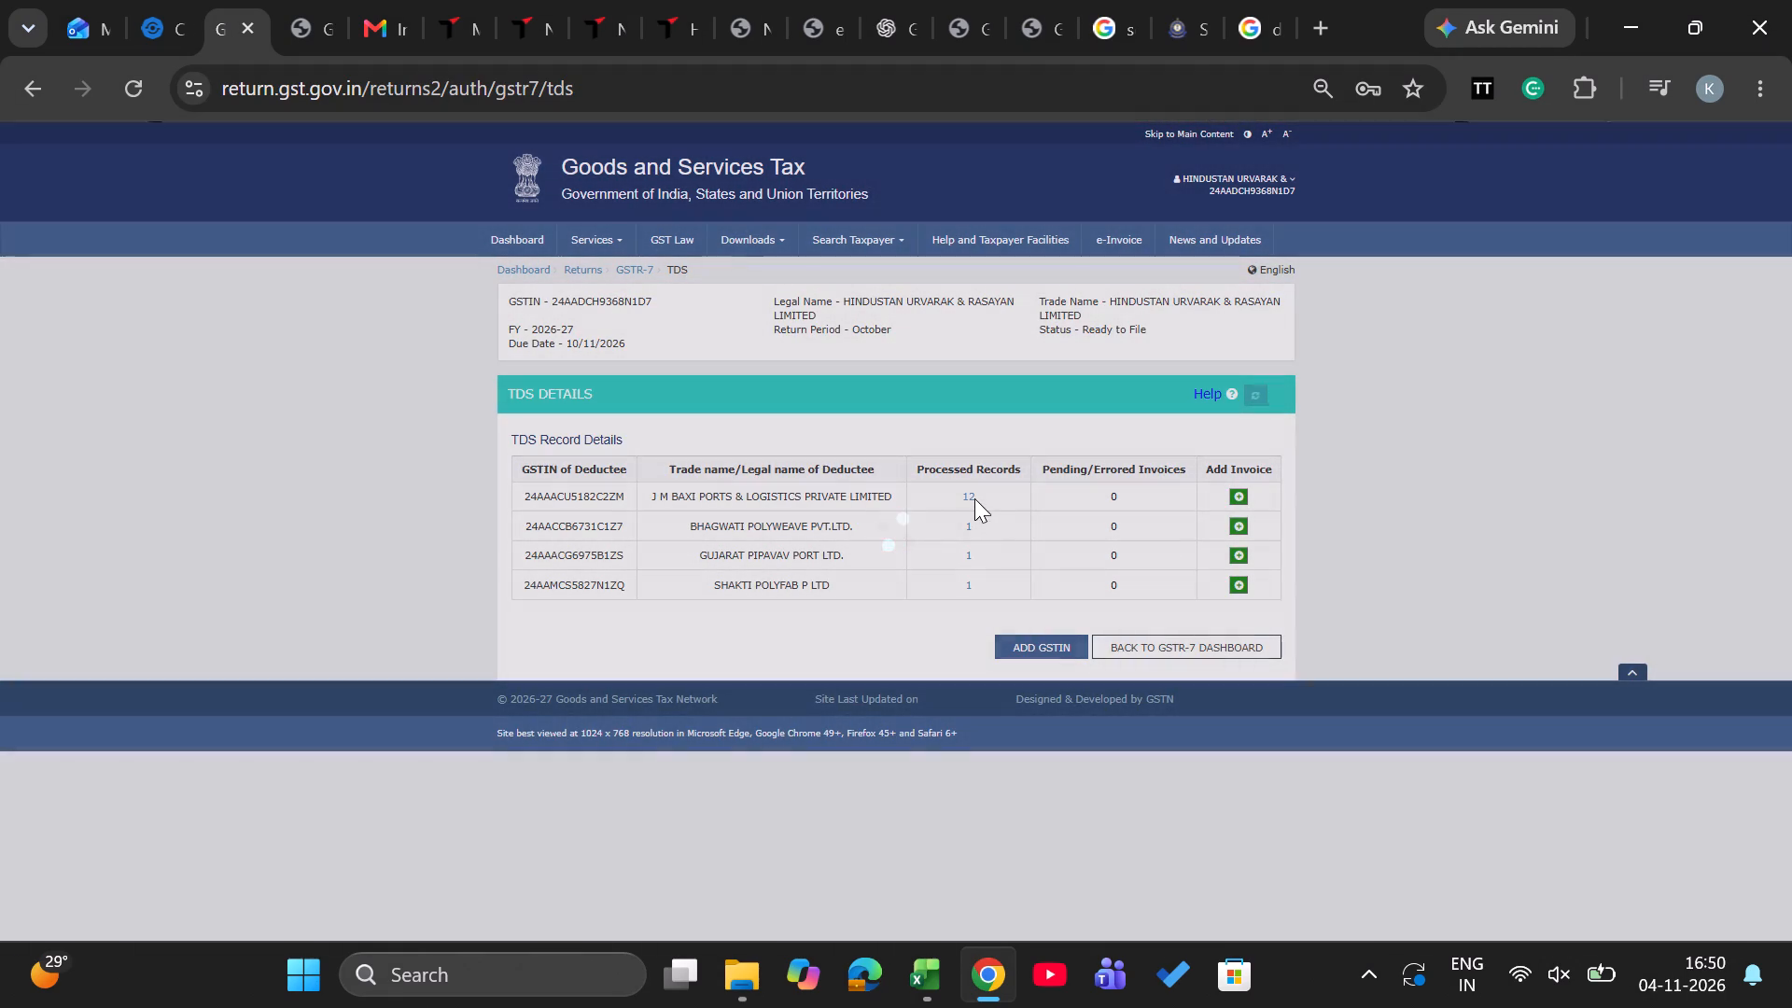
Review J M Baxi Ports & Logistics' processed TDS invoices at 15 records per page, then return to the deductee list.
click(969, 500)
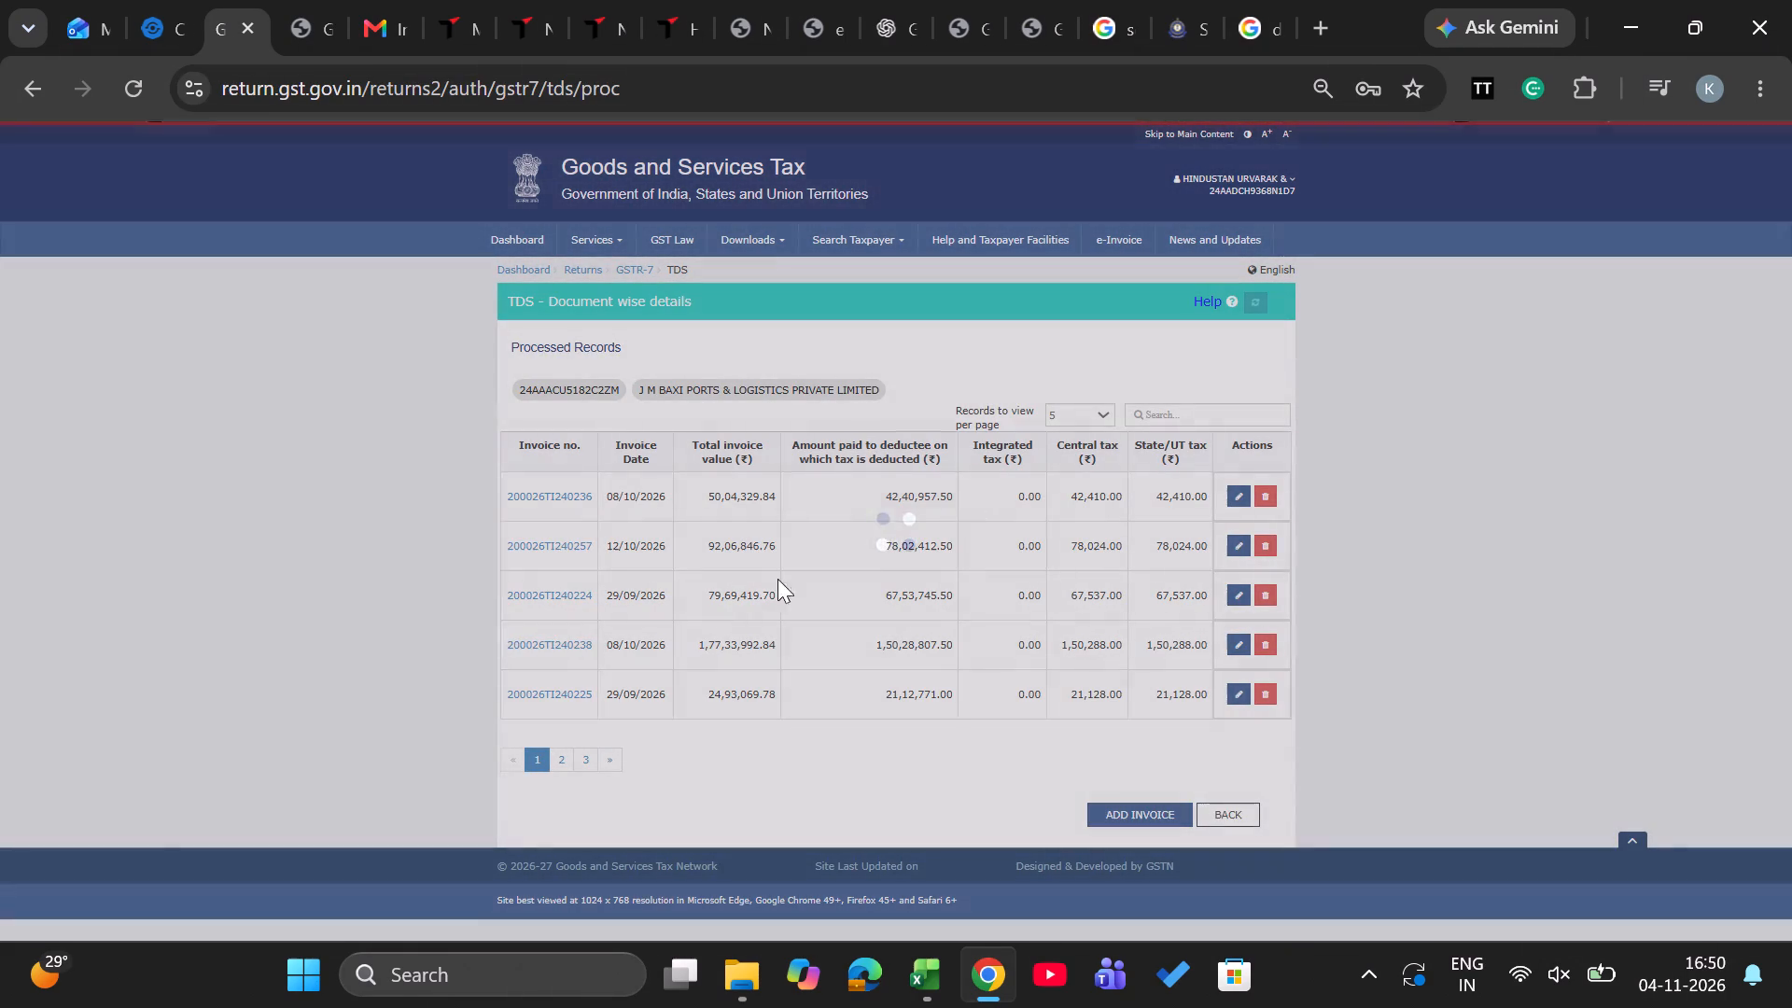
click(1105, 418)
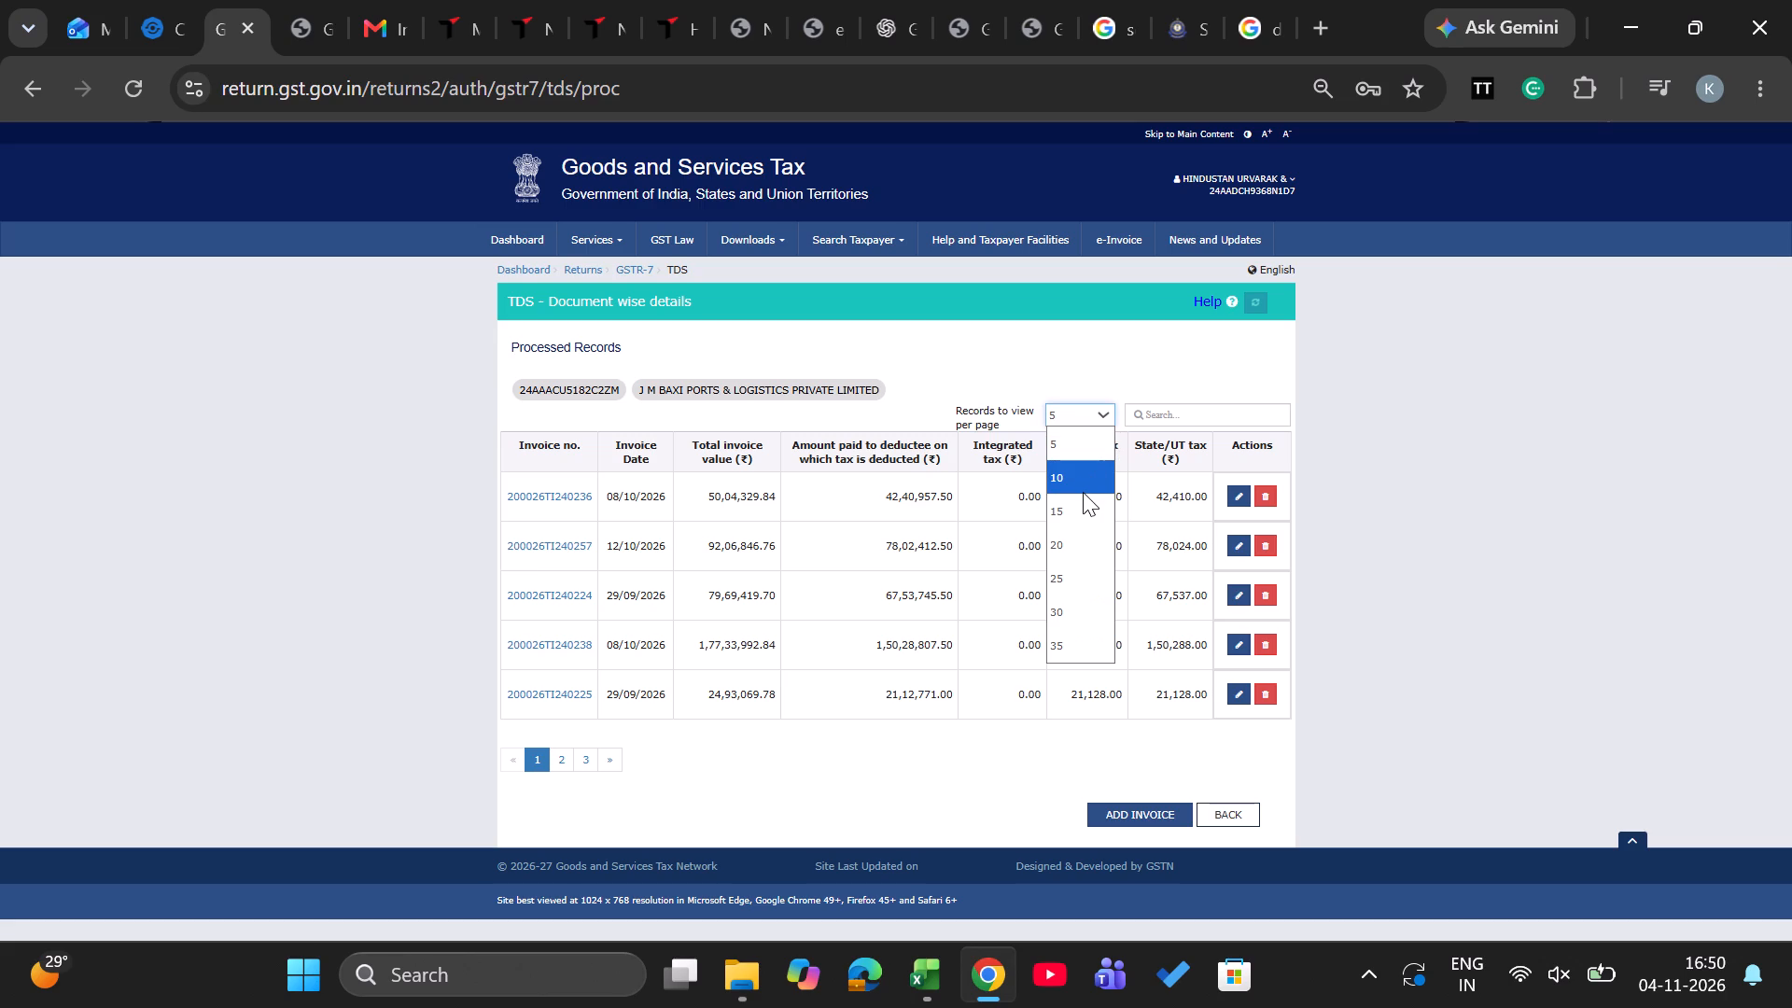
click(1076, 511)
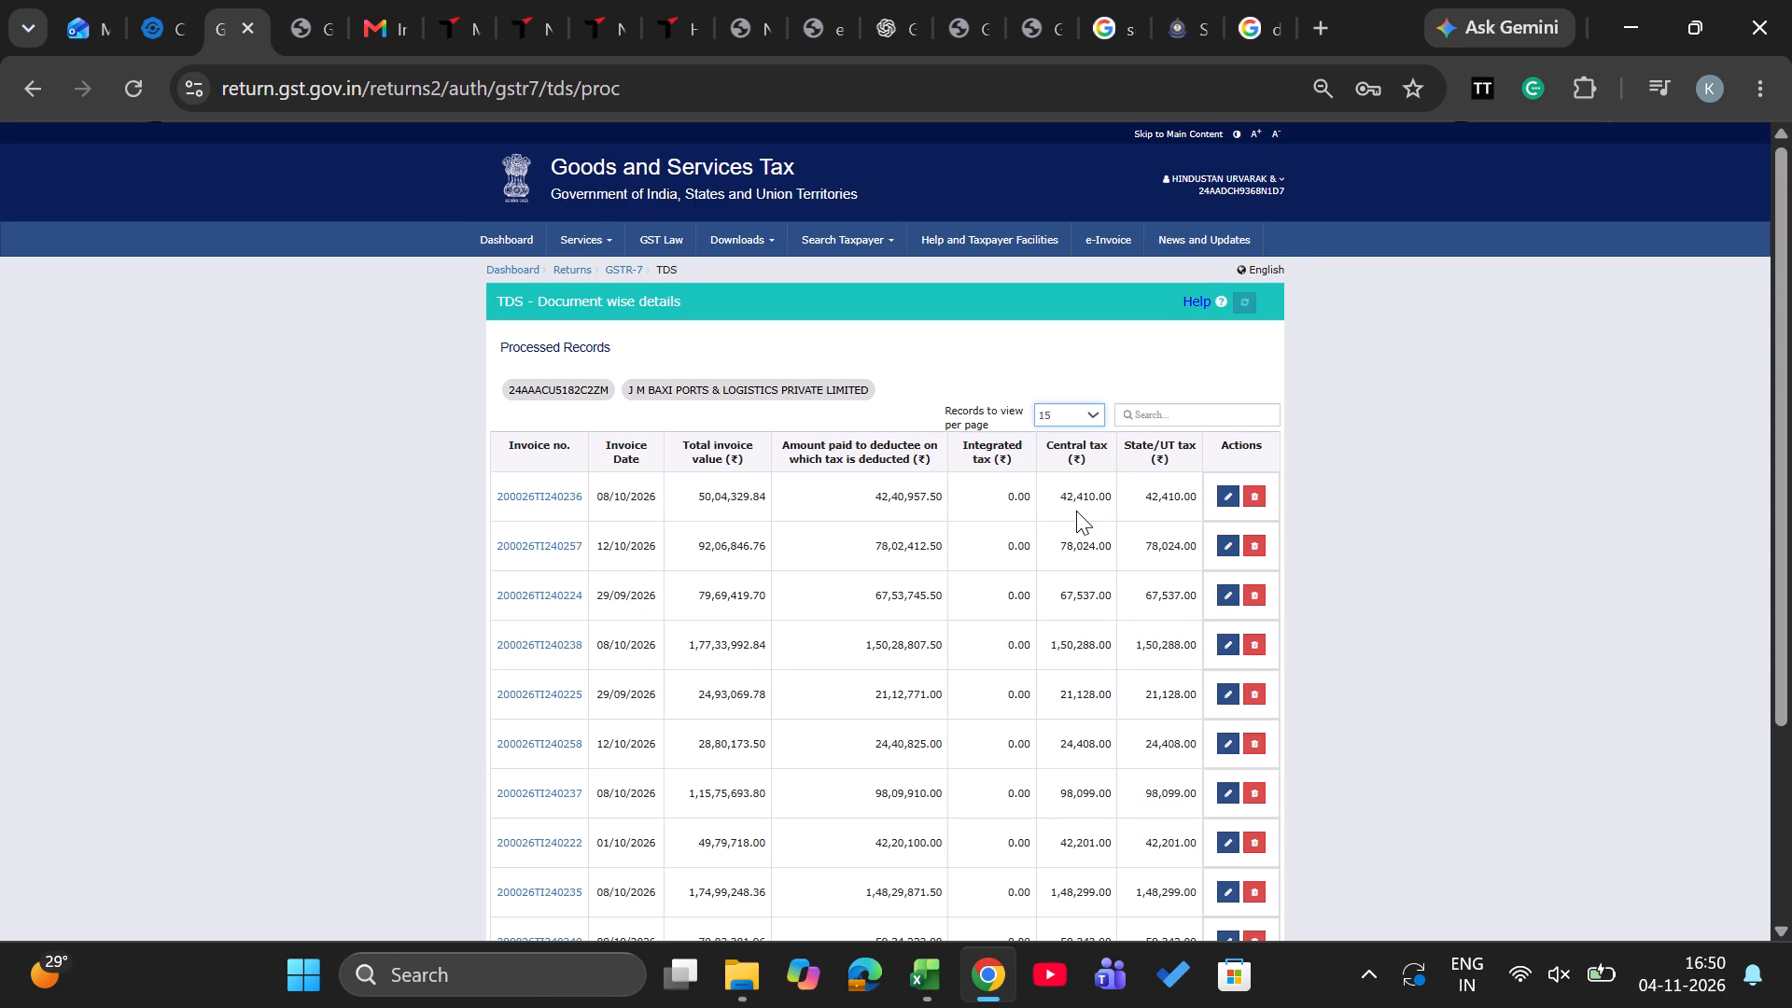
scroll(924, 695, down, 2)
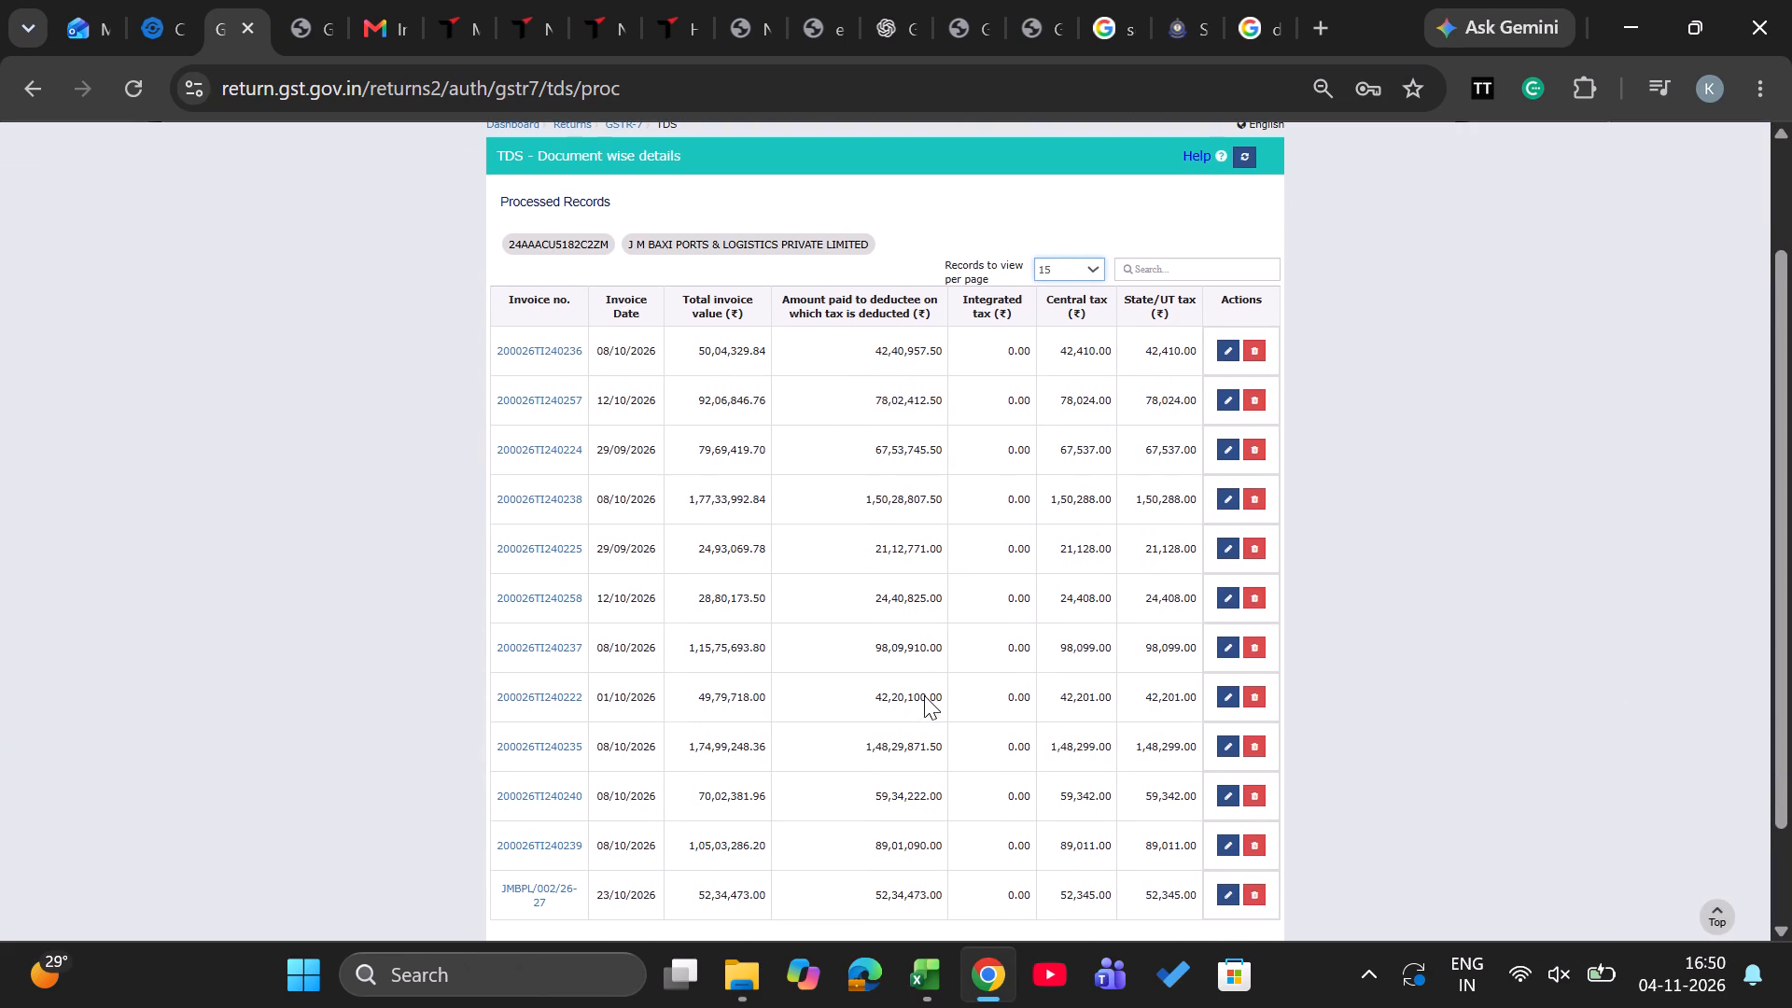
scroll(924, 695, down, 2)
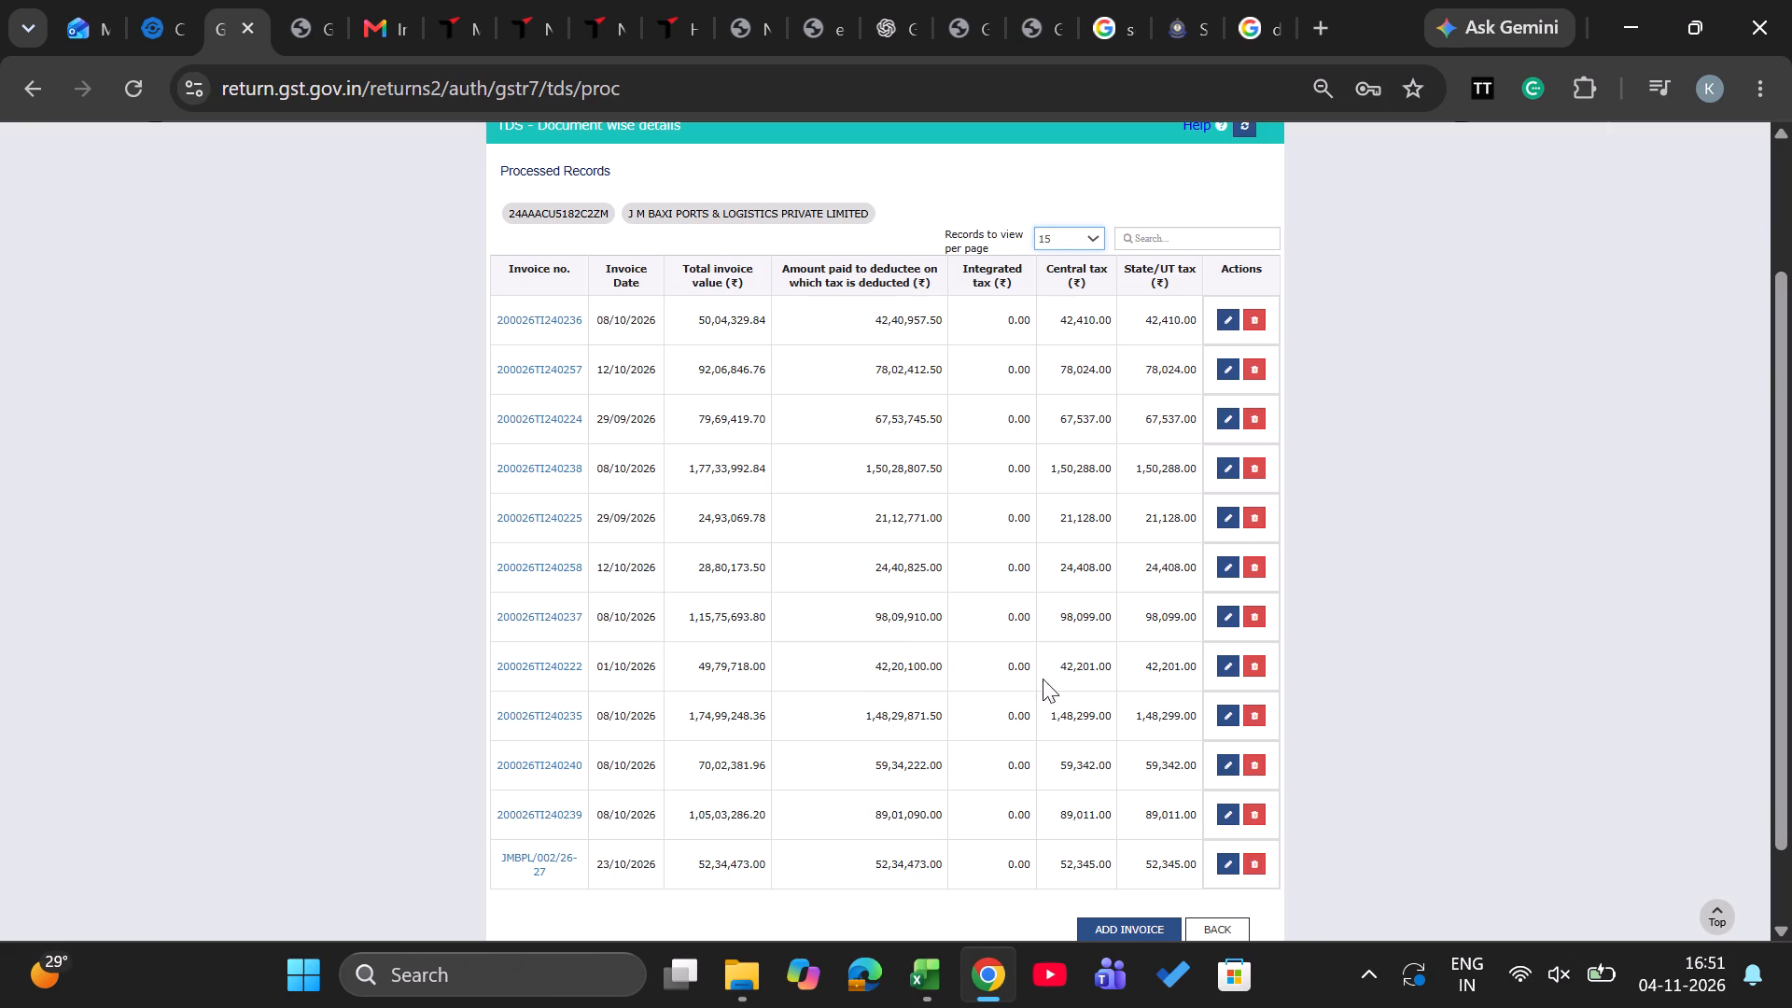
click(1220, 925)
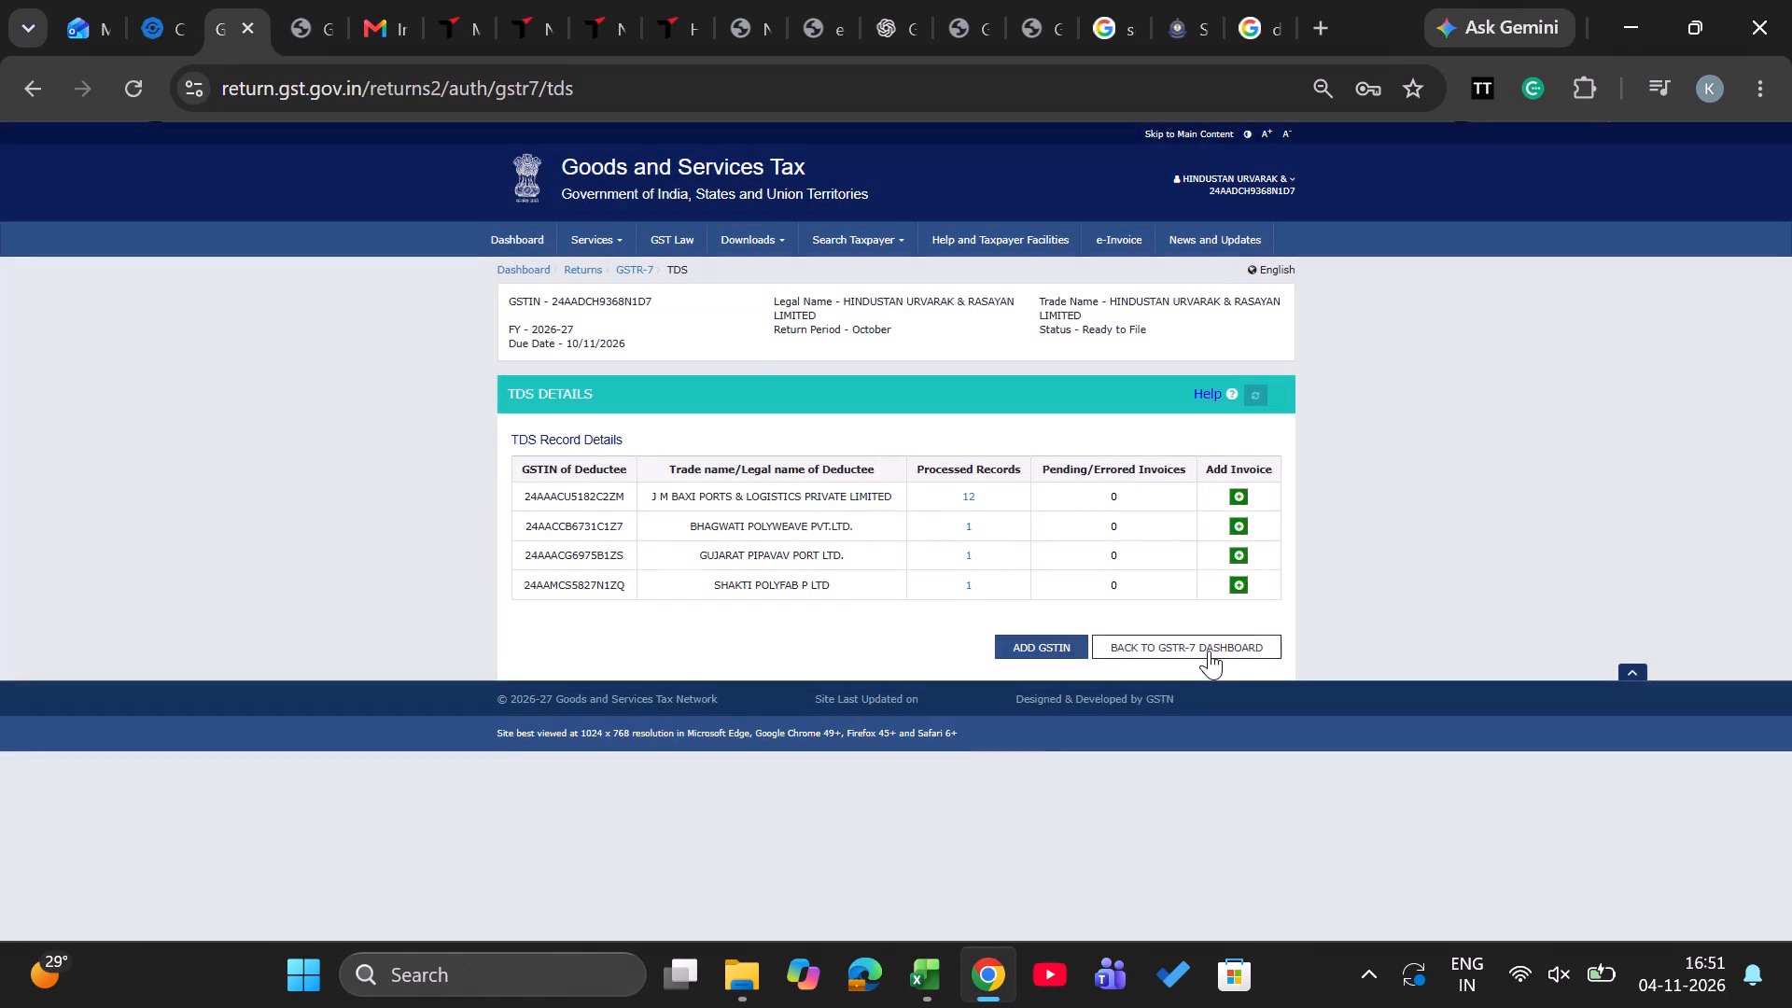
Return to the GSTR-7 dashboard and proceed to file the October return for Gujarat.
click(1209, 651)
scroll(1019, 735, down, 8)
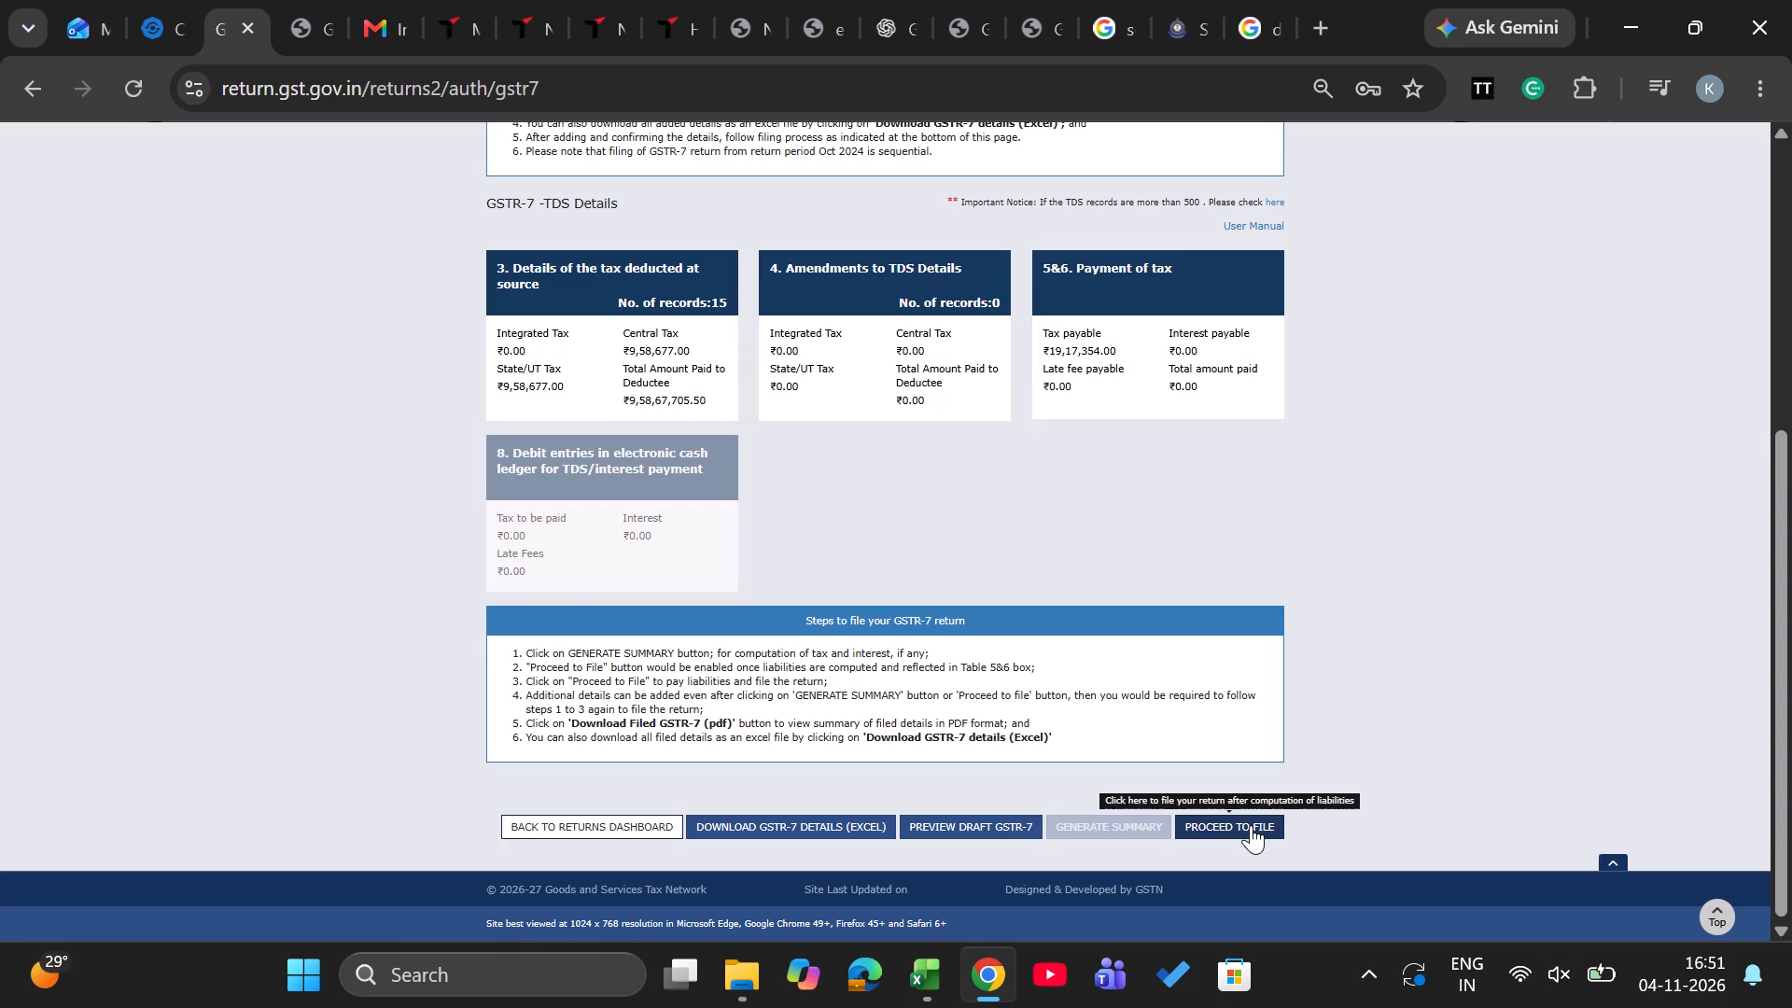
click(1251, 825)
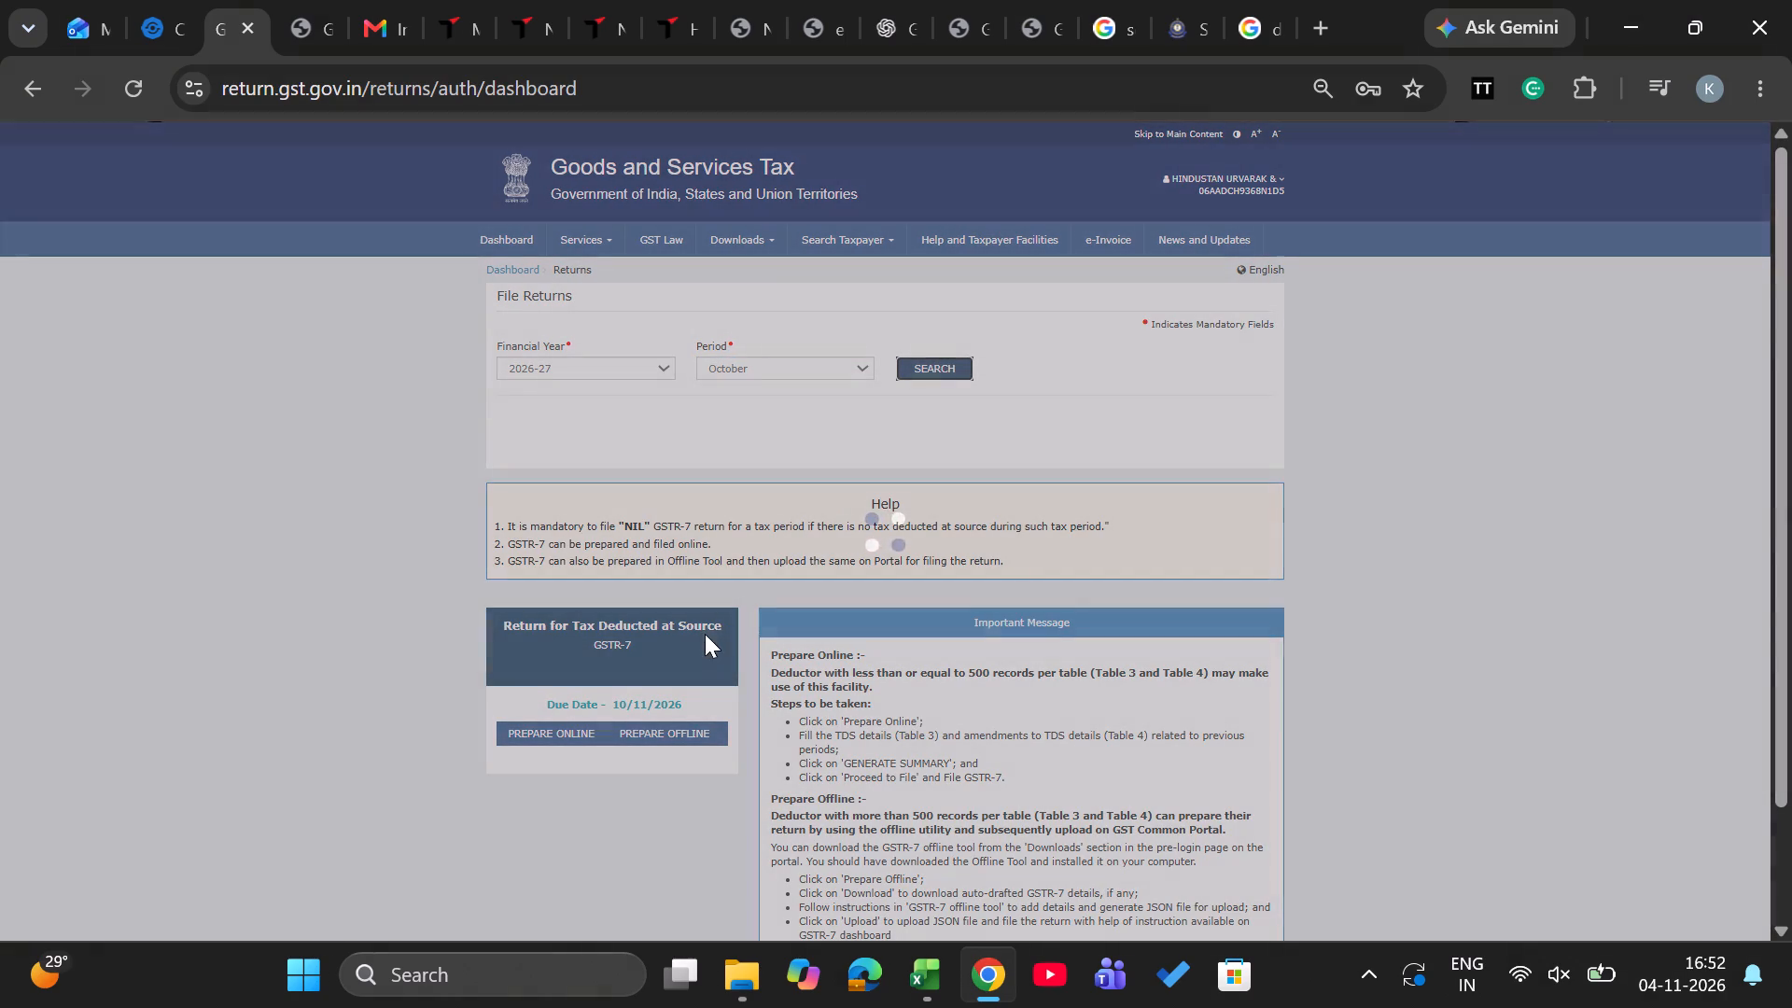
Open the October 2026-27 GSTR-7 return for online preparation and generate its summary, refreshing the return status.
click(579, 646)
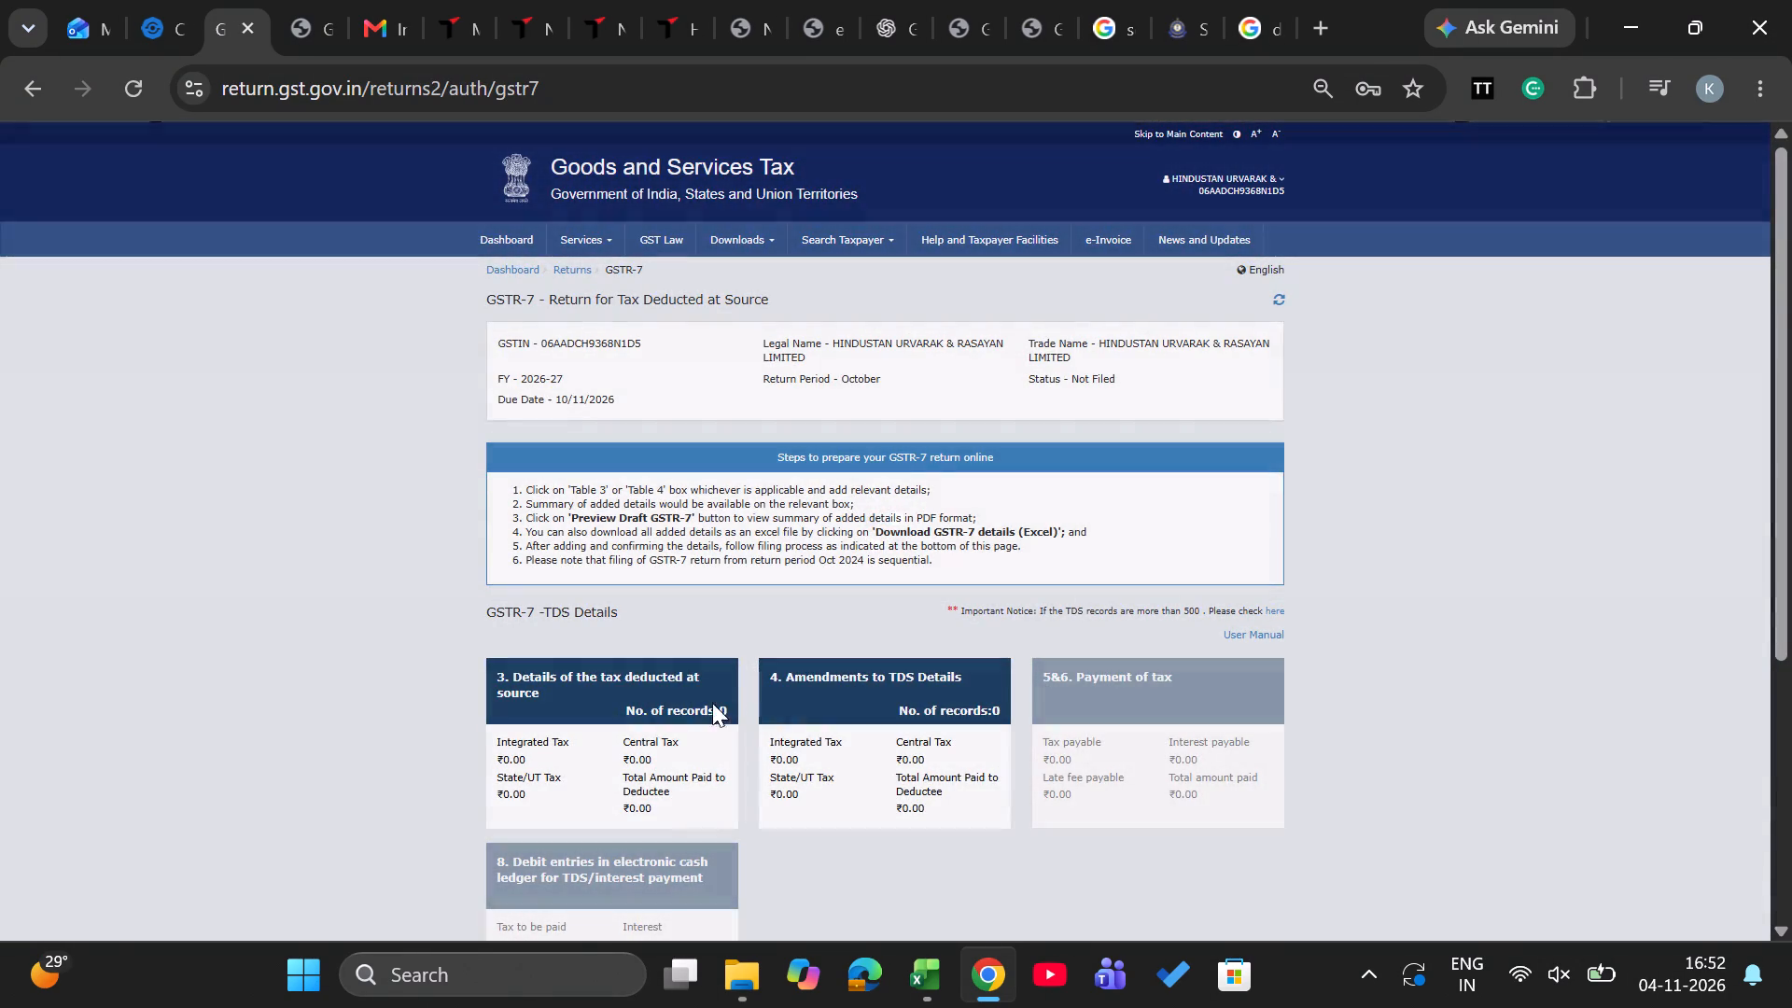
scroll(707, 708, down, 9)
click(1127, 831)
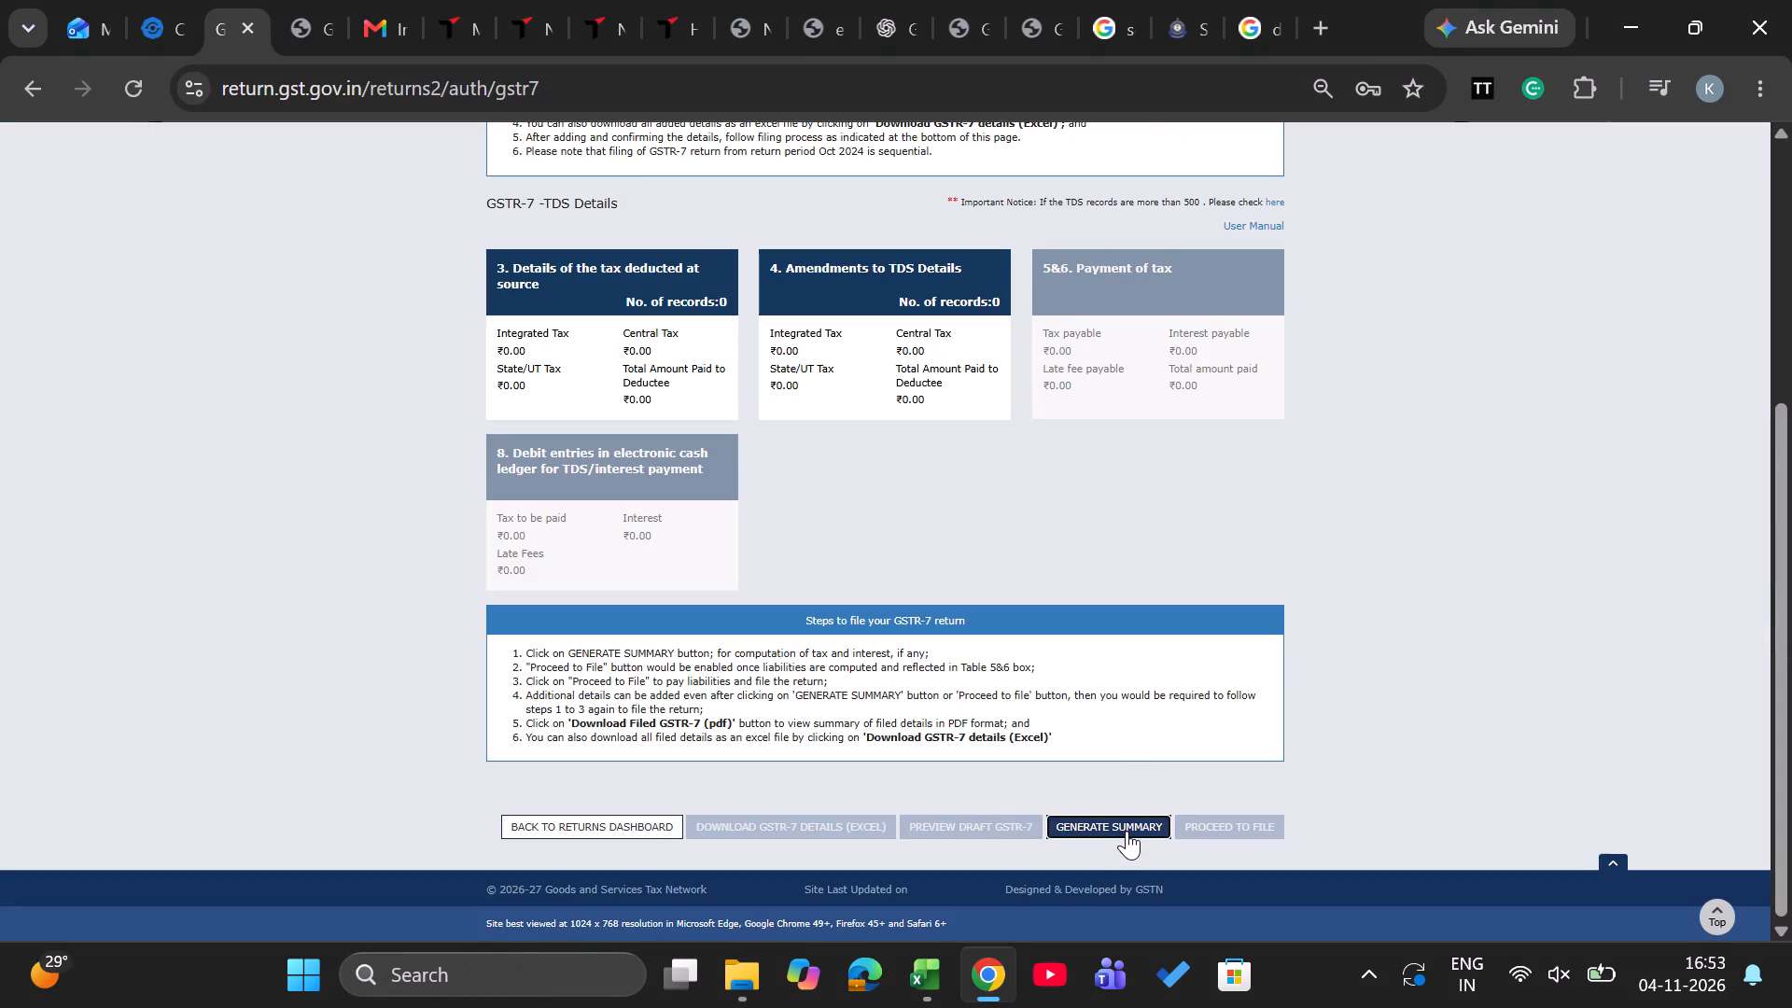
scroll(1284, 304, up, 1)
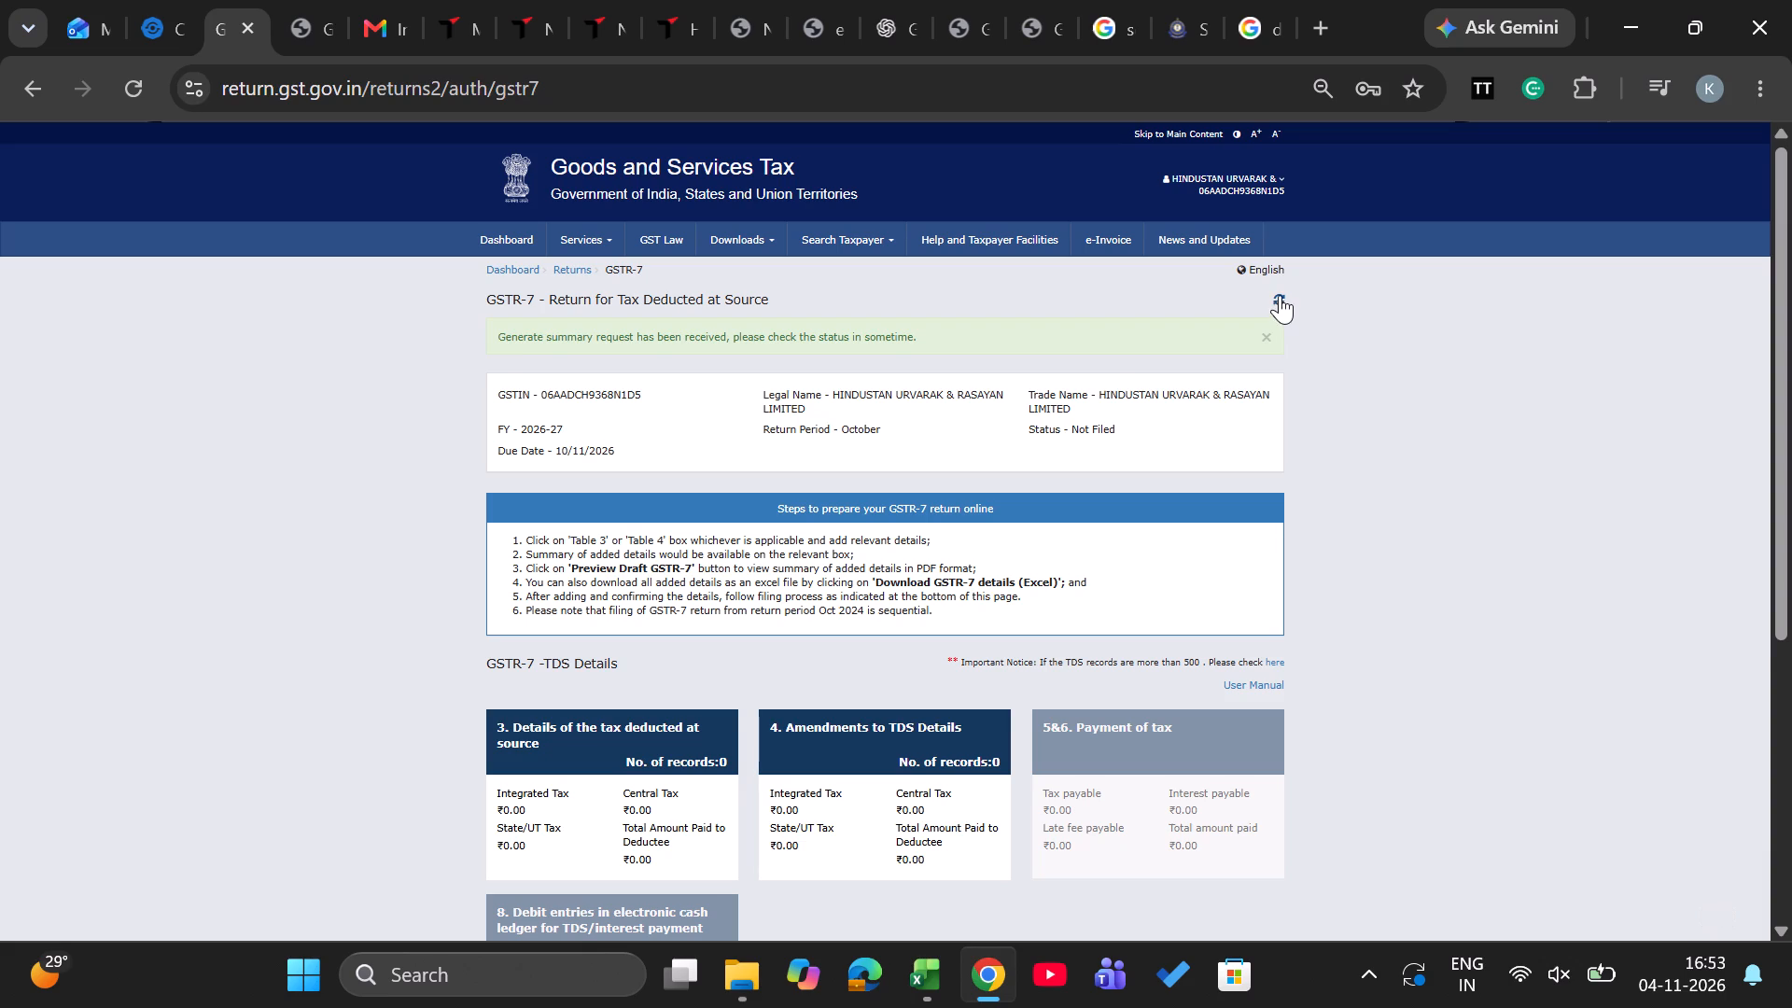
click(1280, 295)
Open Table 3, details of the tax deducted at source, to view the deductee records.
scroll(853, 611, down, 1)
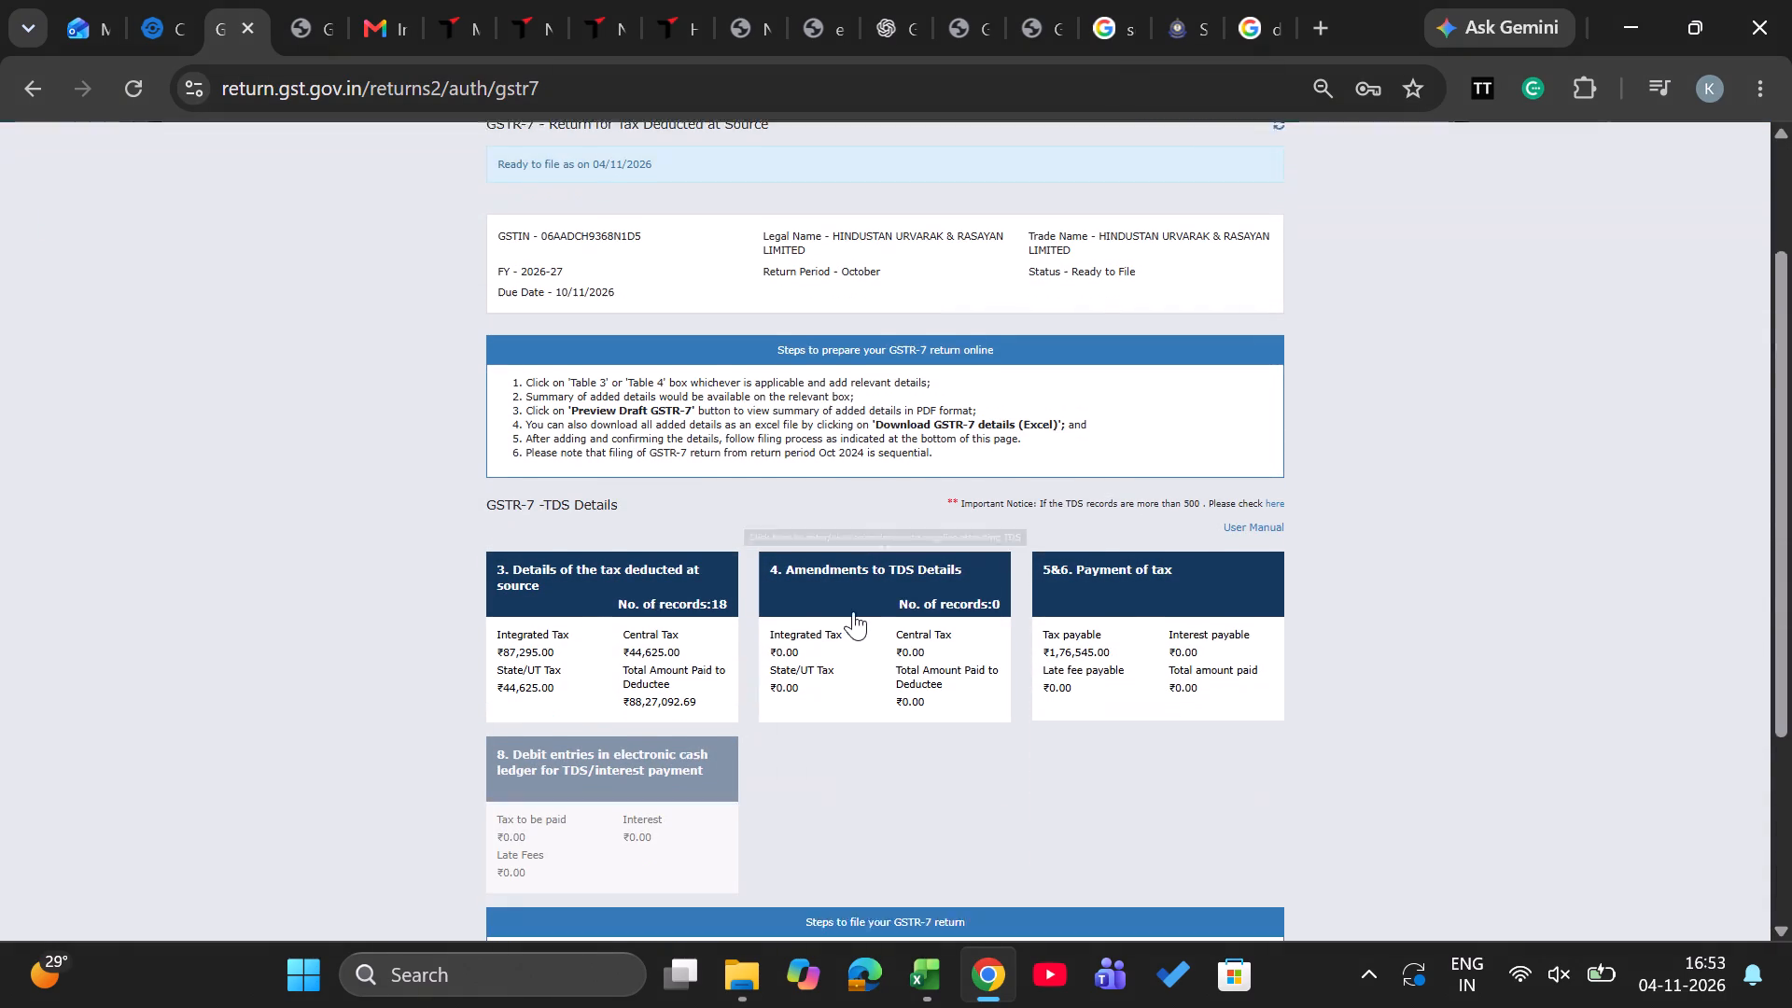
scroll(853, 611, down, 1)
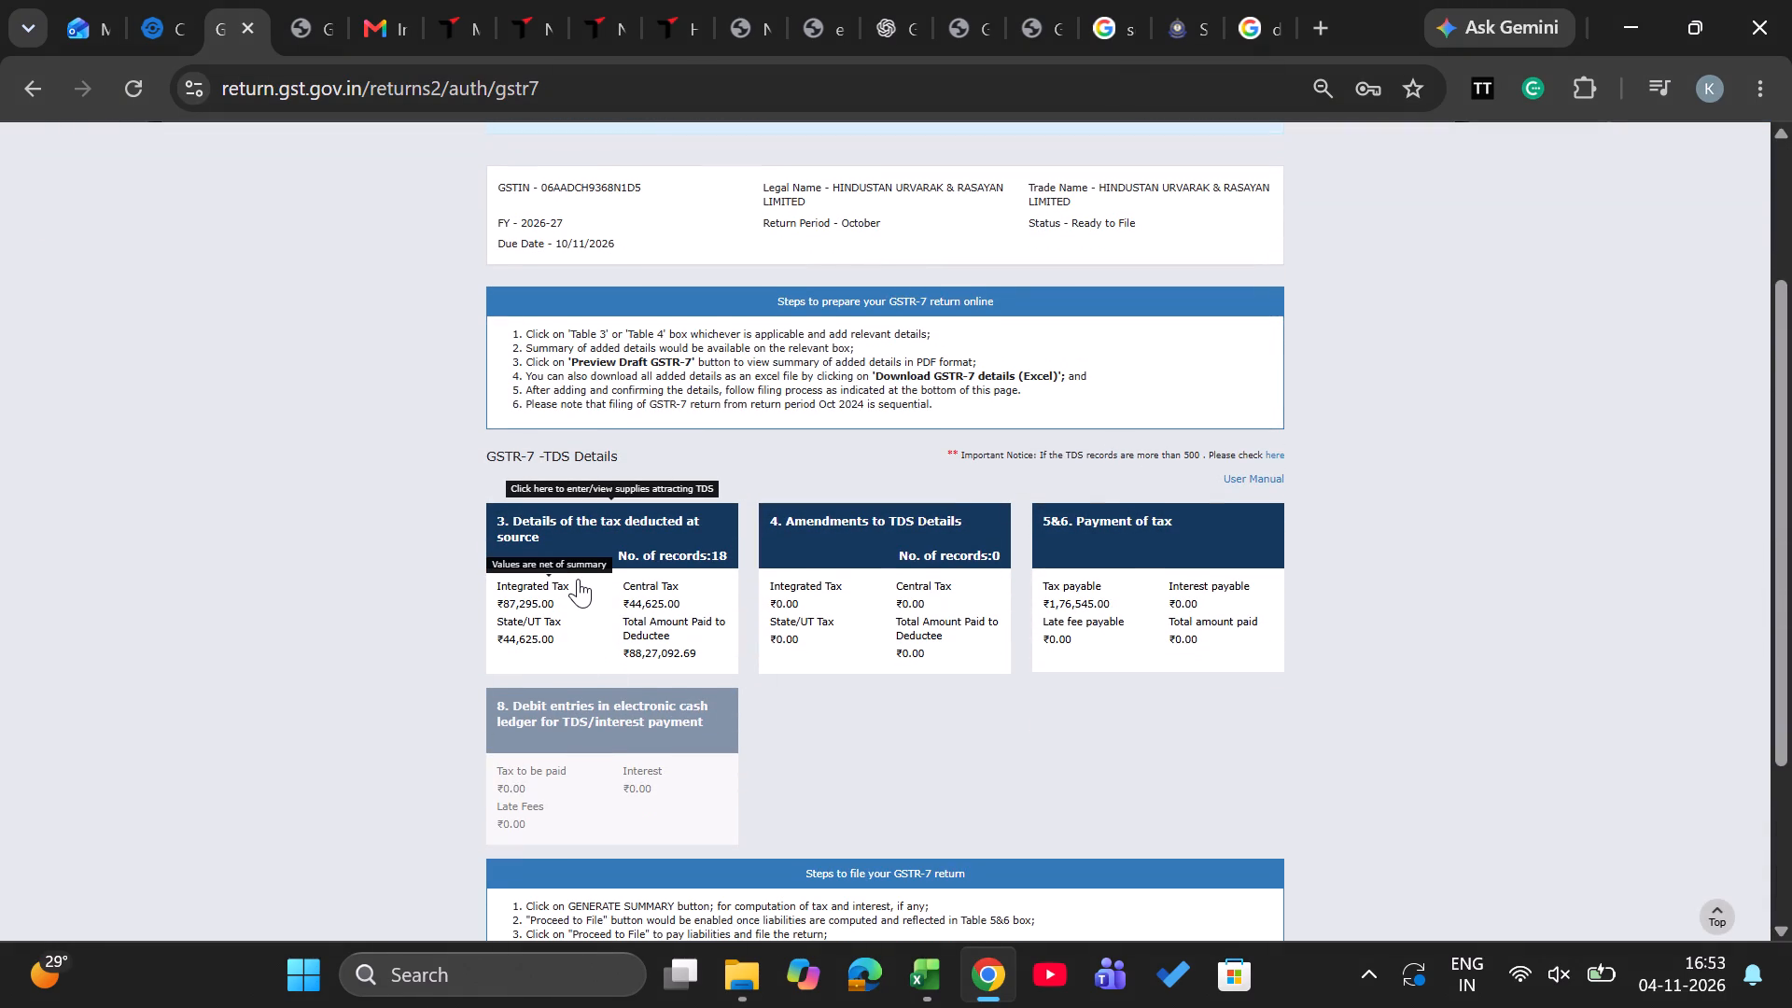
click(578, 579)
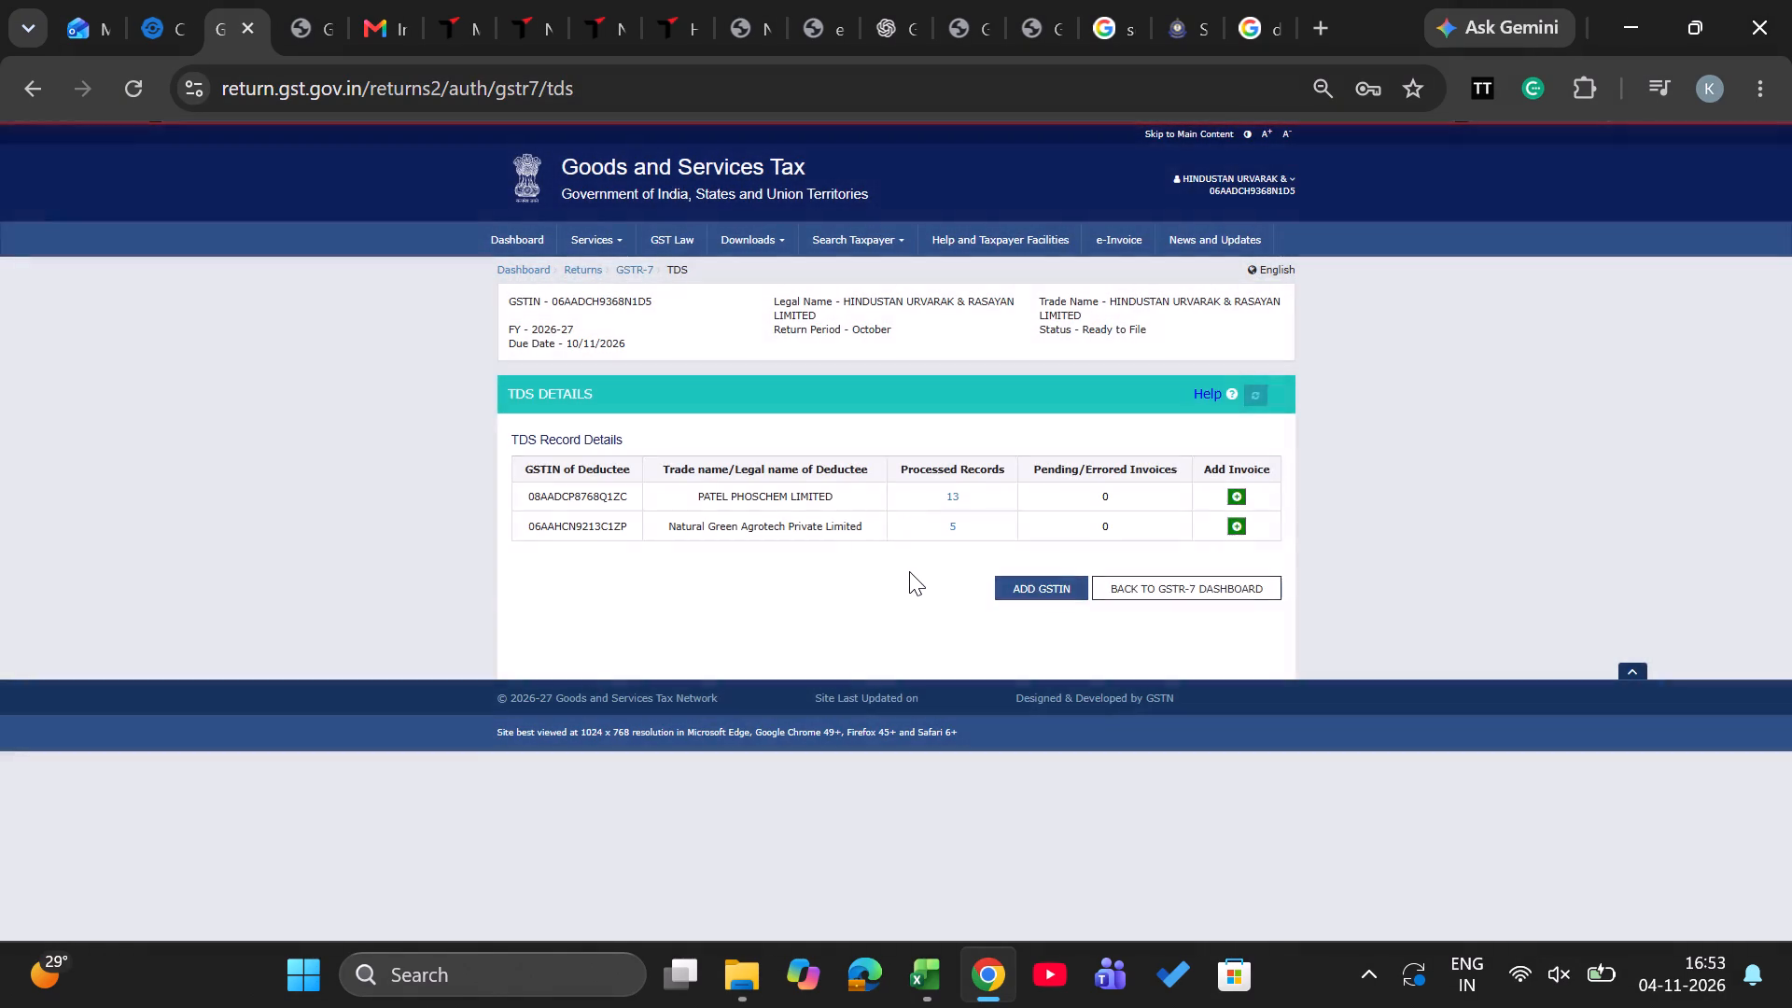
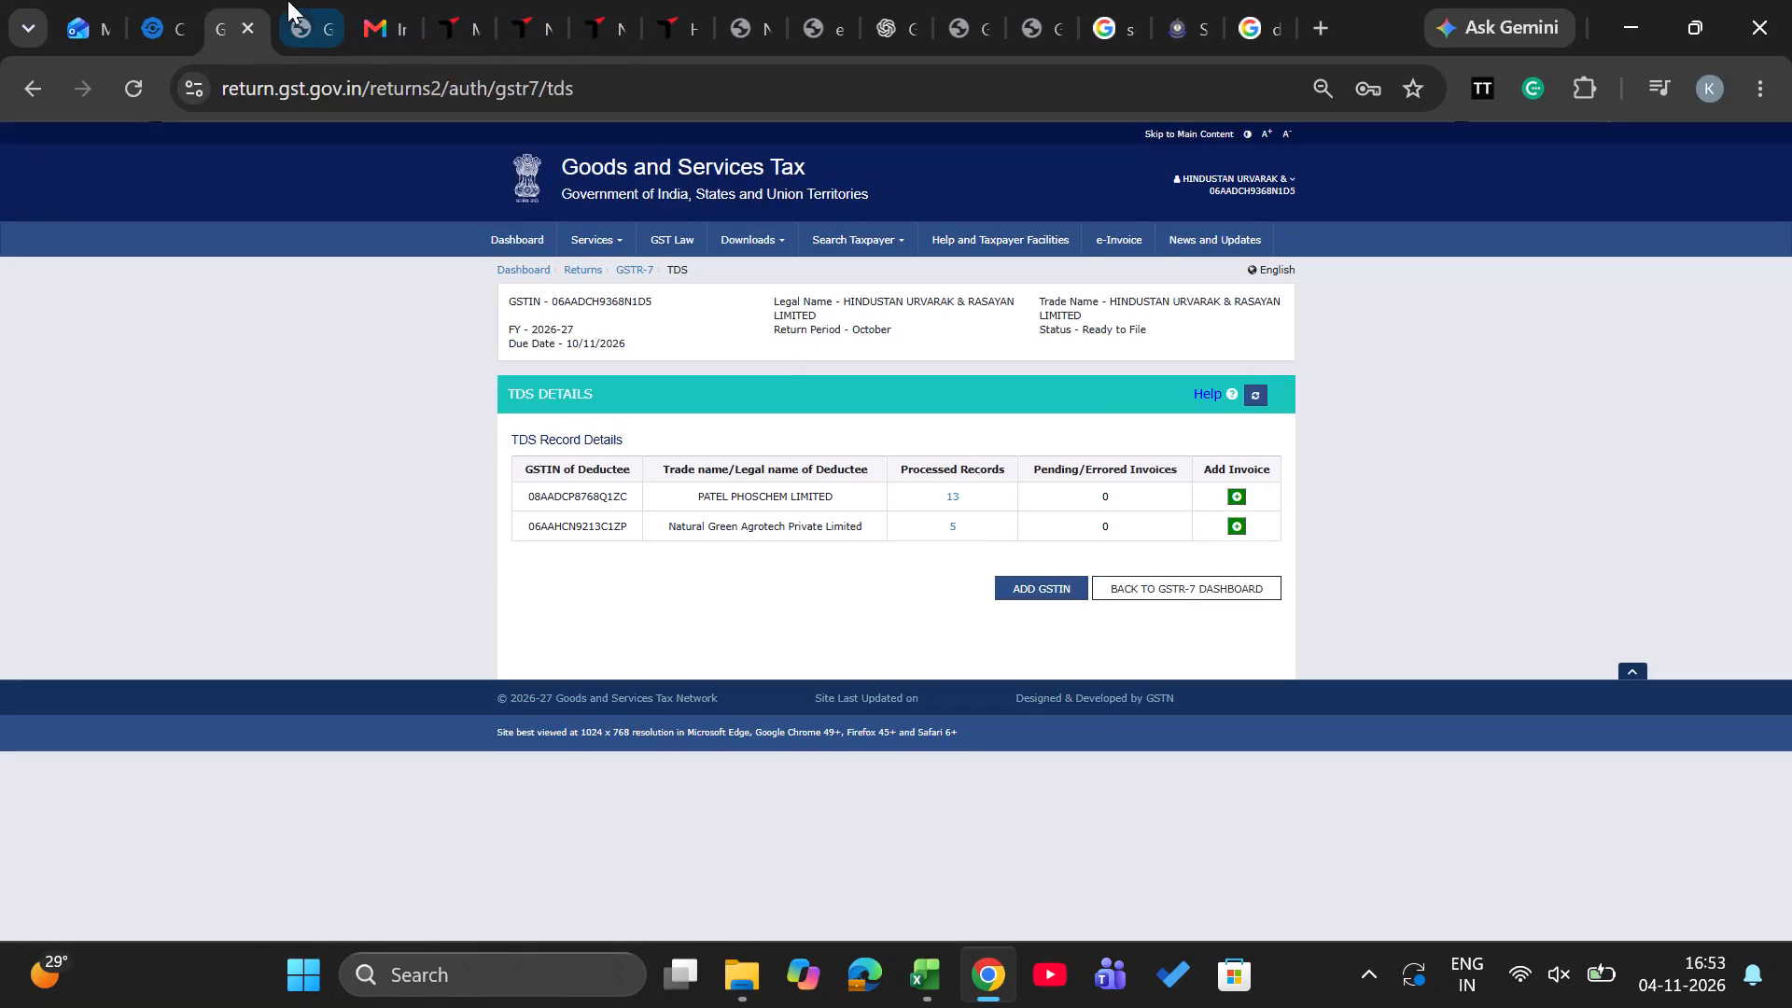
Switch from the TDS details page to the GST portal's logout page in the adjacent browser tab.
click(297, 3)
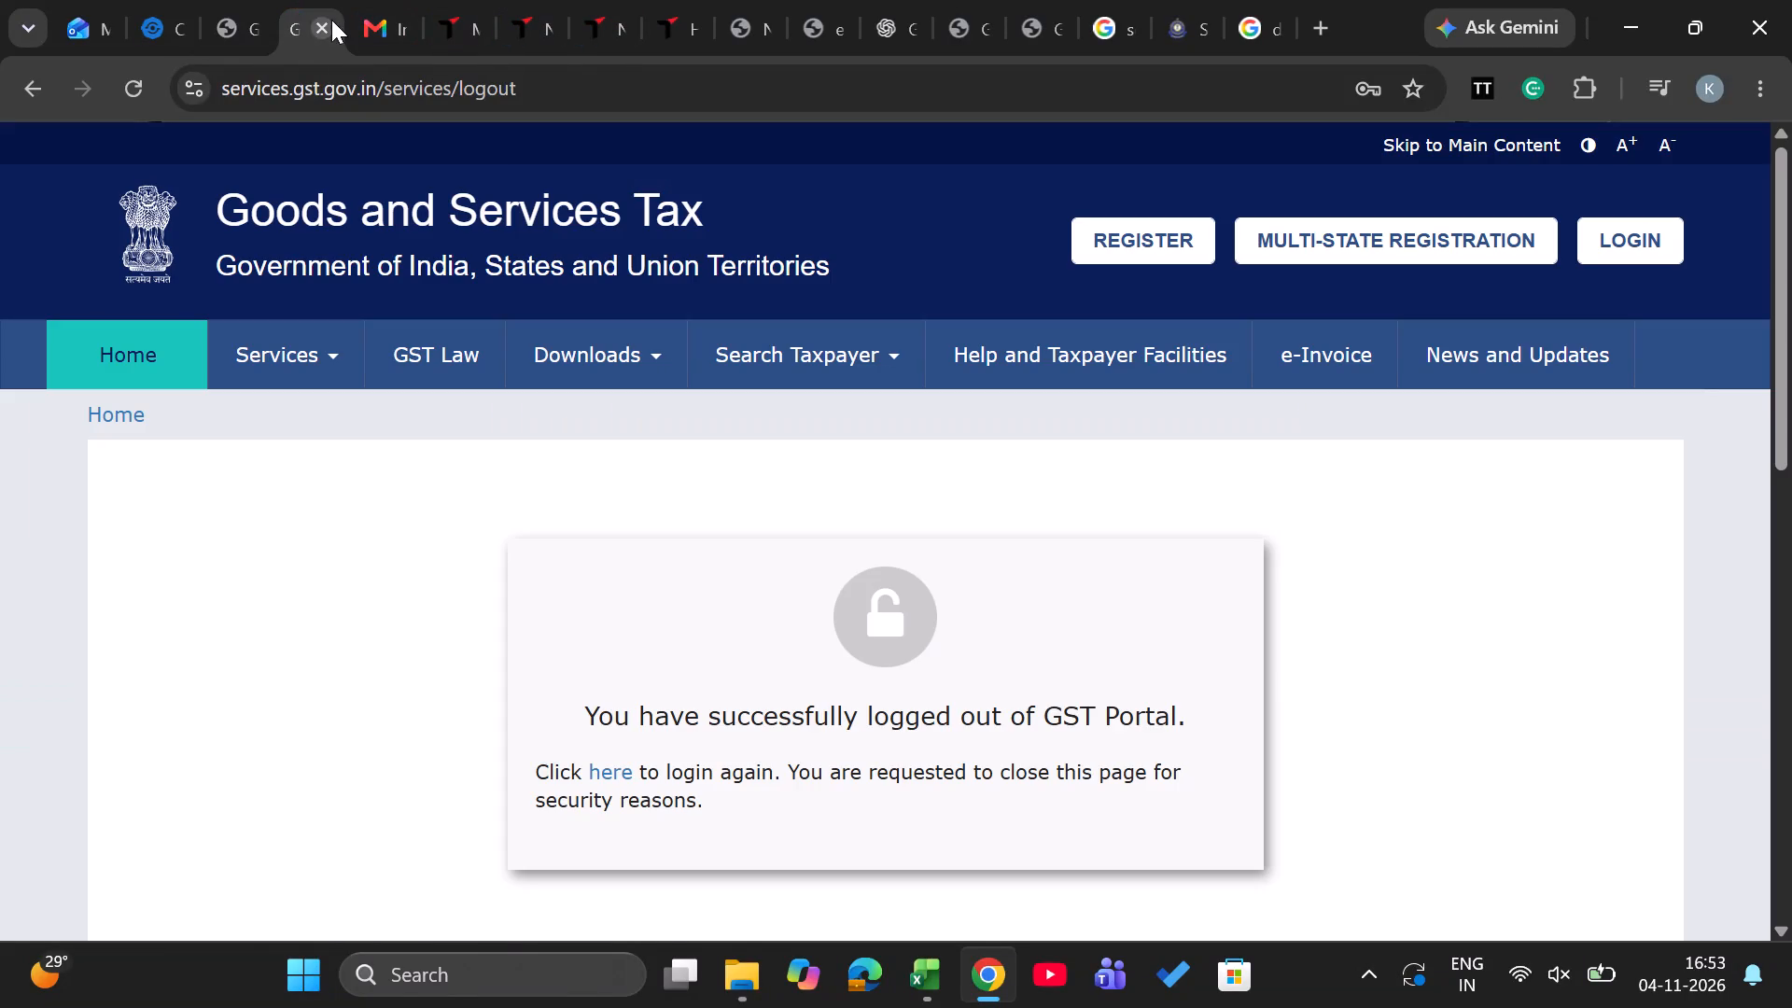
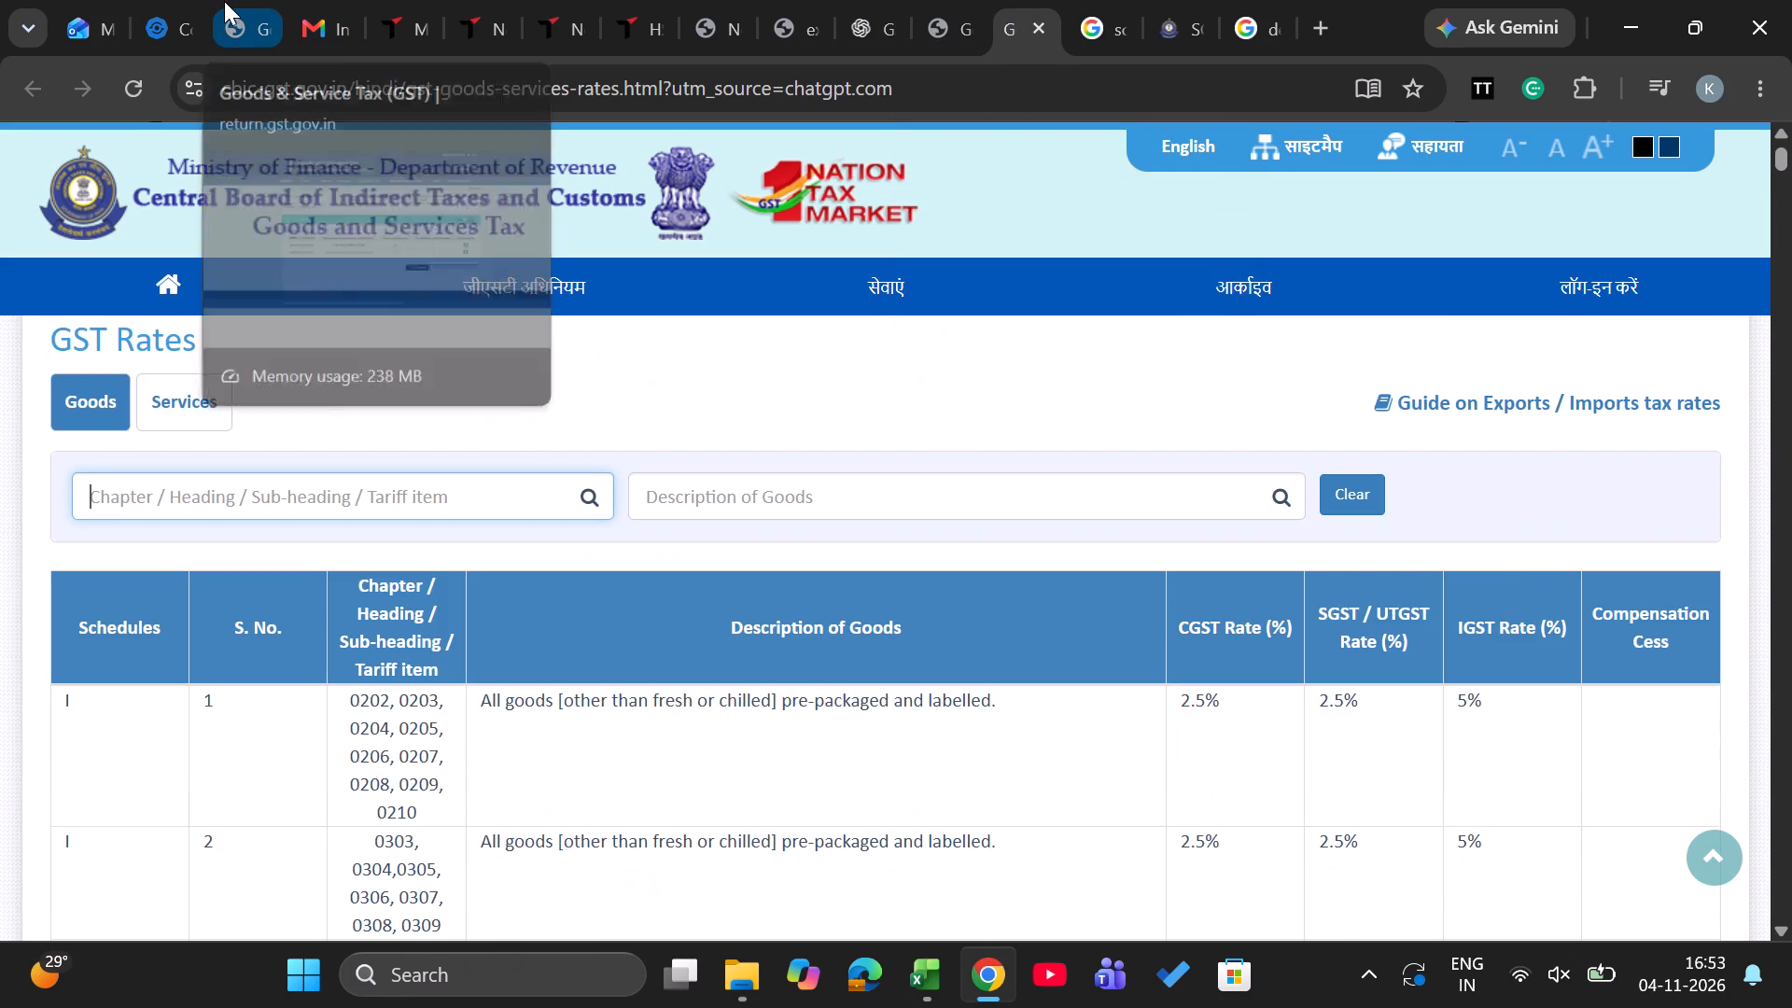
Return from the GST rates page to the October GSTR-7 TDS details page on the GST return portal.
click(229, 4)
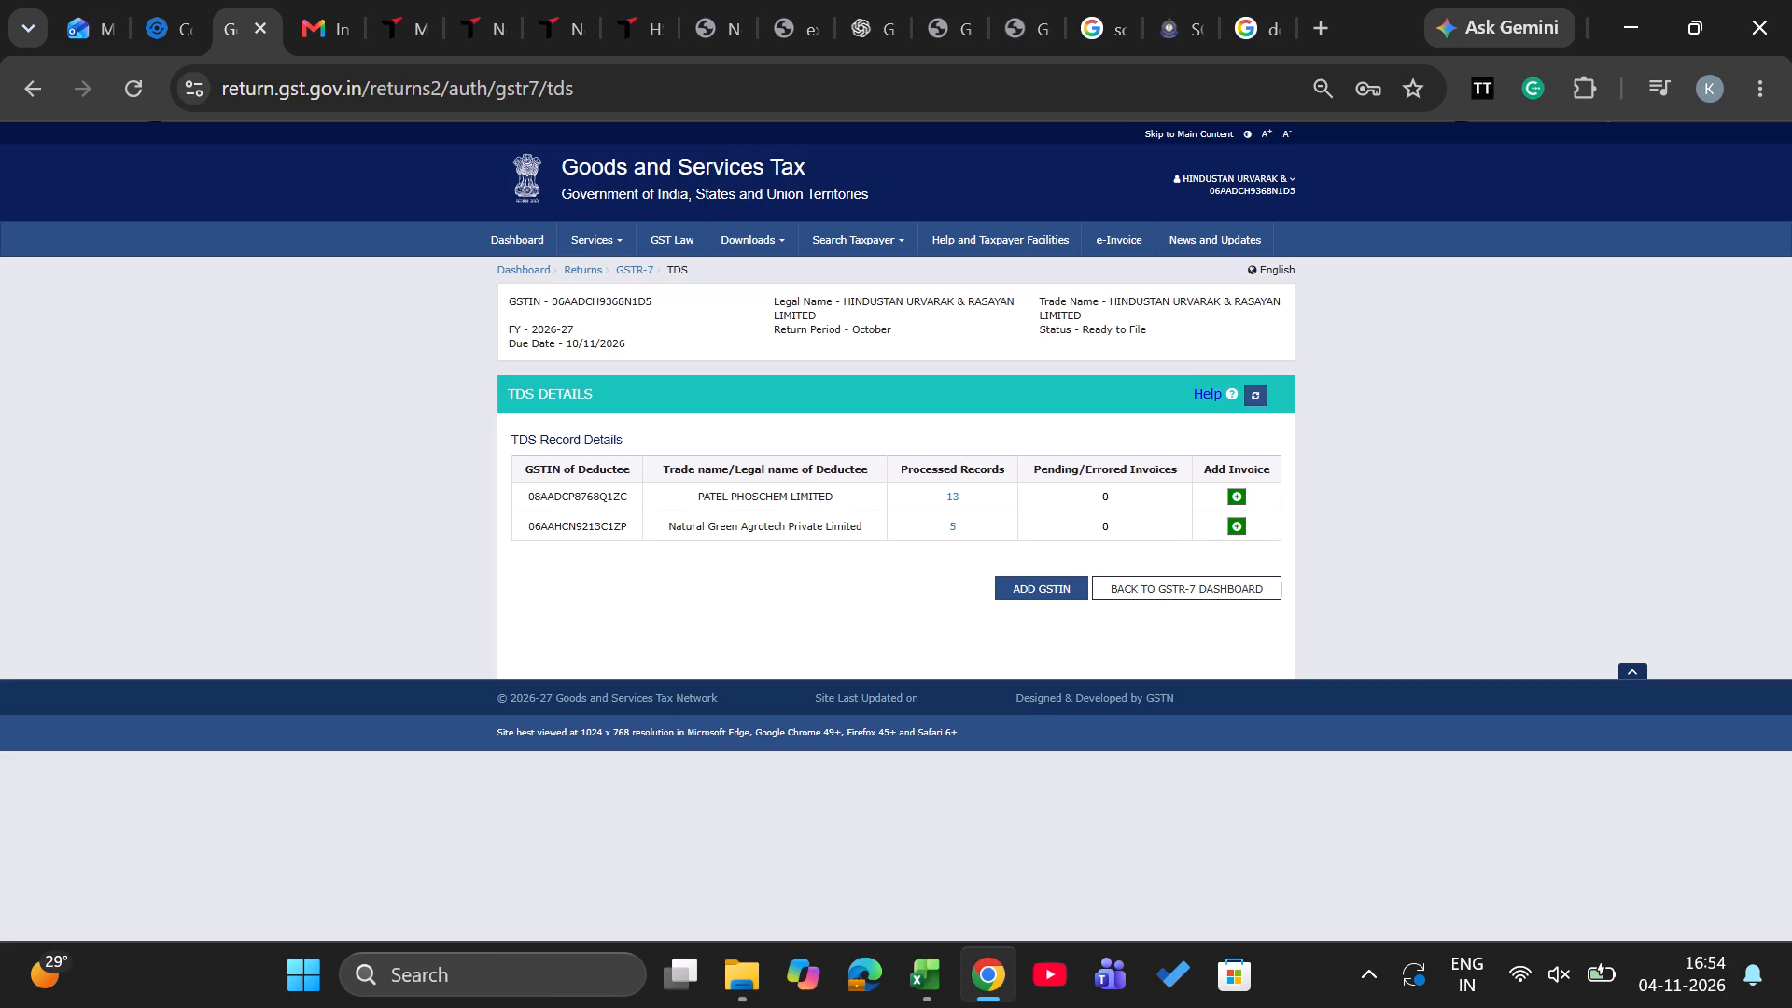
Review Natural Green Agrotech Private Limited's processed TDS invoices, then return to the deductee list.
click(955, 523)
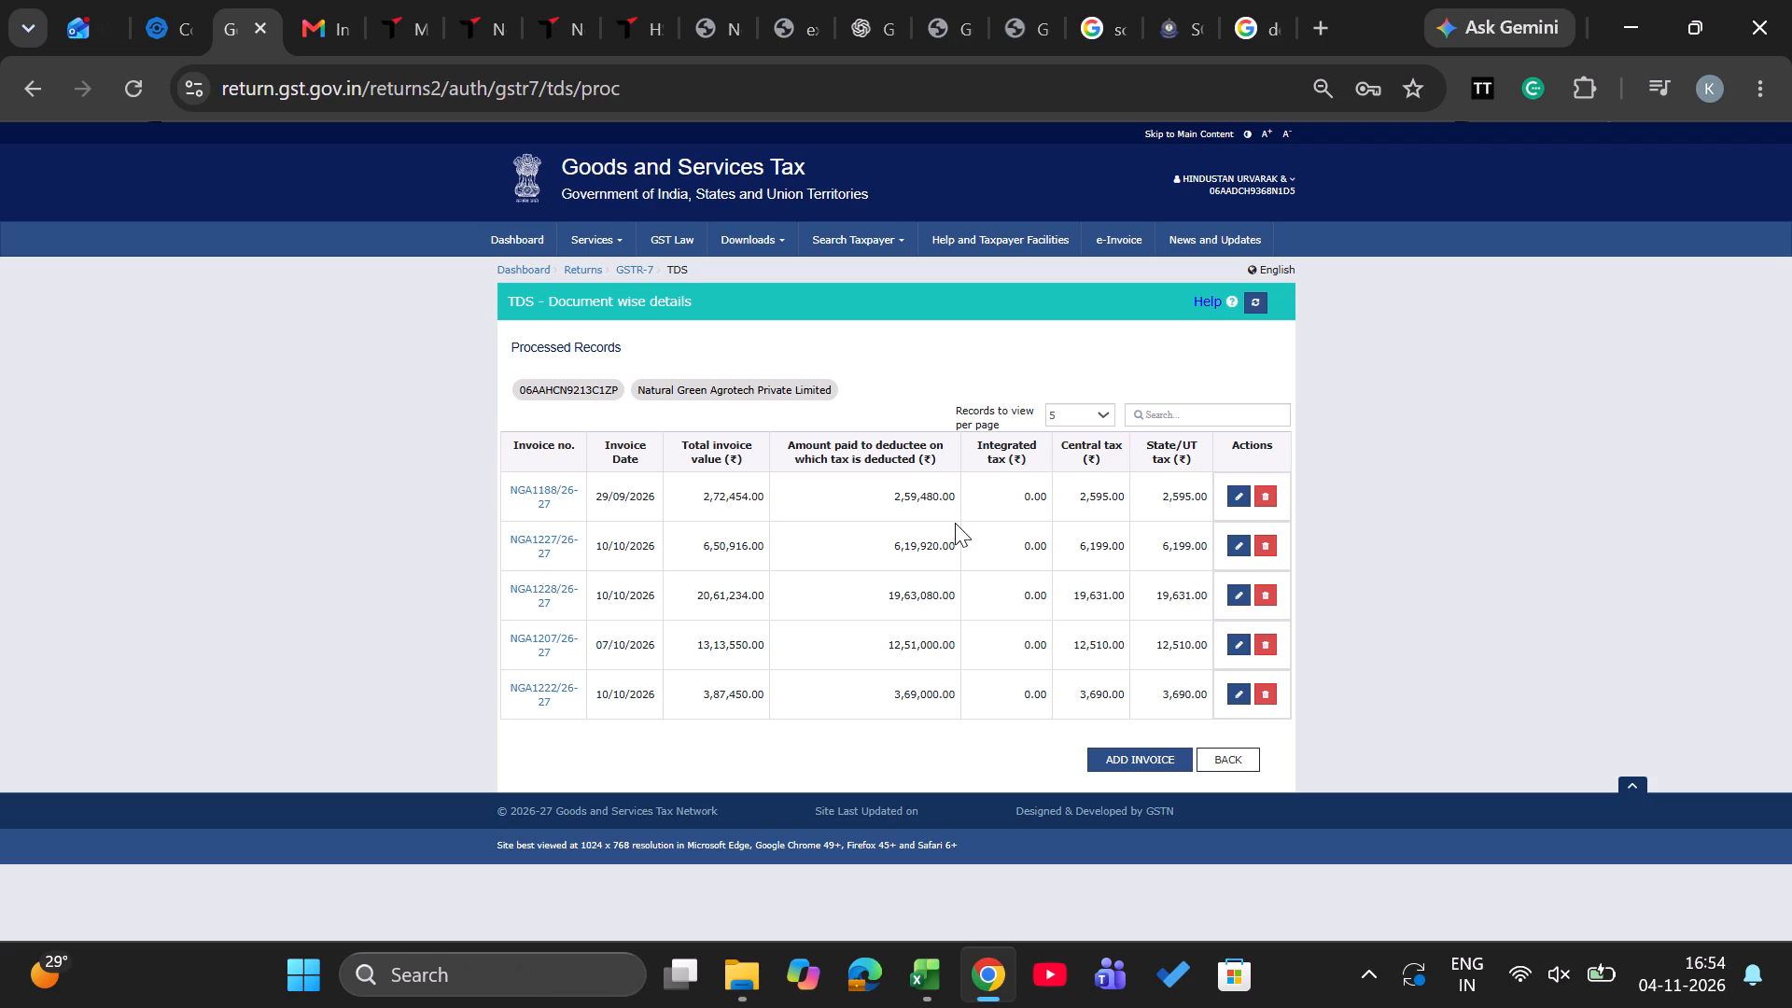
click(1235, 759)
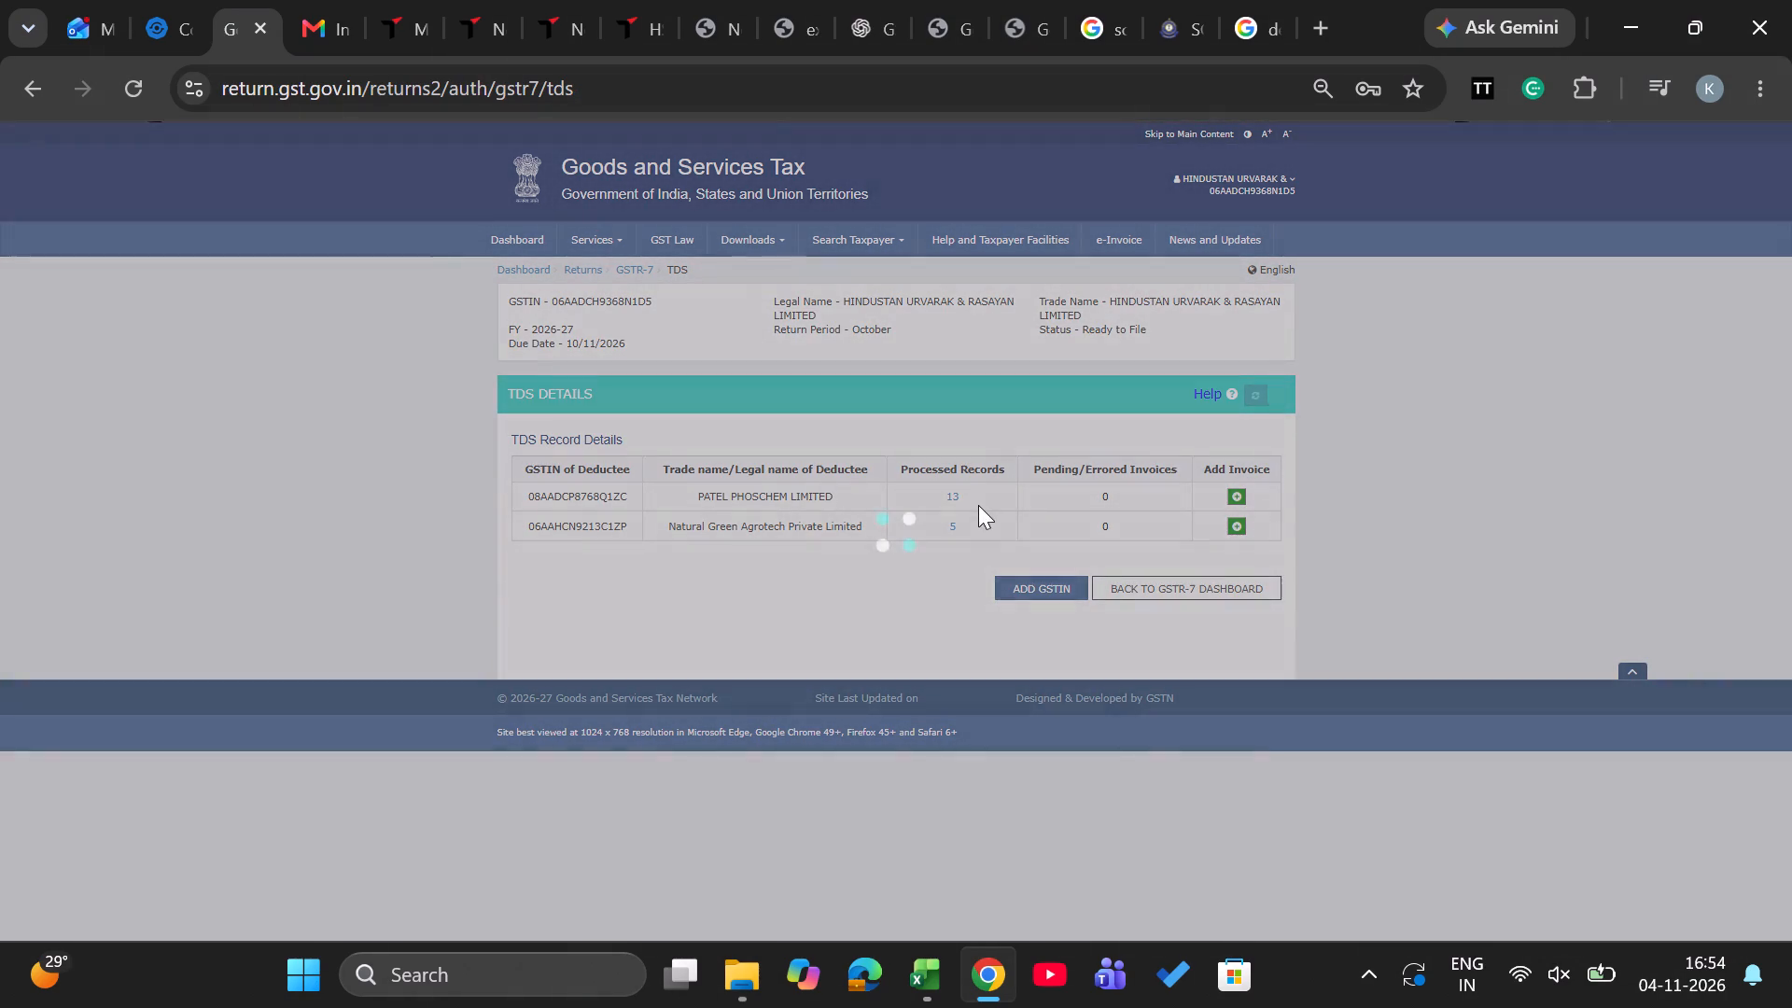
click(956, 524)
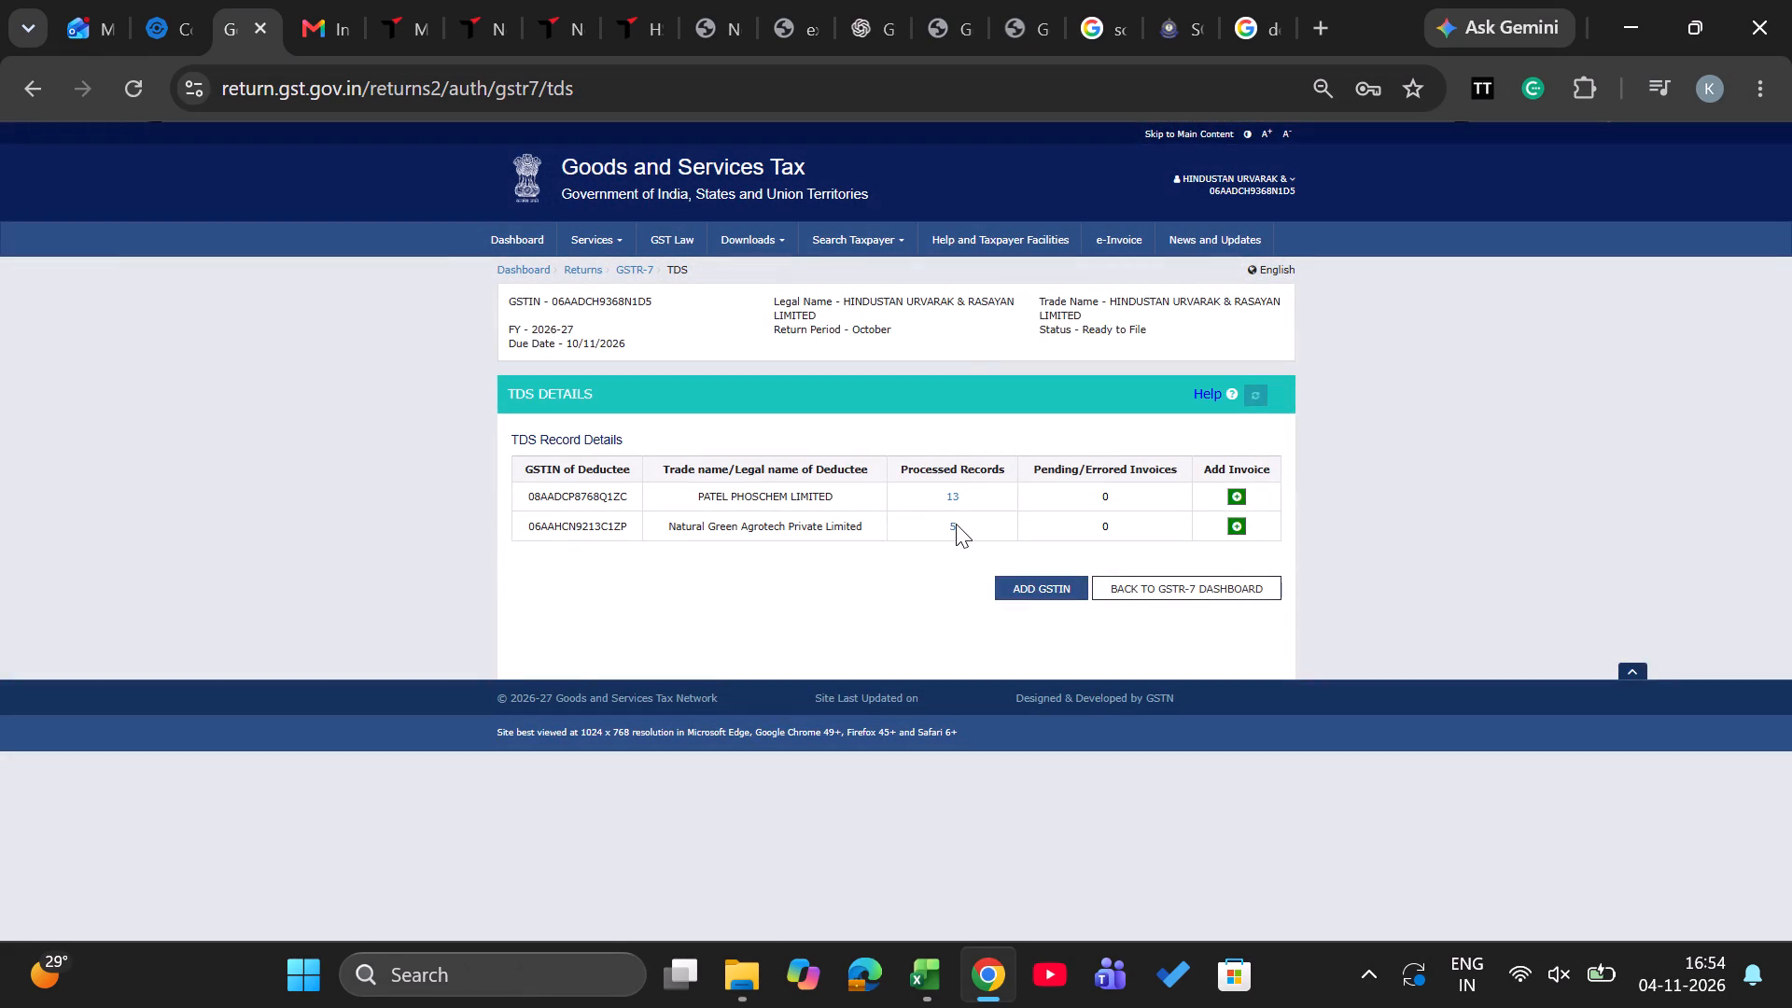
click(954, 527)
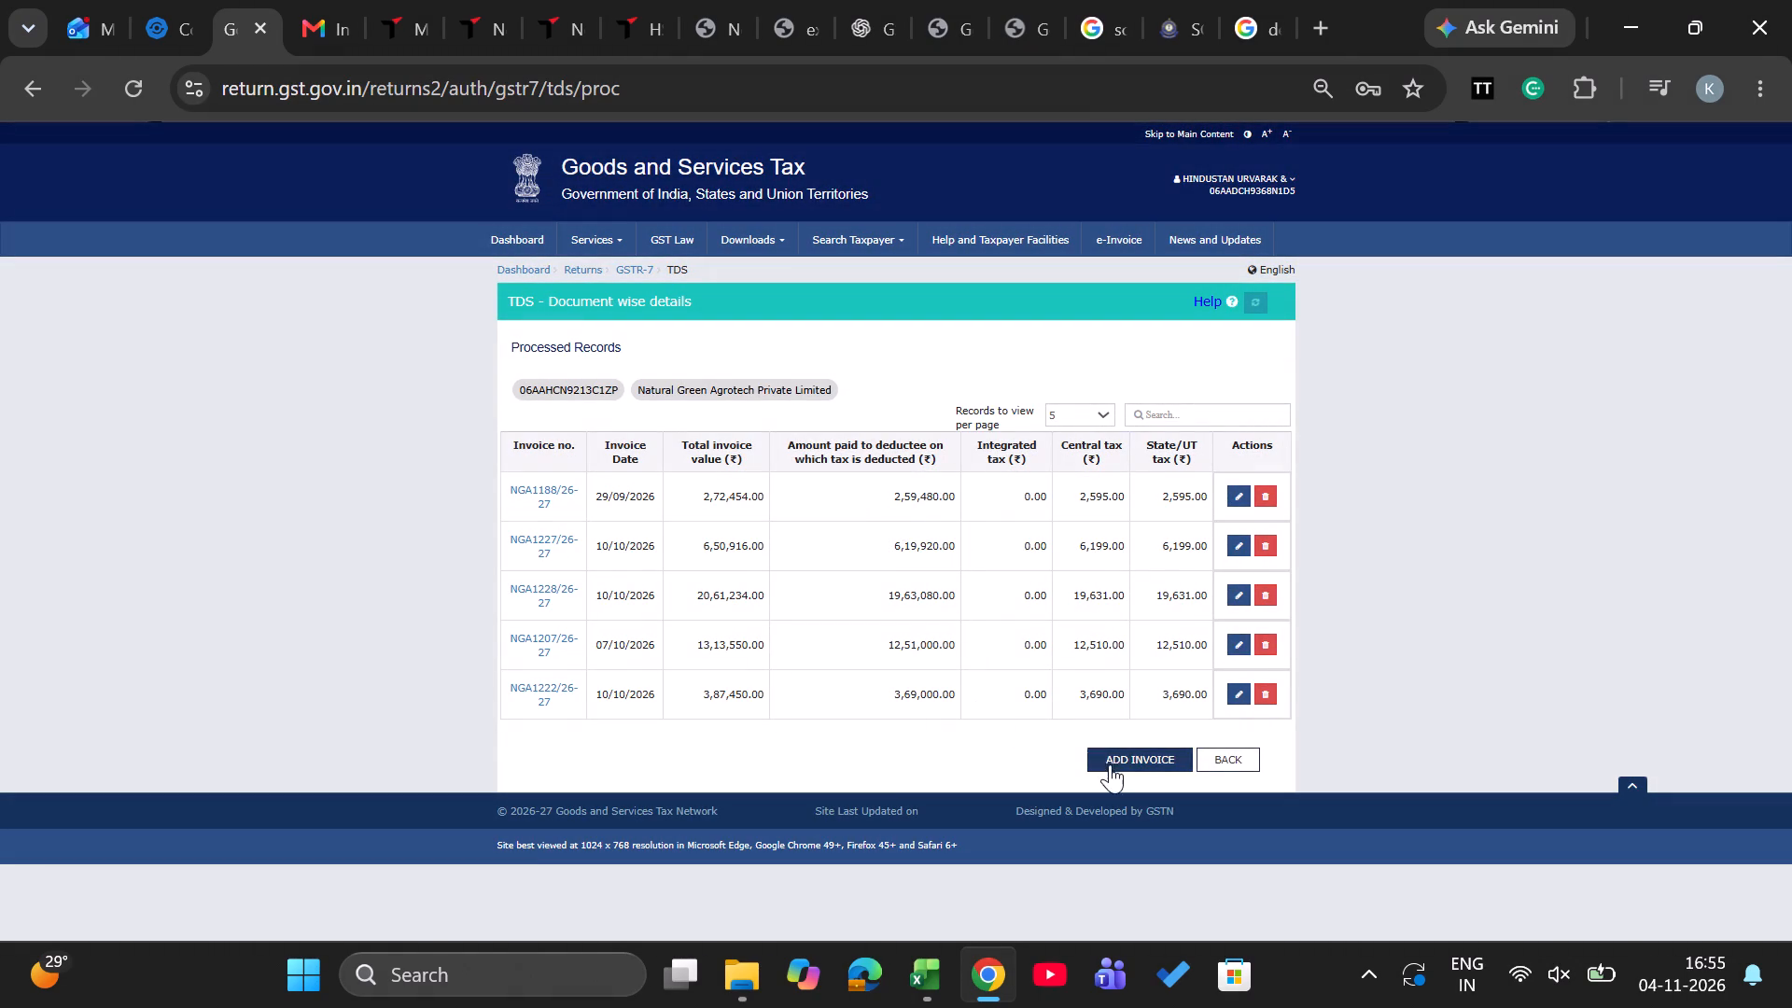
click(1229, 753)
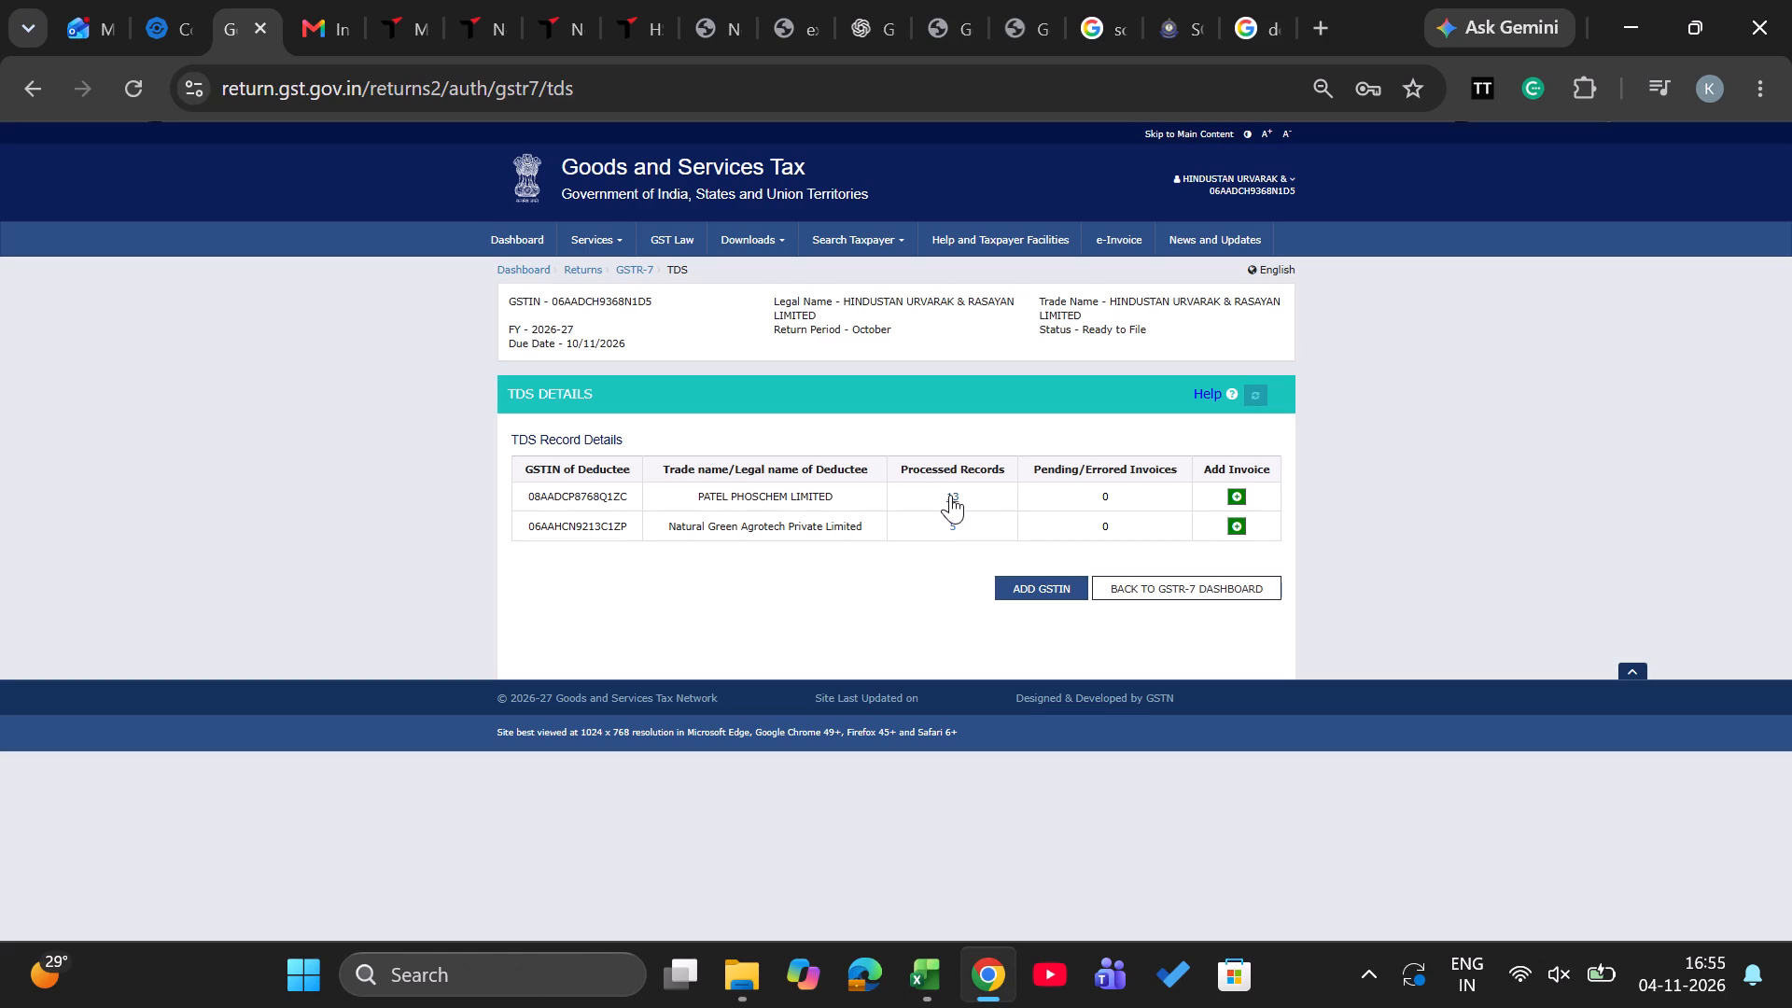
Review Patel Phoschem Limited's processed TDS invoices at 20 records per page, then return to the deductee list.
click(950, 495)
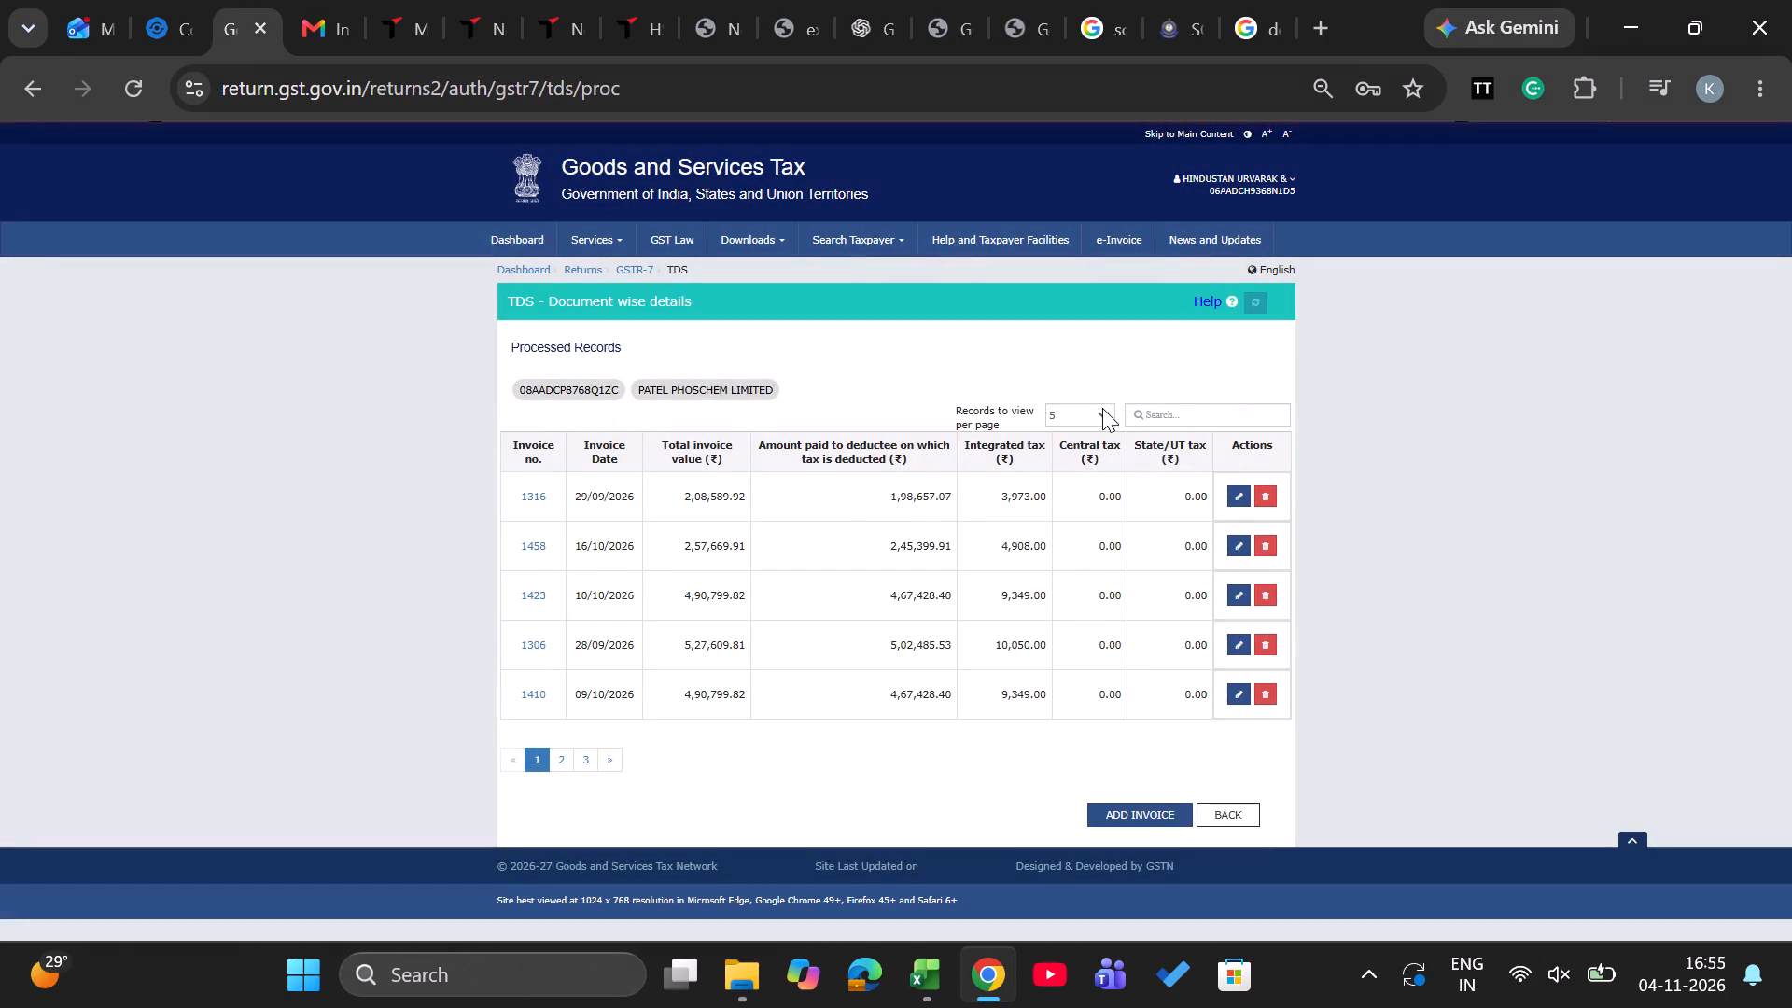
click(1101, 413)
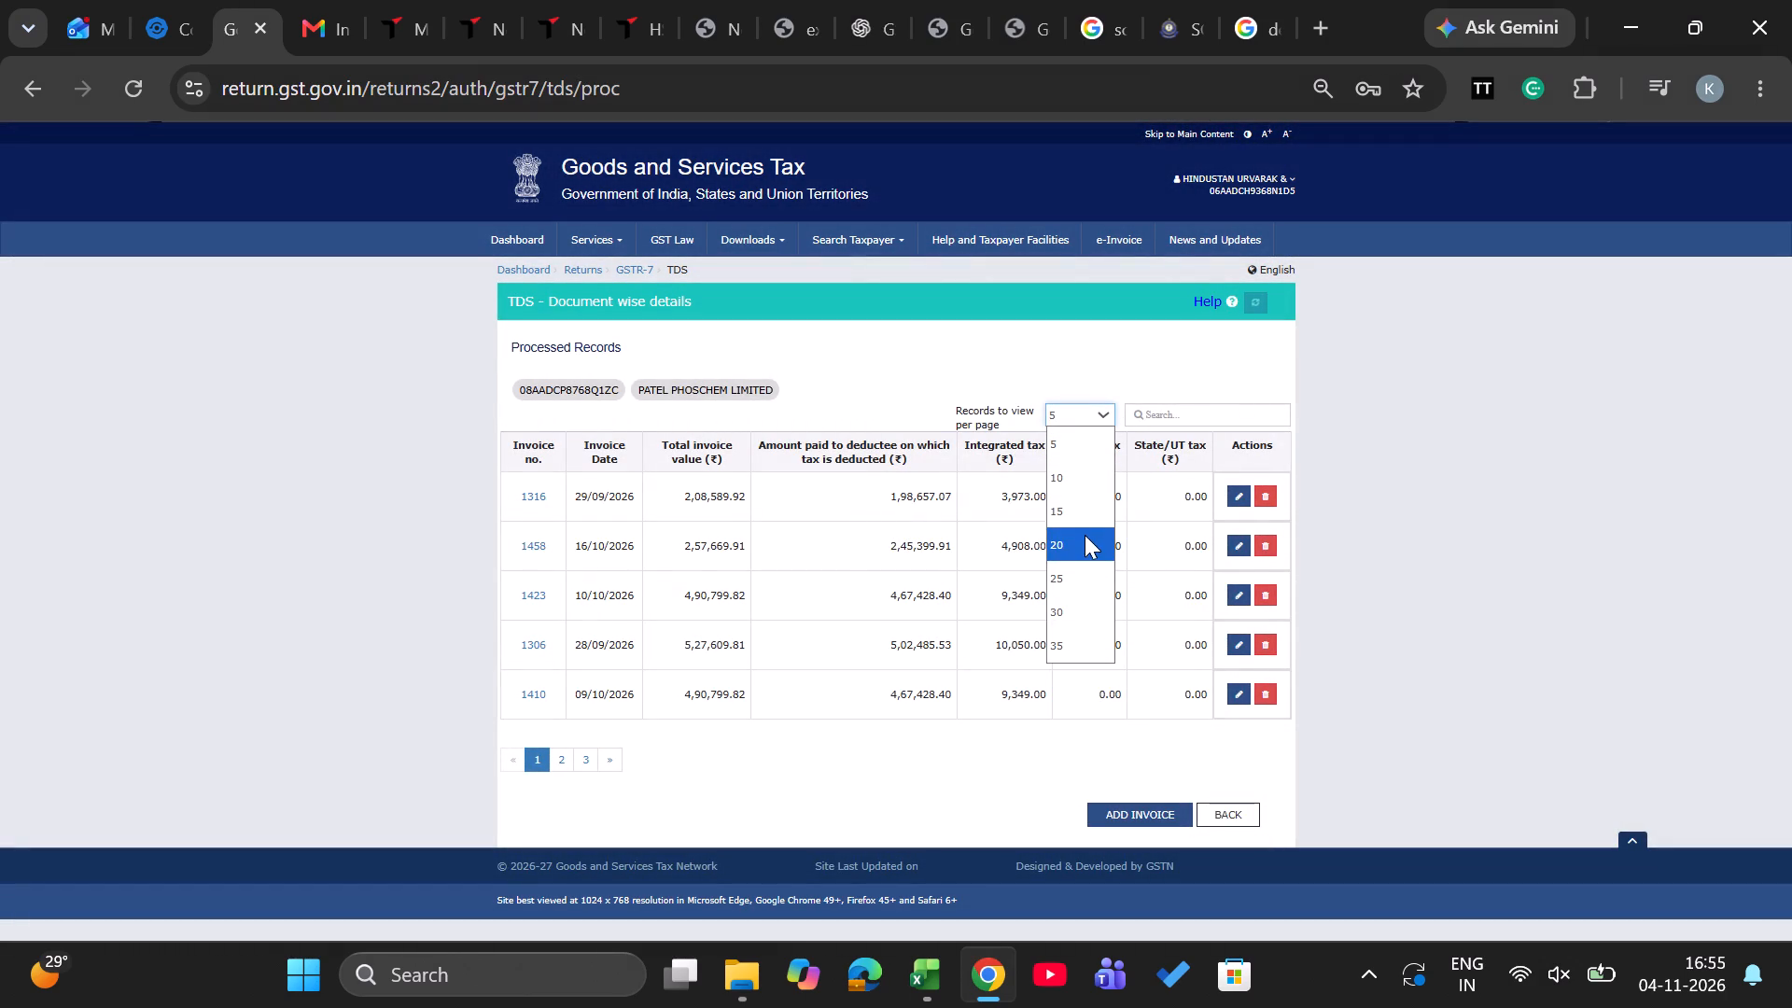
click(1085, 535)
scroll(879, 687, down, 1)
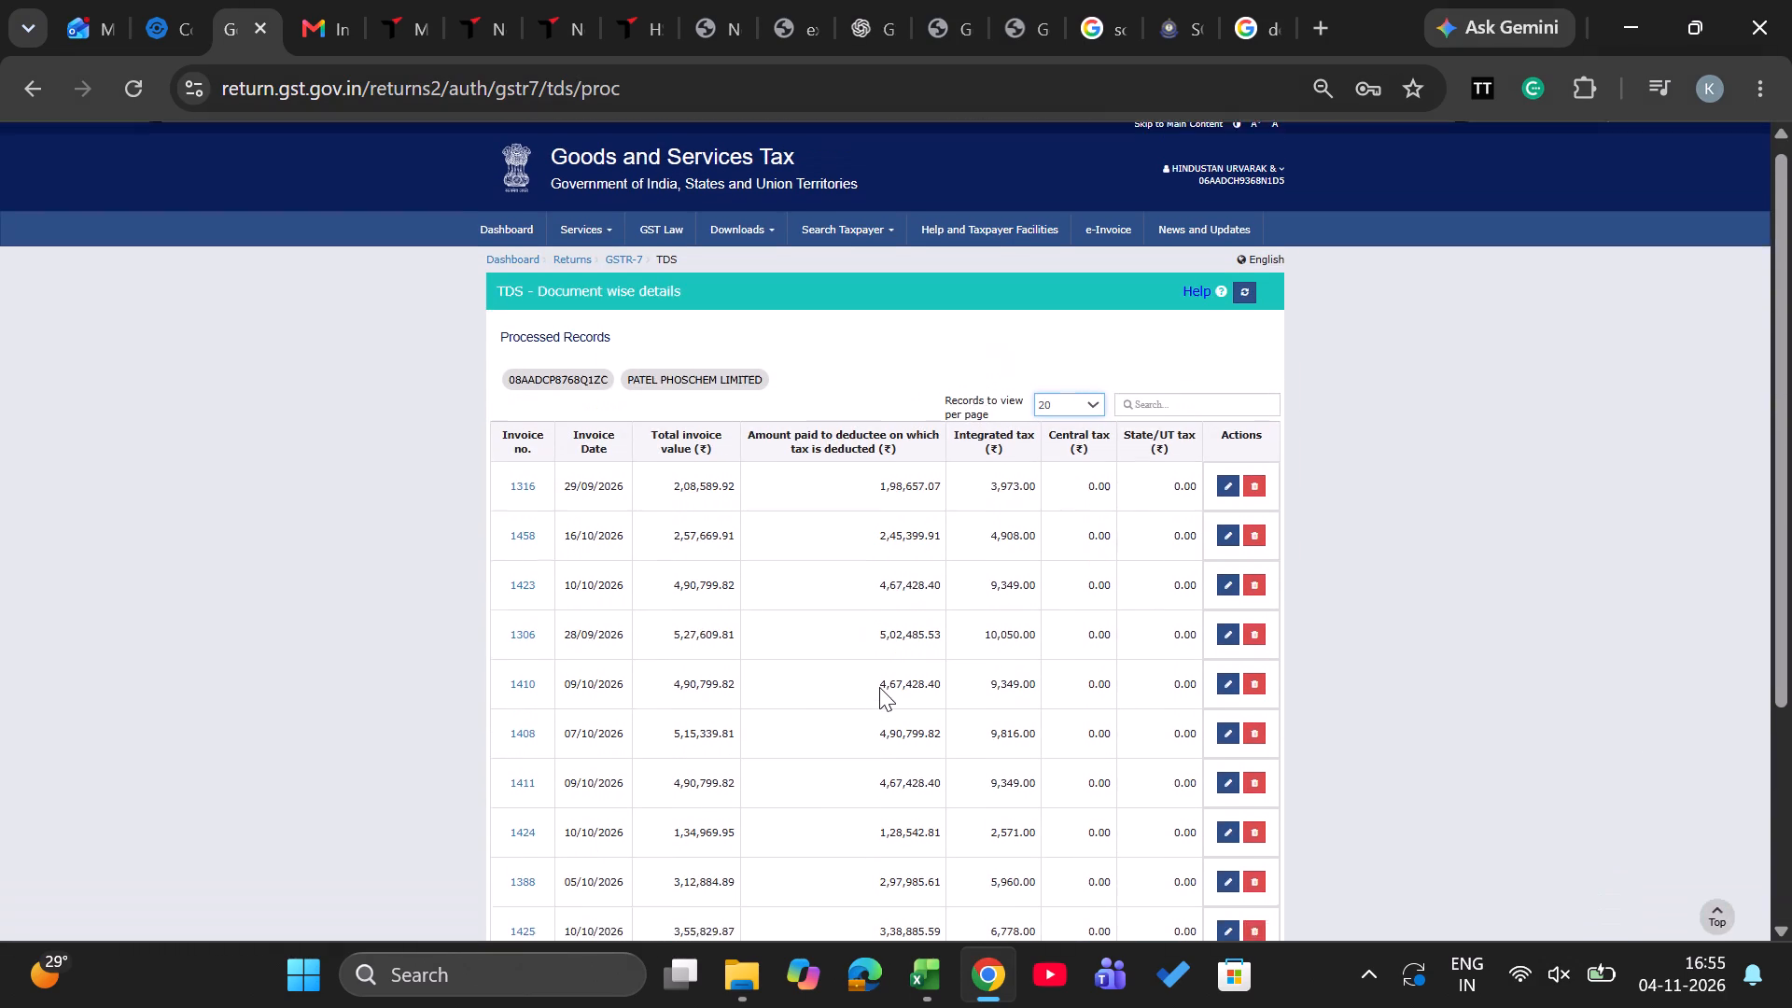
scroll(879, 687, down, 4)
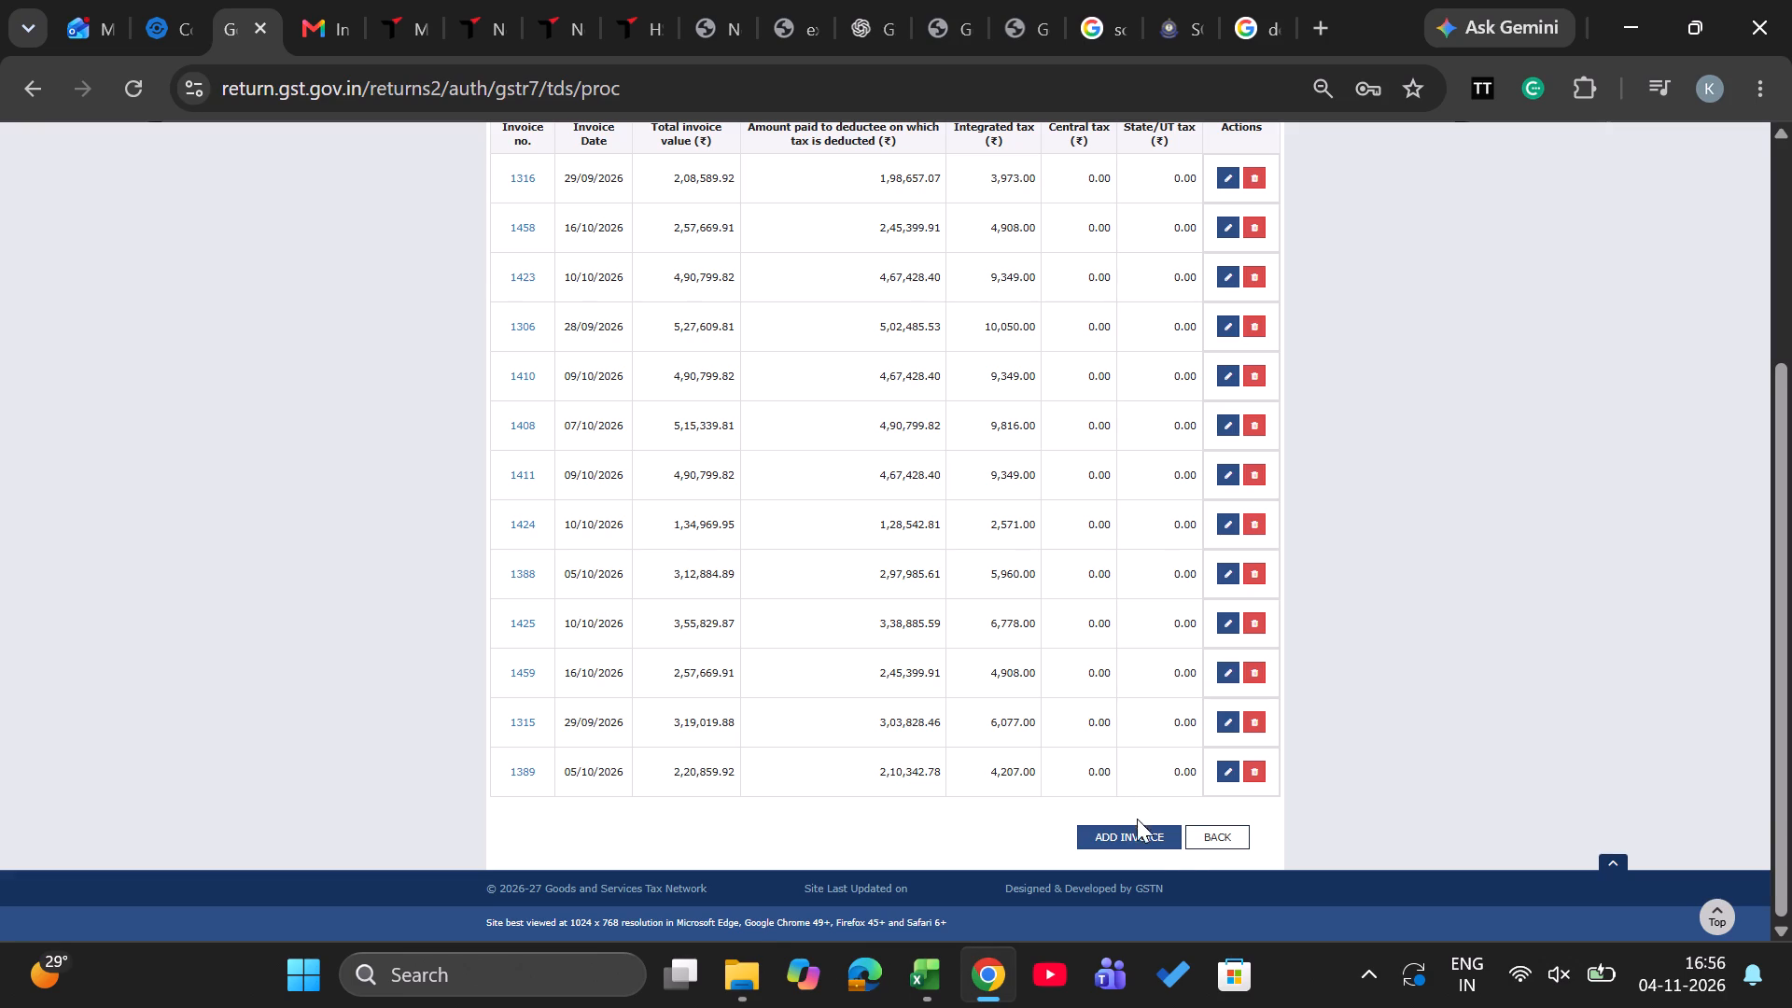
click(1199, 835)
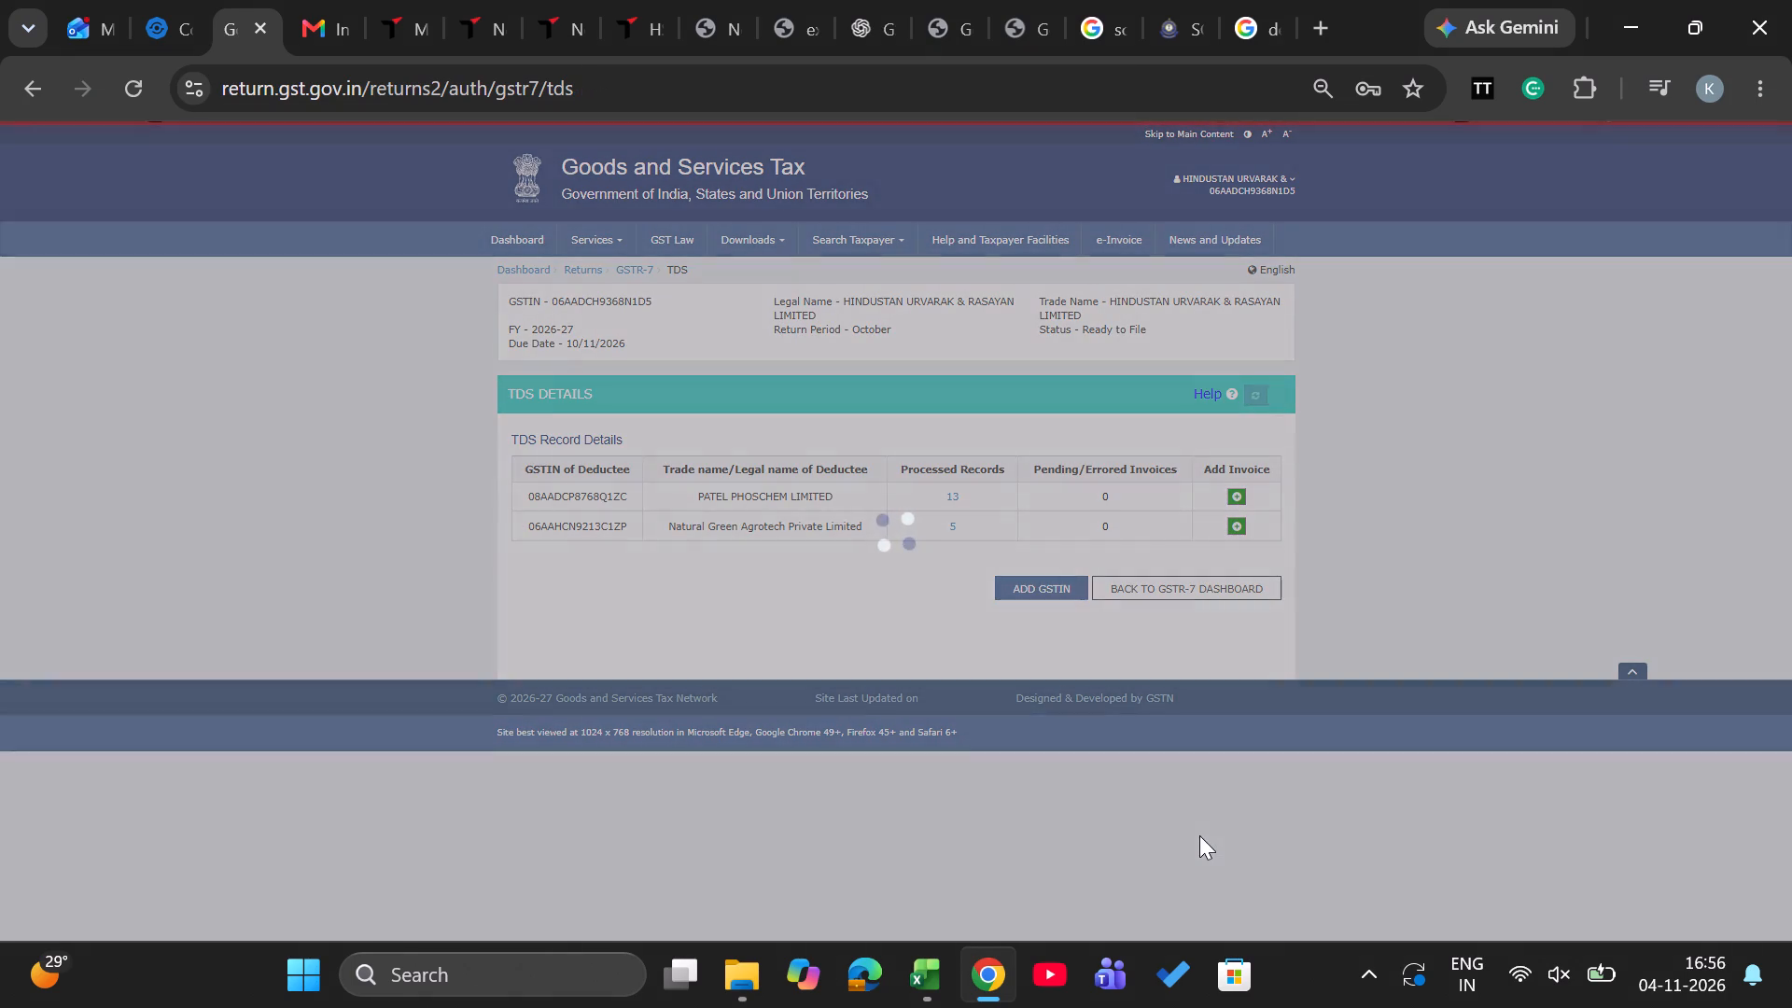
Return to the GSTR-7 dashboard and proceed to file the October 2026-27 return.
click(1202, 597)
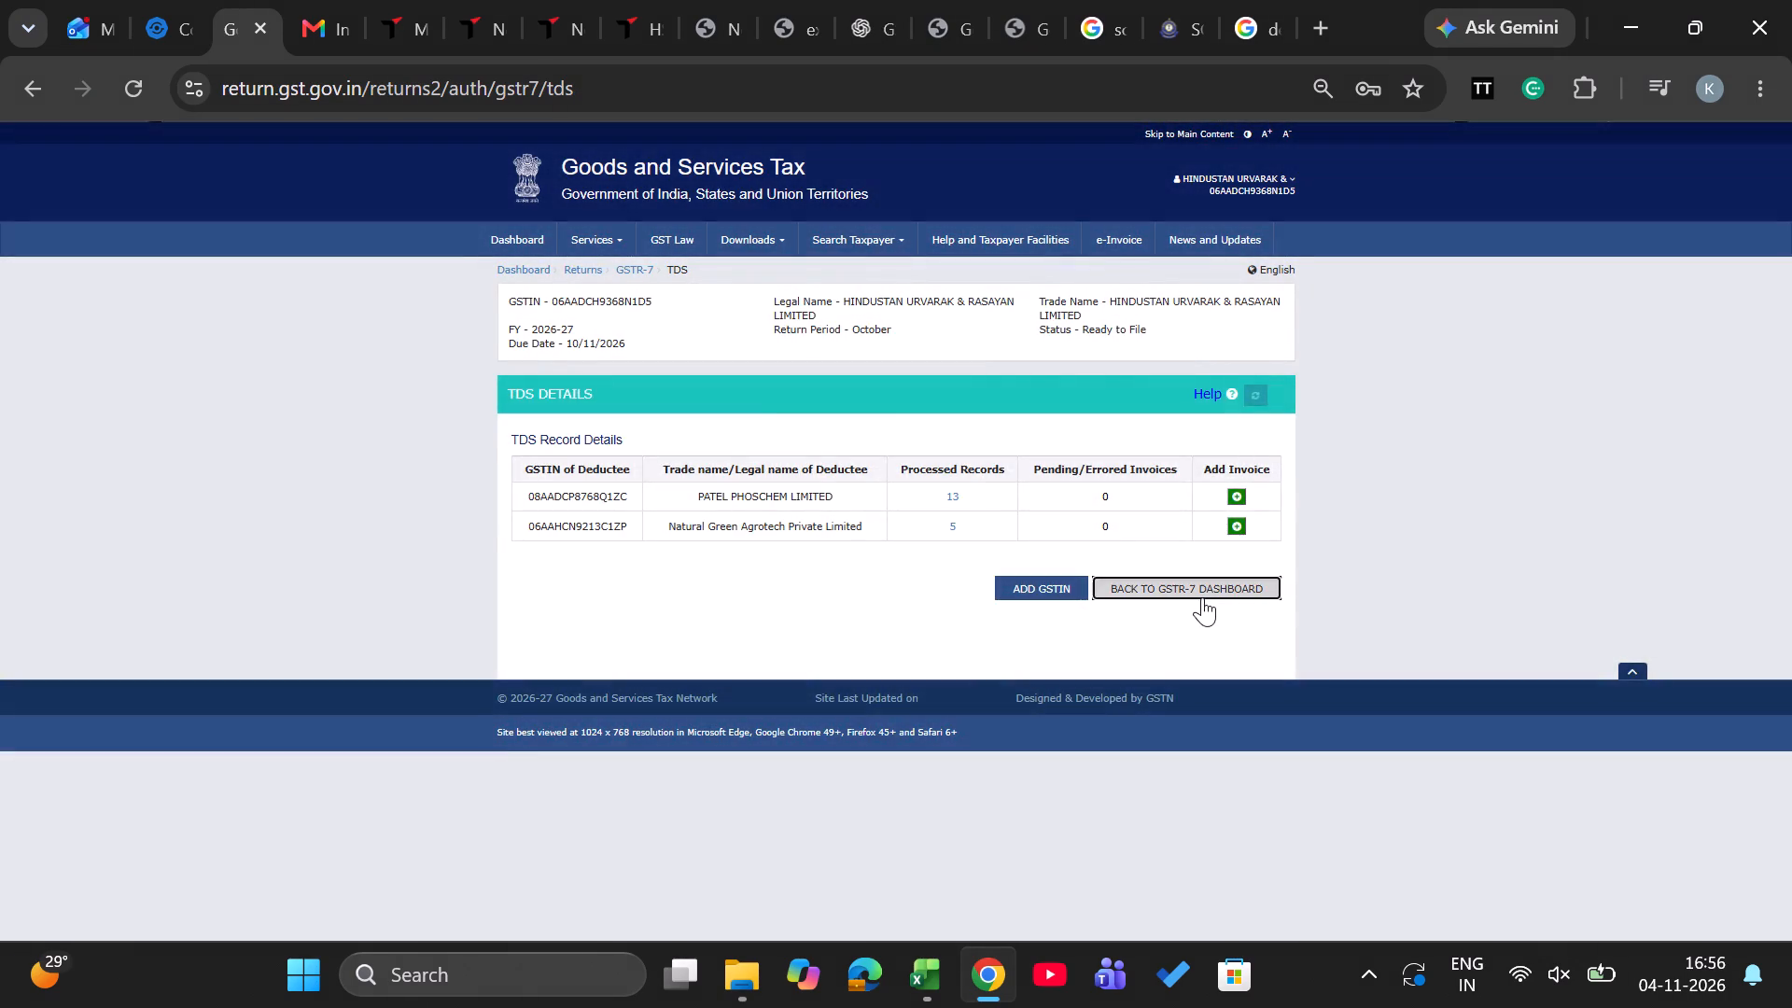
scroll(808, 722, down, 1)
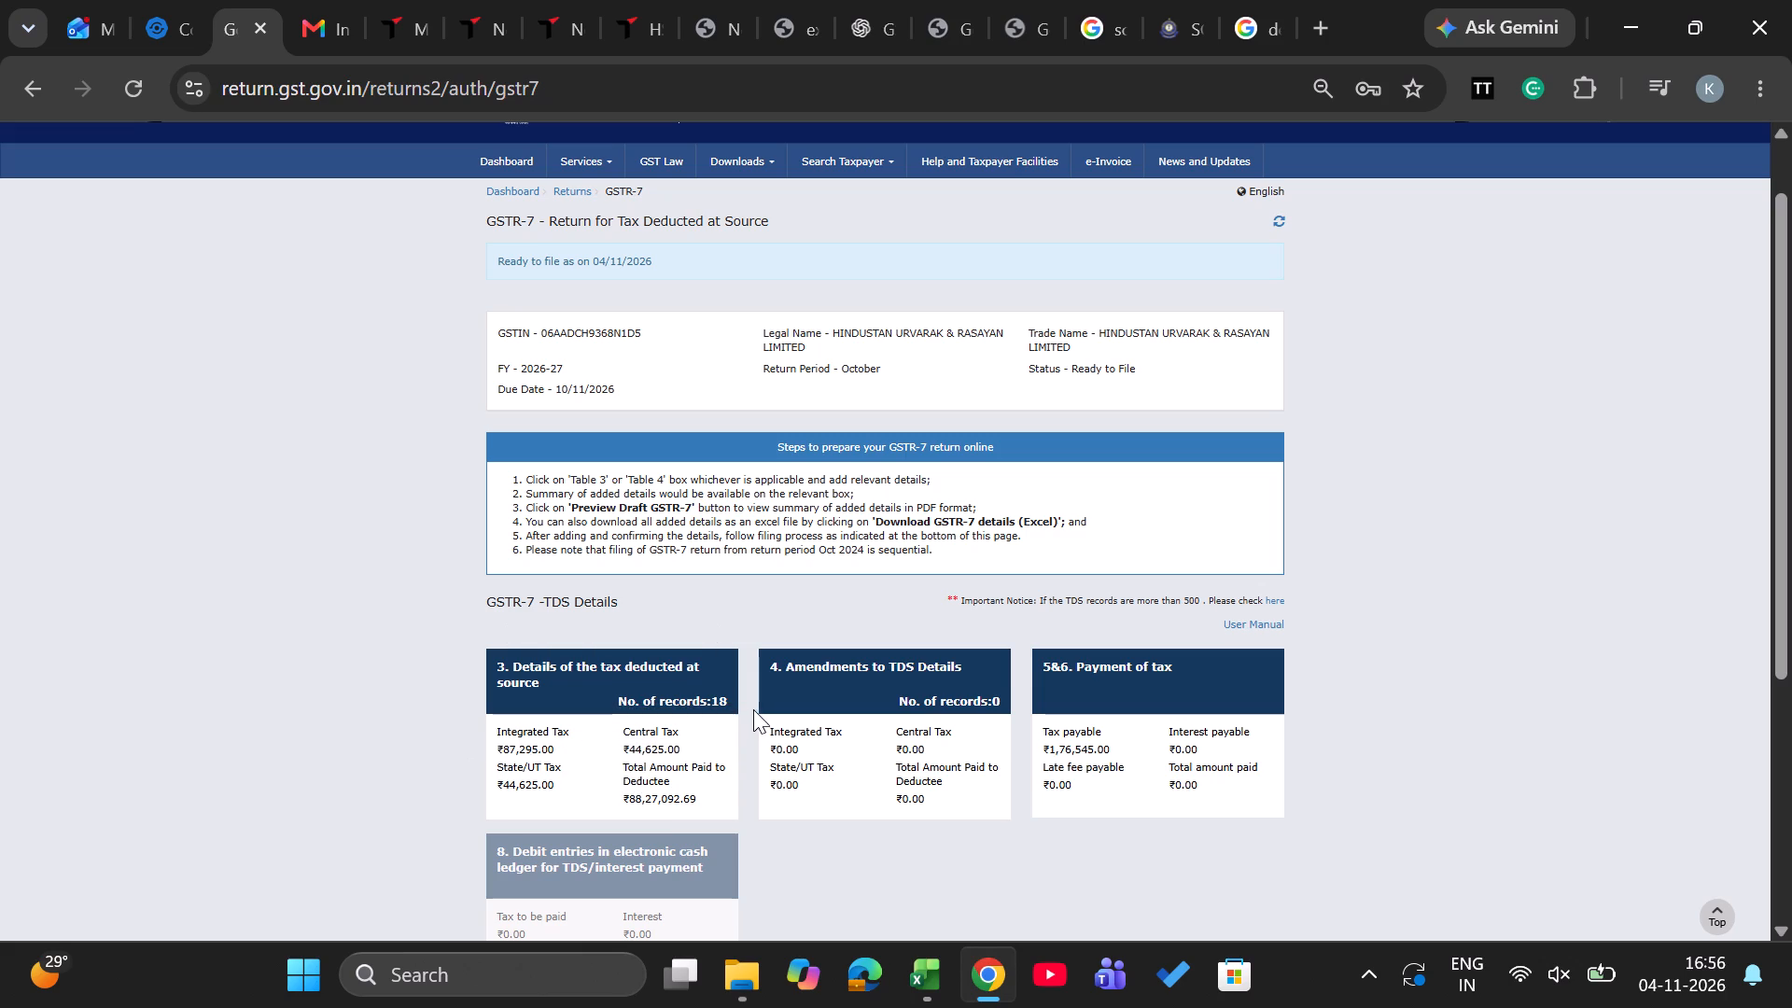
scroll(918, 760, down, 6)
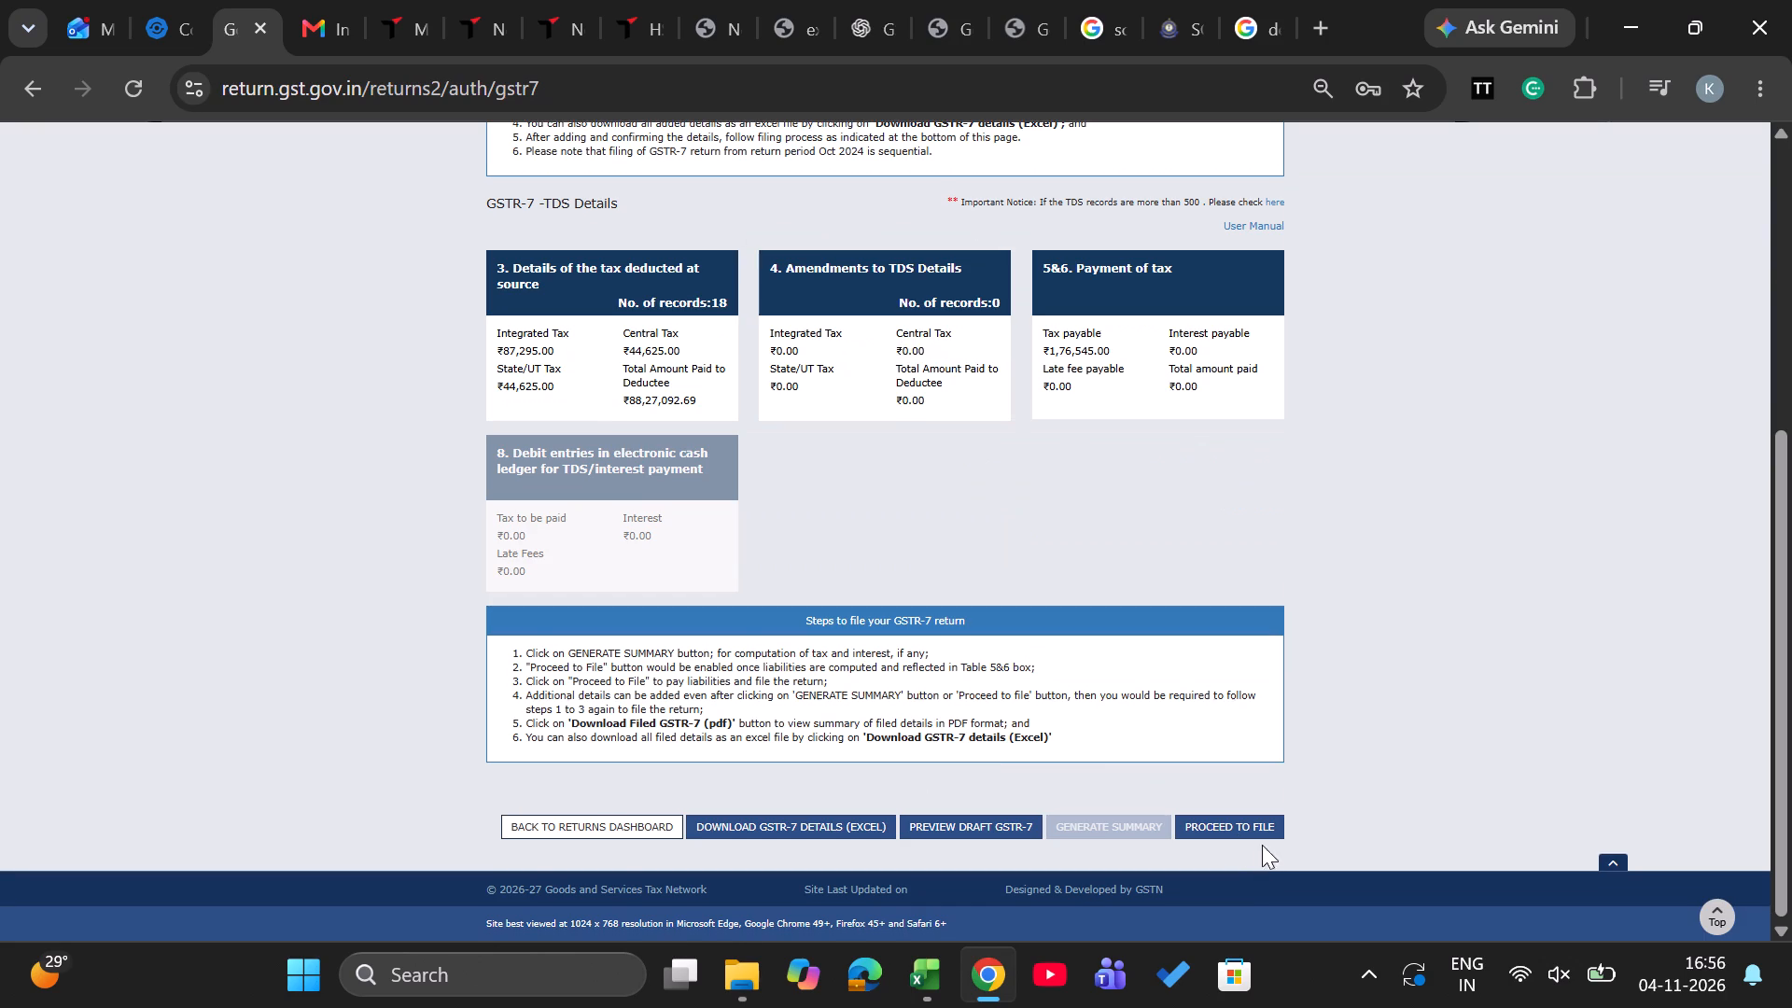
click(1243, 829)
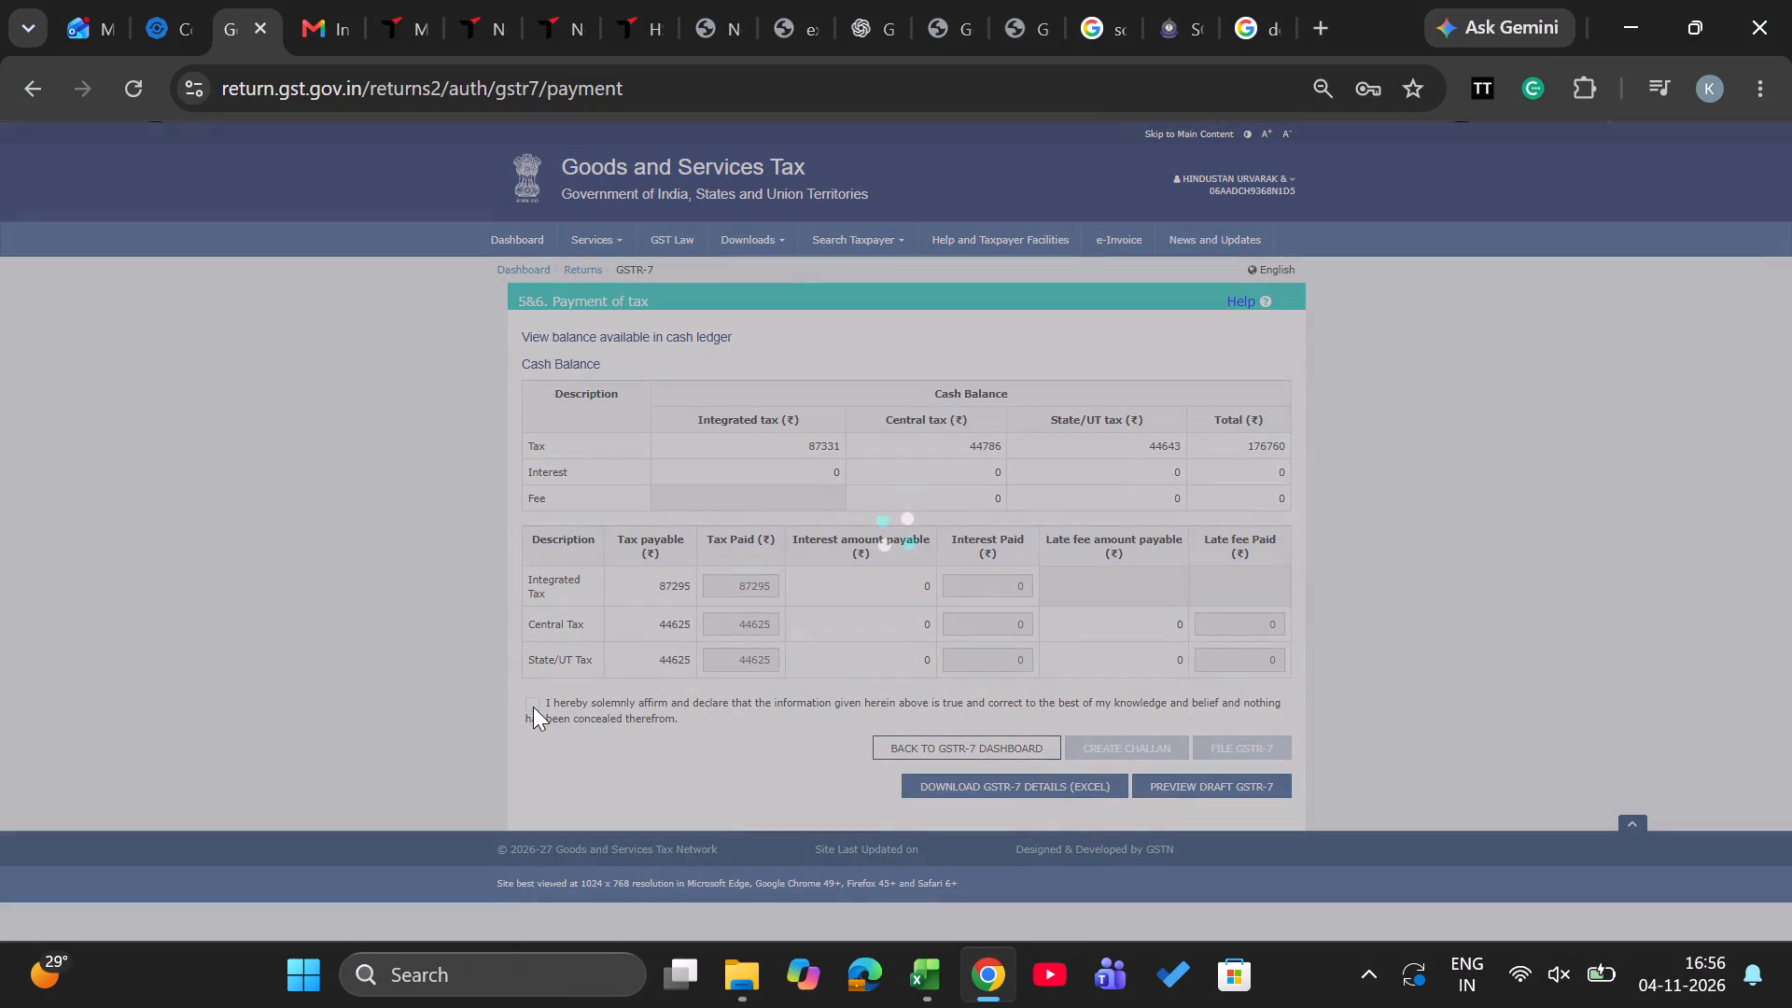
Accept the declaration that the return information is true and correct, and open the authorised signatory choices.
click(533, 707)
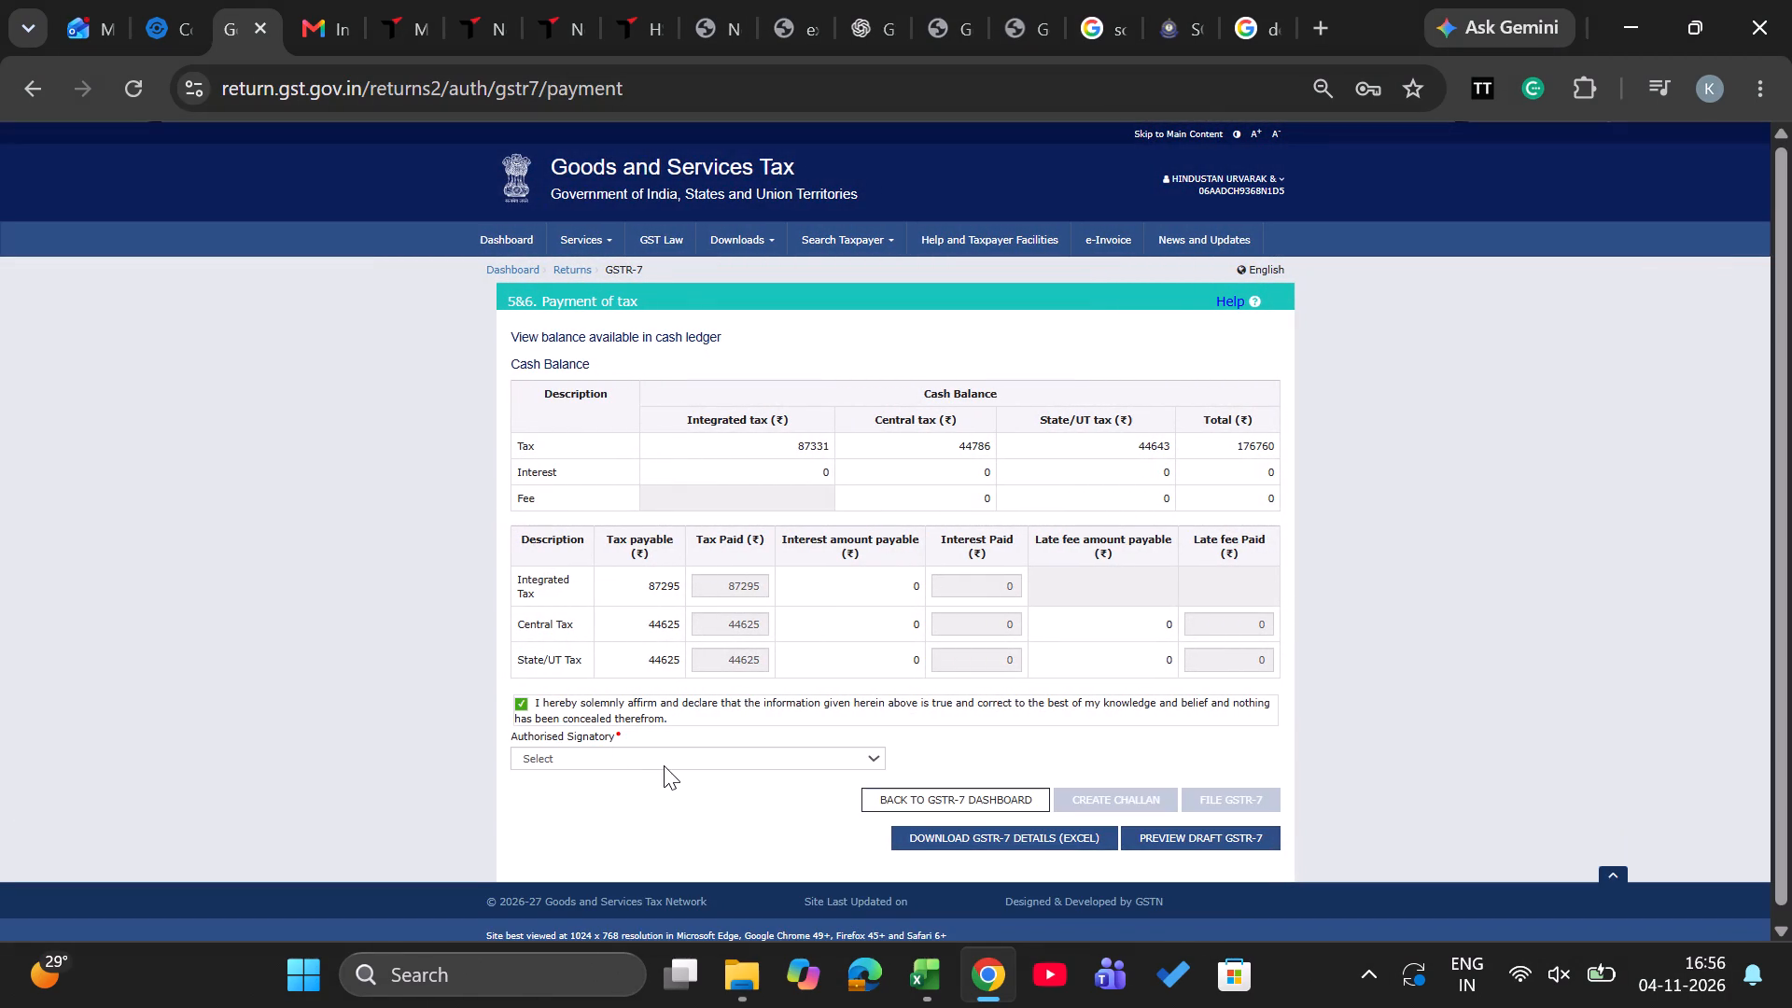
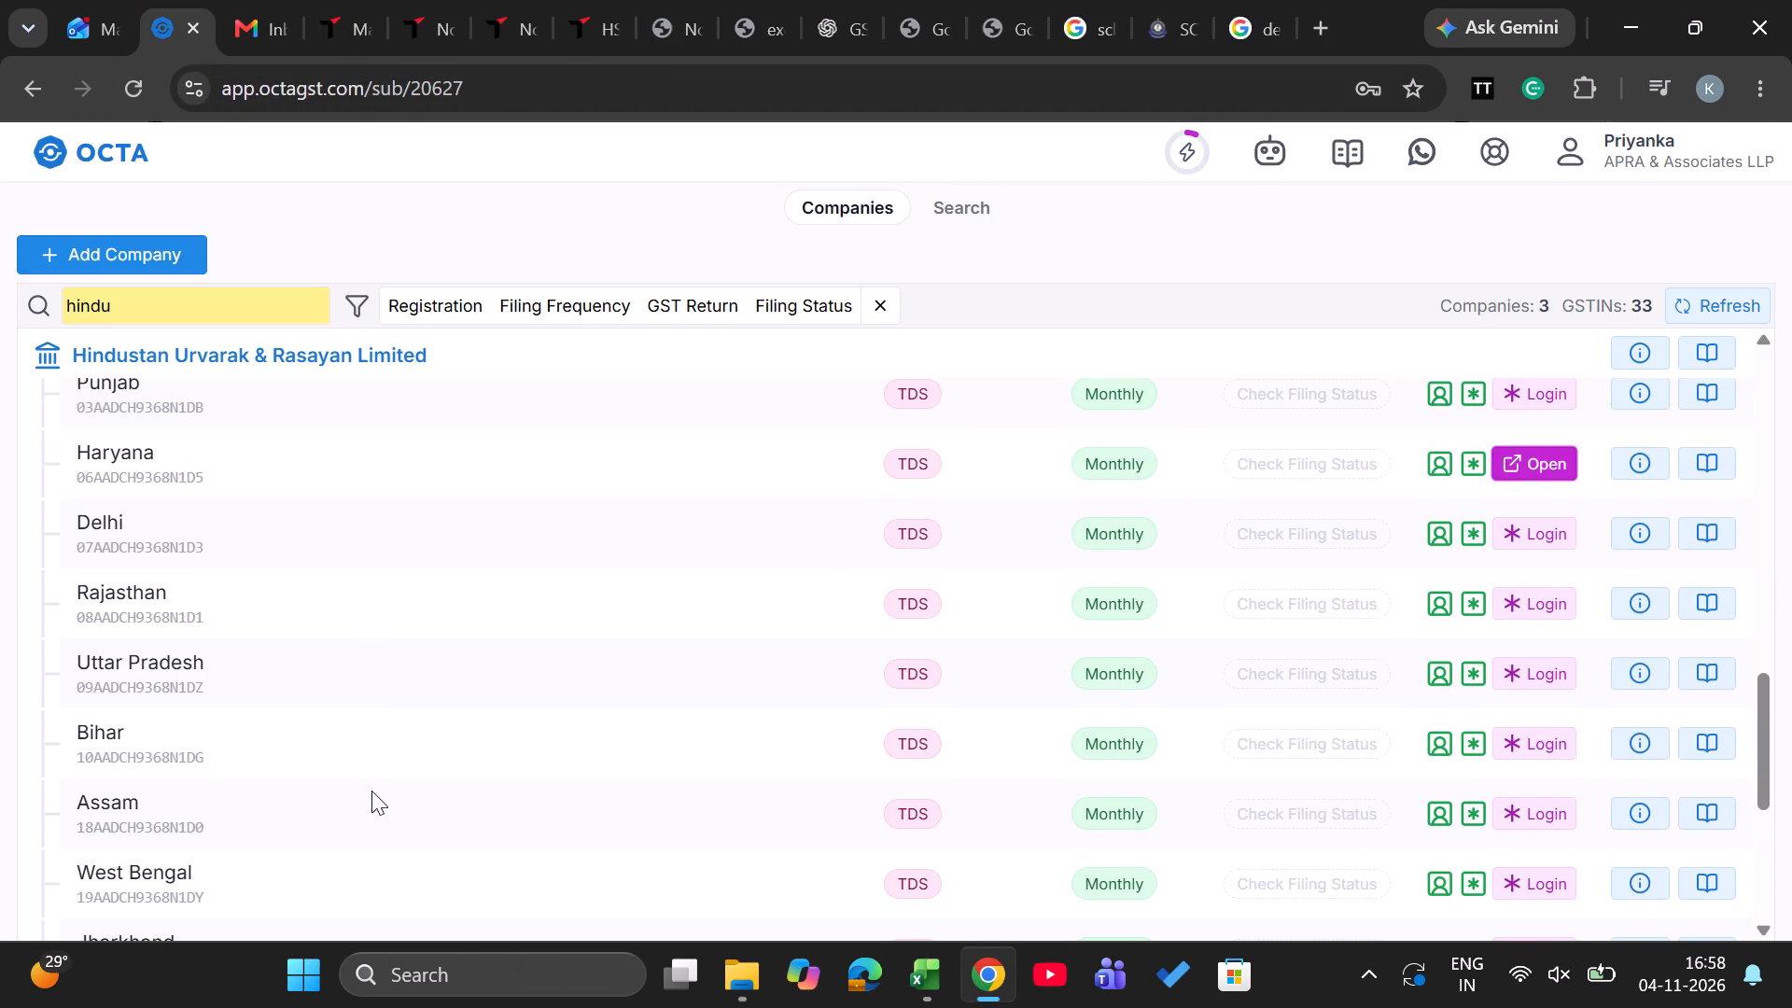
Log in to the government GST portal for Hindustan Urvarak & Rasayan Limited's Jharkhand TDS registration.
scroll(371, 791, down, 2)
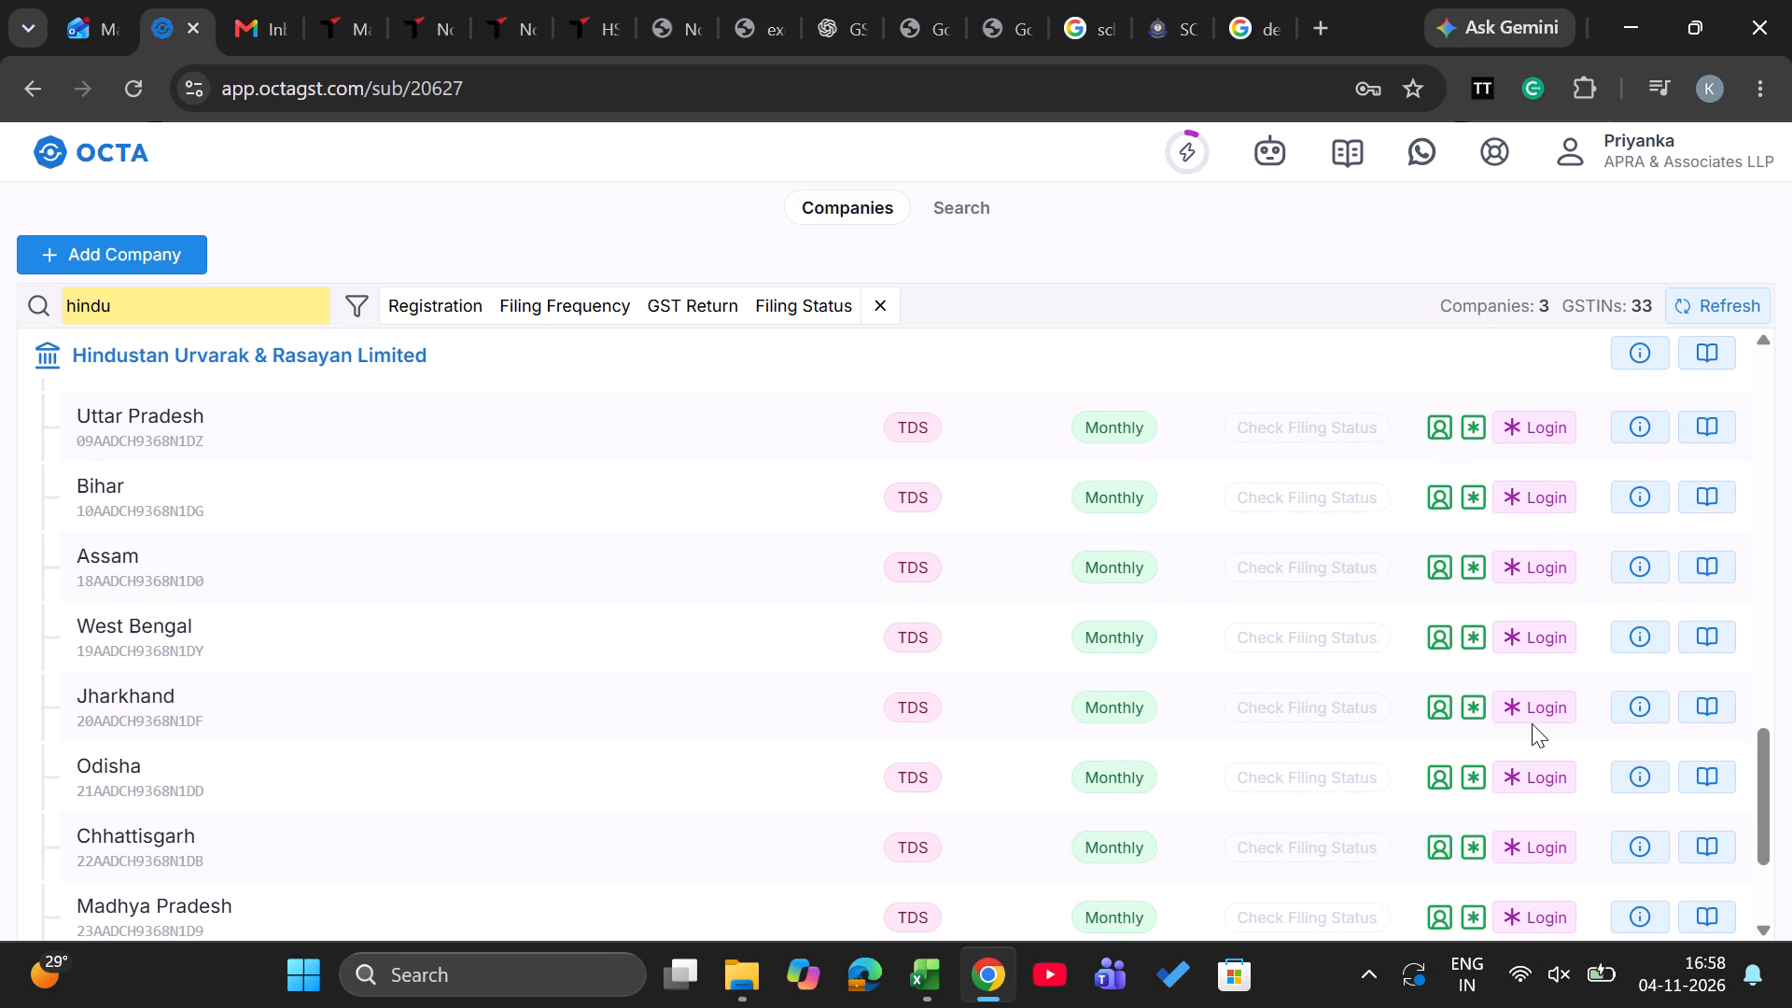
click(1540, 708)
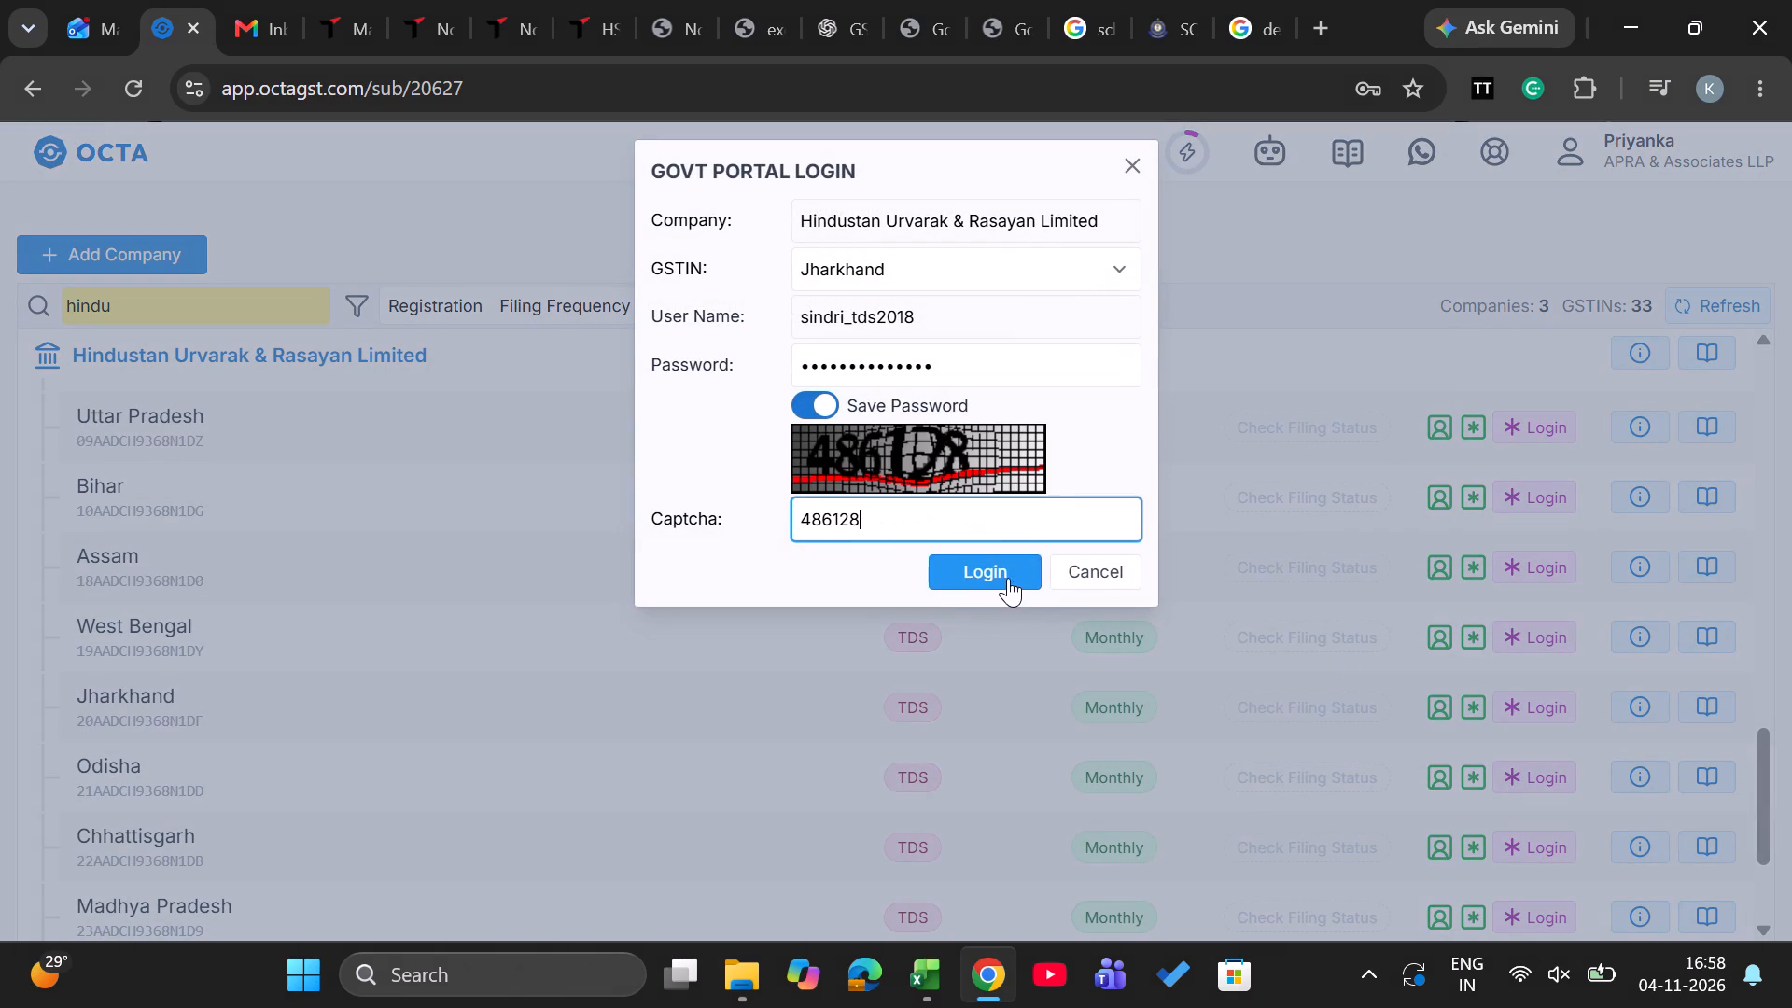
Complete the government portal login for the Jharkhand registration, open its GST portal session and dismiss the announcement.
click(1008, 578)
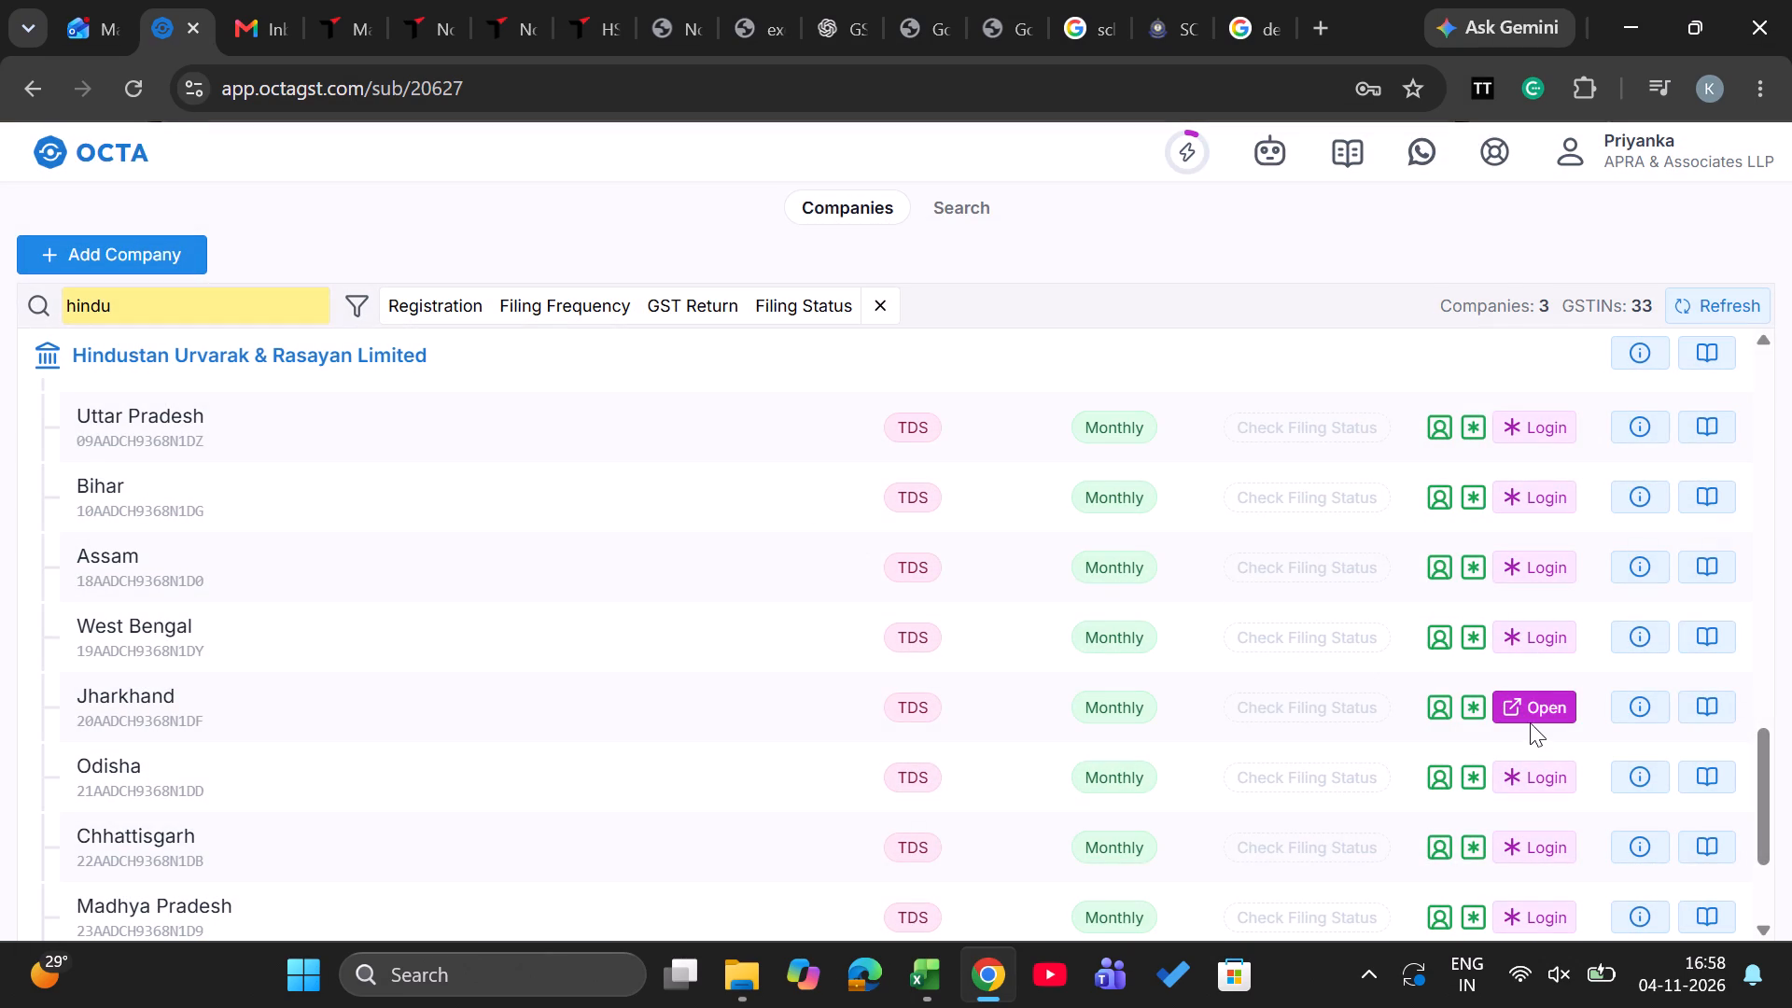
drag(1530, 722, 1502, 702)
click(1502, 702)
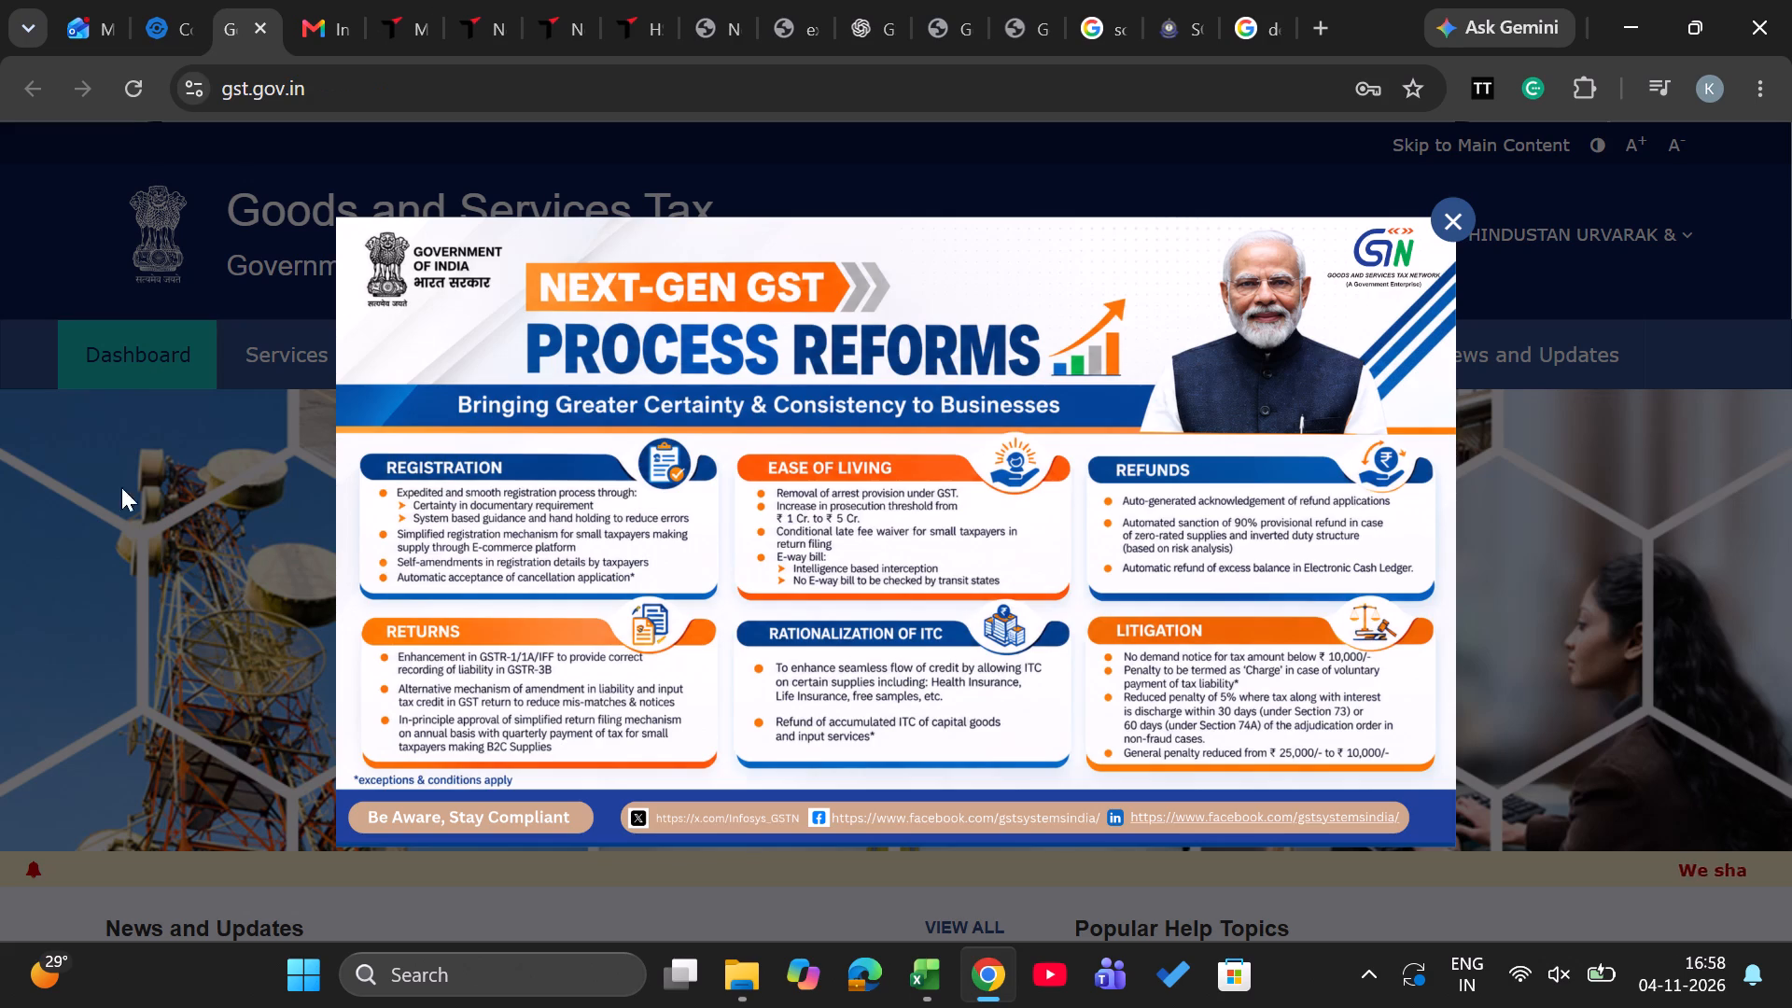
click(1457, 230)
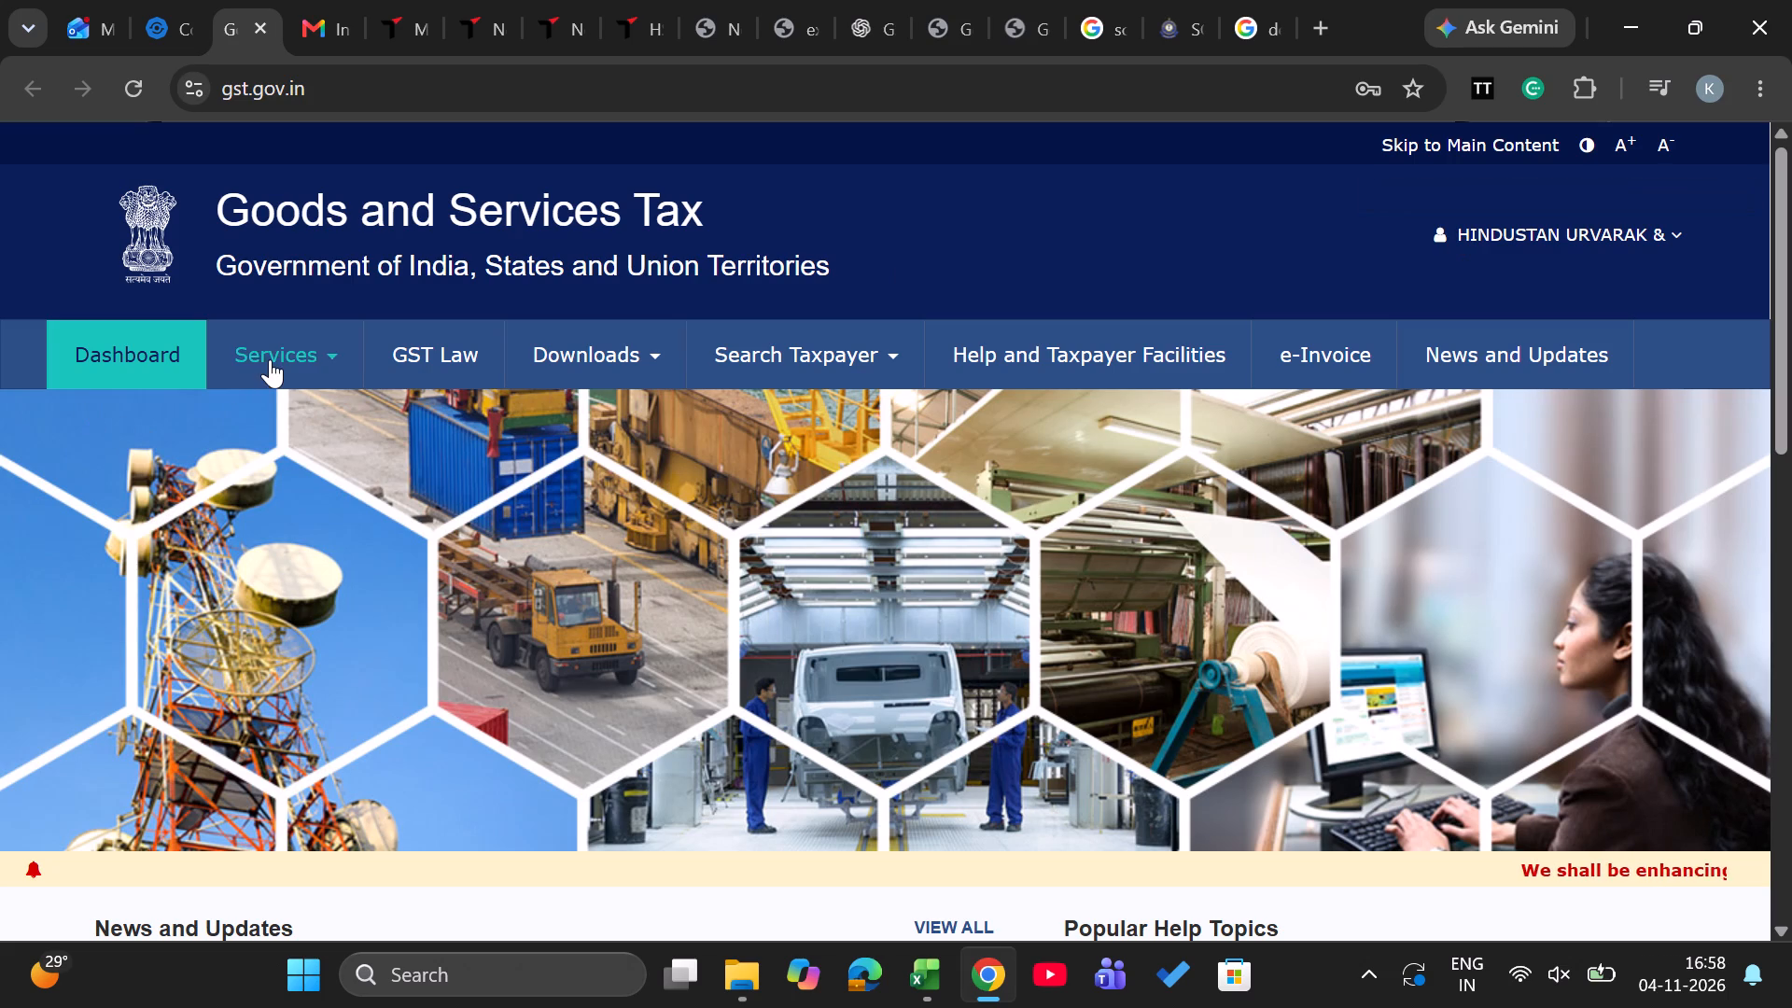
Search the returns dashboard for the October period of 2026-27 and open the GSTR-7 return.
click(271, 359)
click(182, 455)
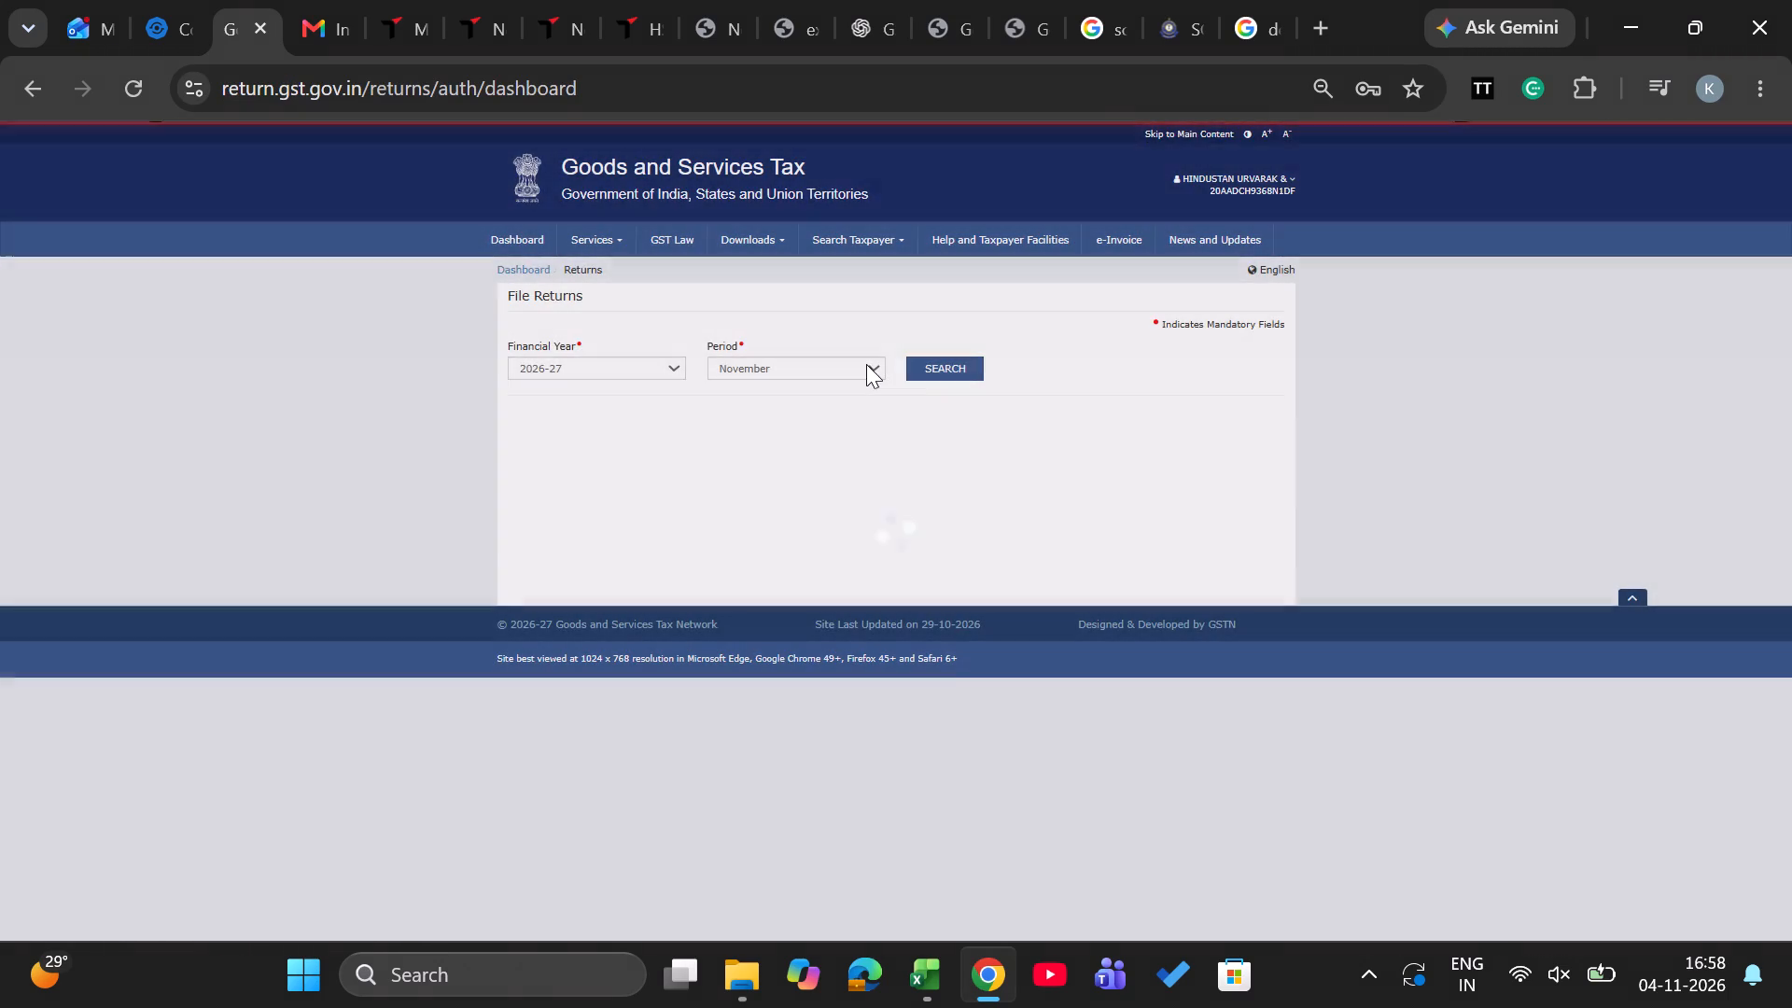
click(866, 364)
click(866, 364)
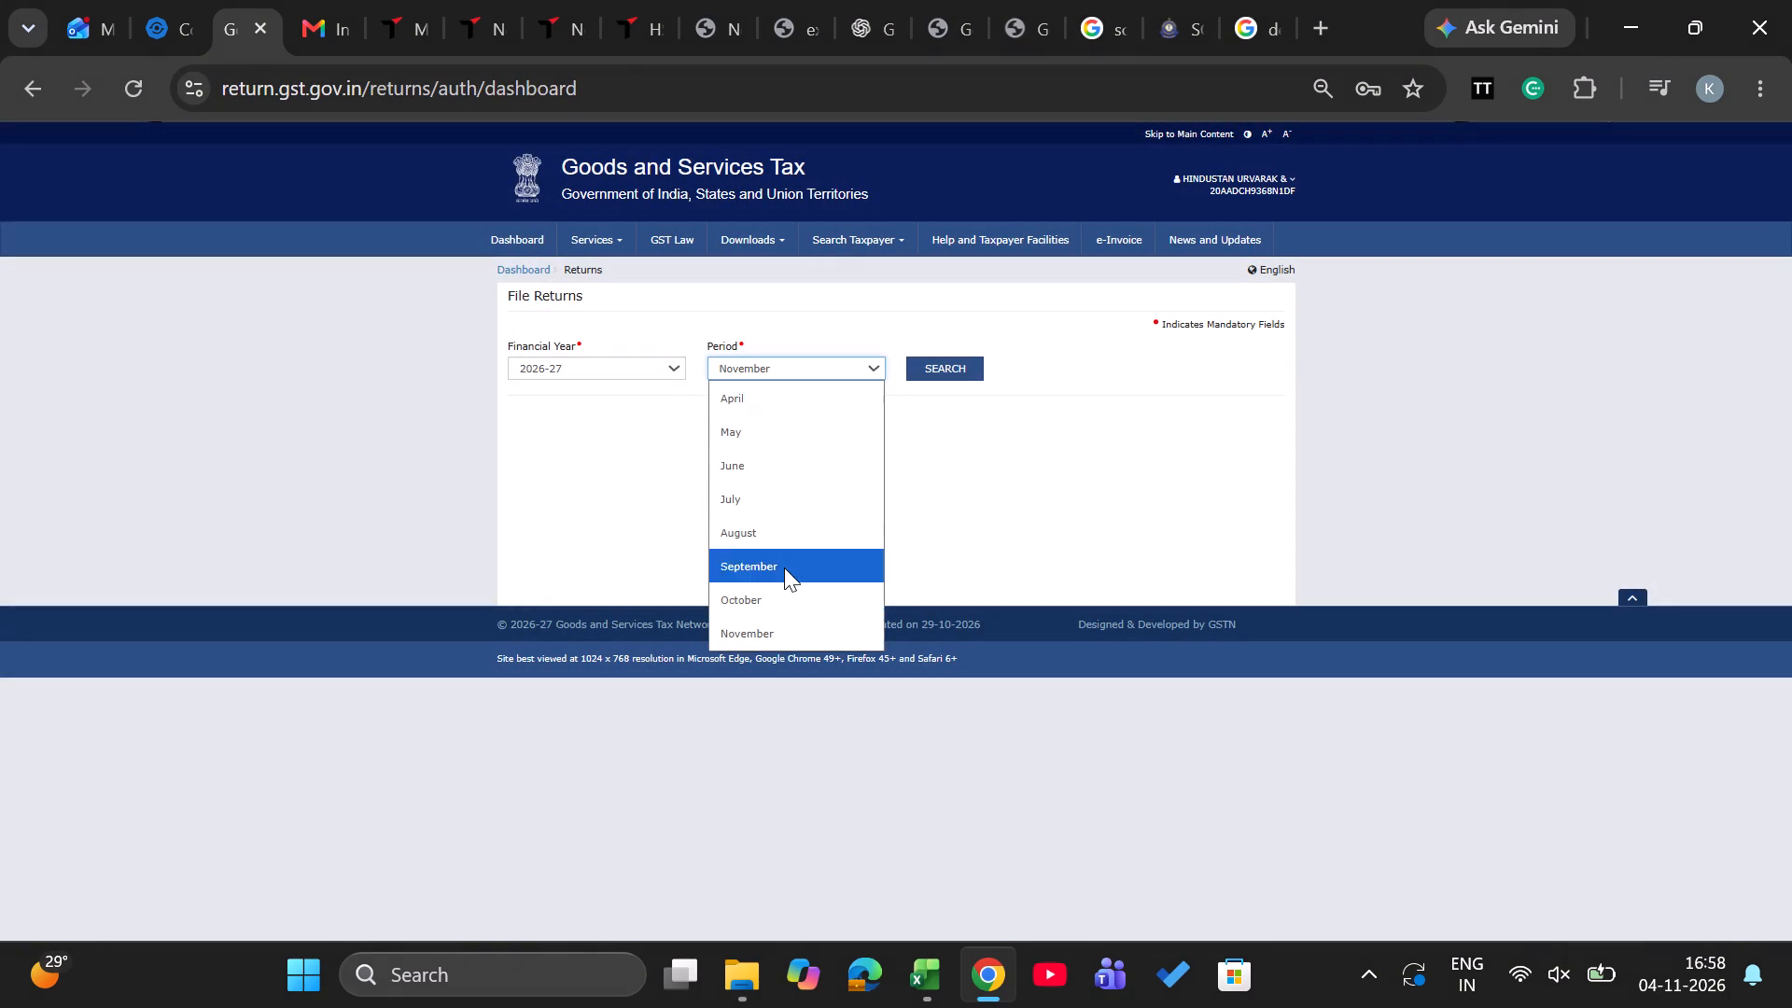
click(803, 594)
click(946, 371)
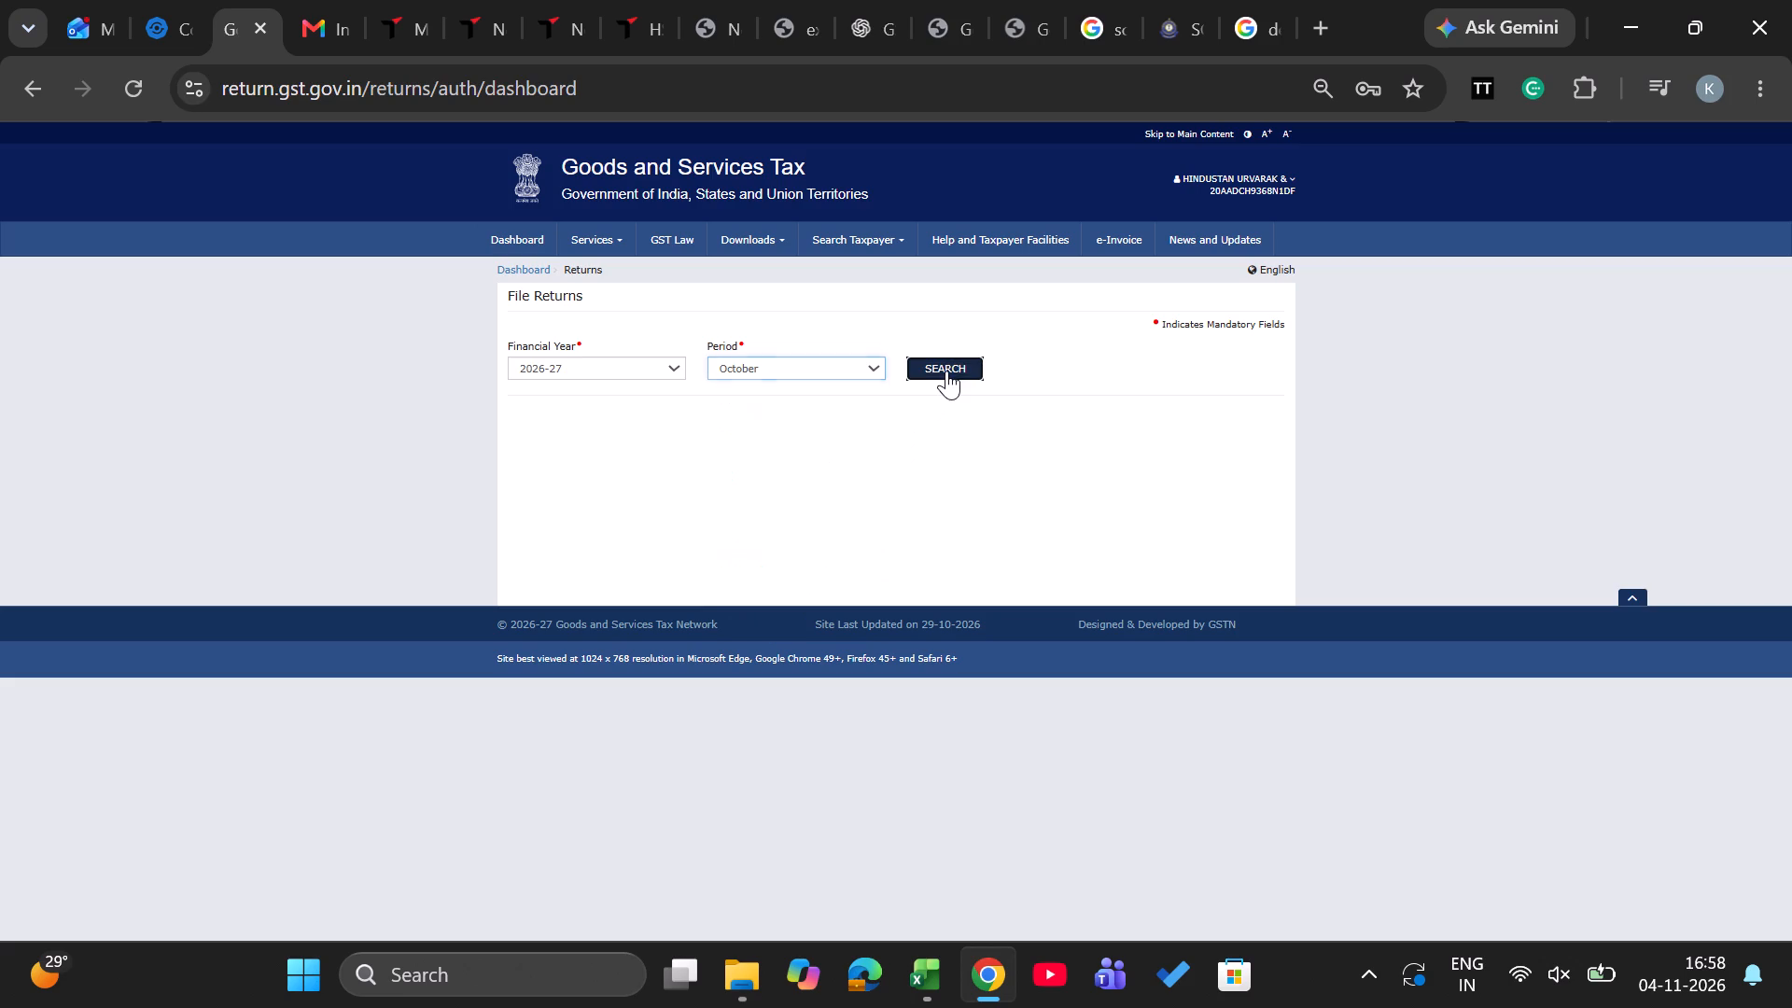
click(605, 674)
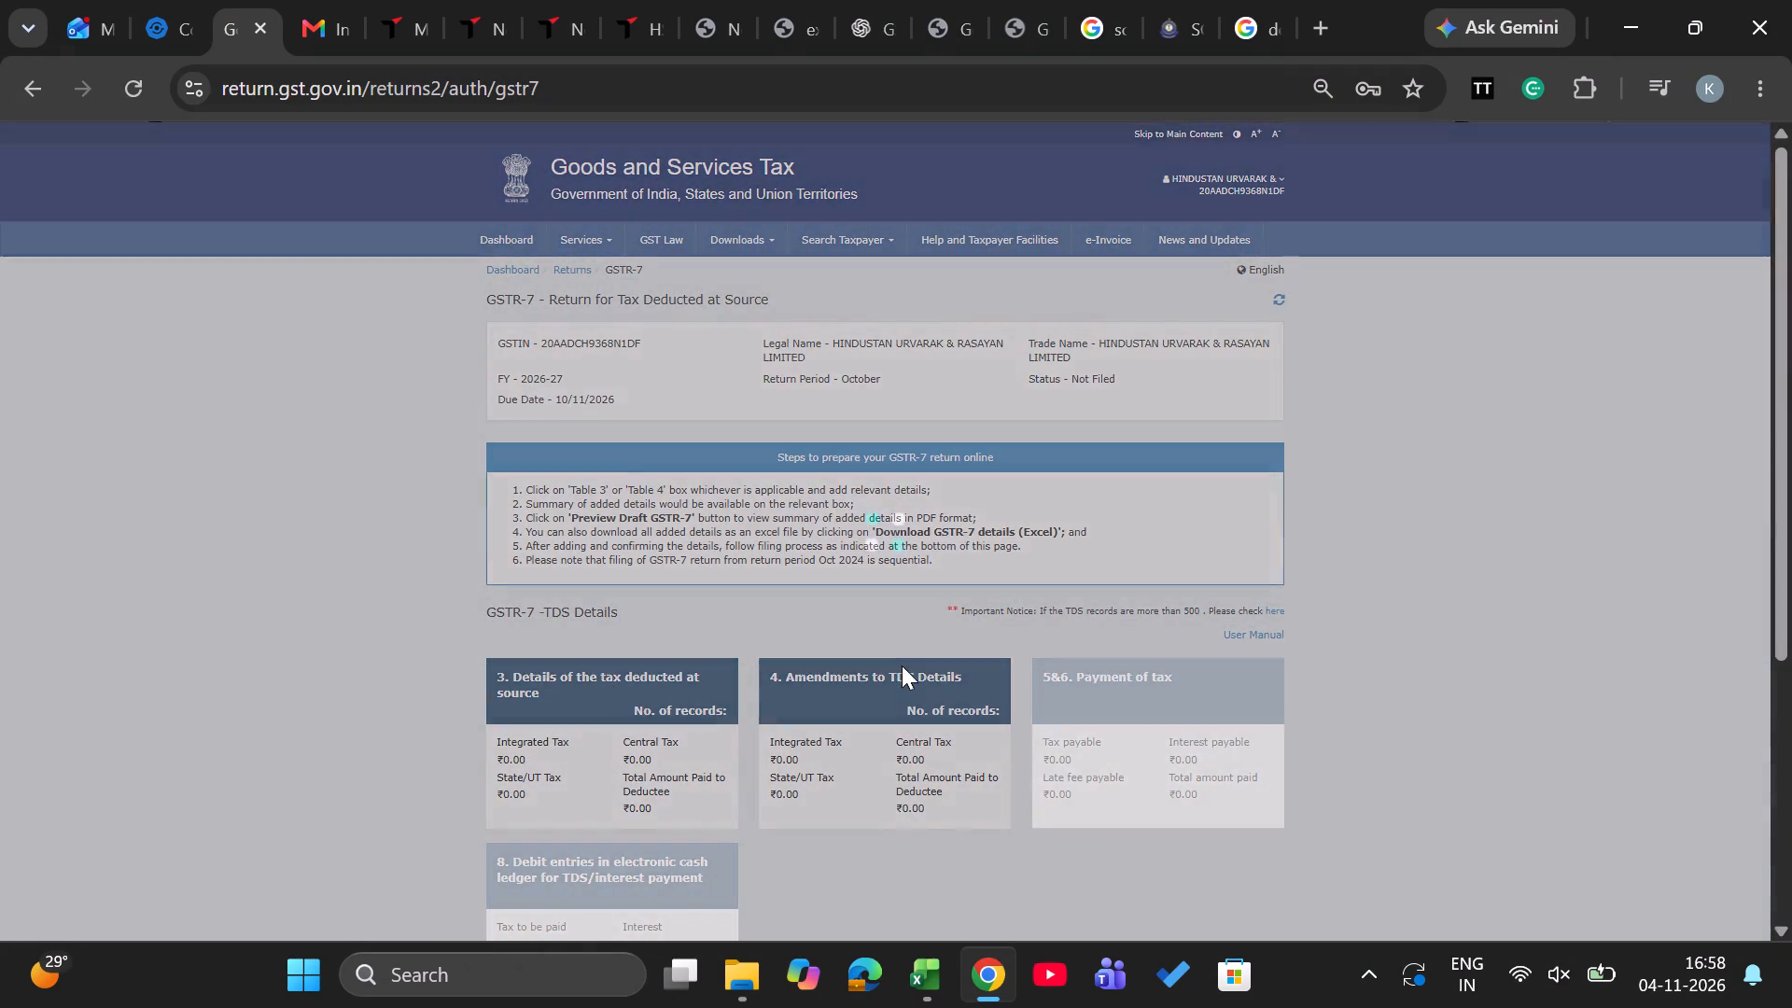
Generate the summary for Jharkhand's October GSTR-7 return and refresh the return page.
scroll(902, 665, down, 6)
click(1114, 828)
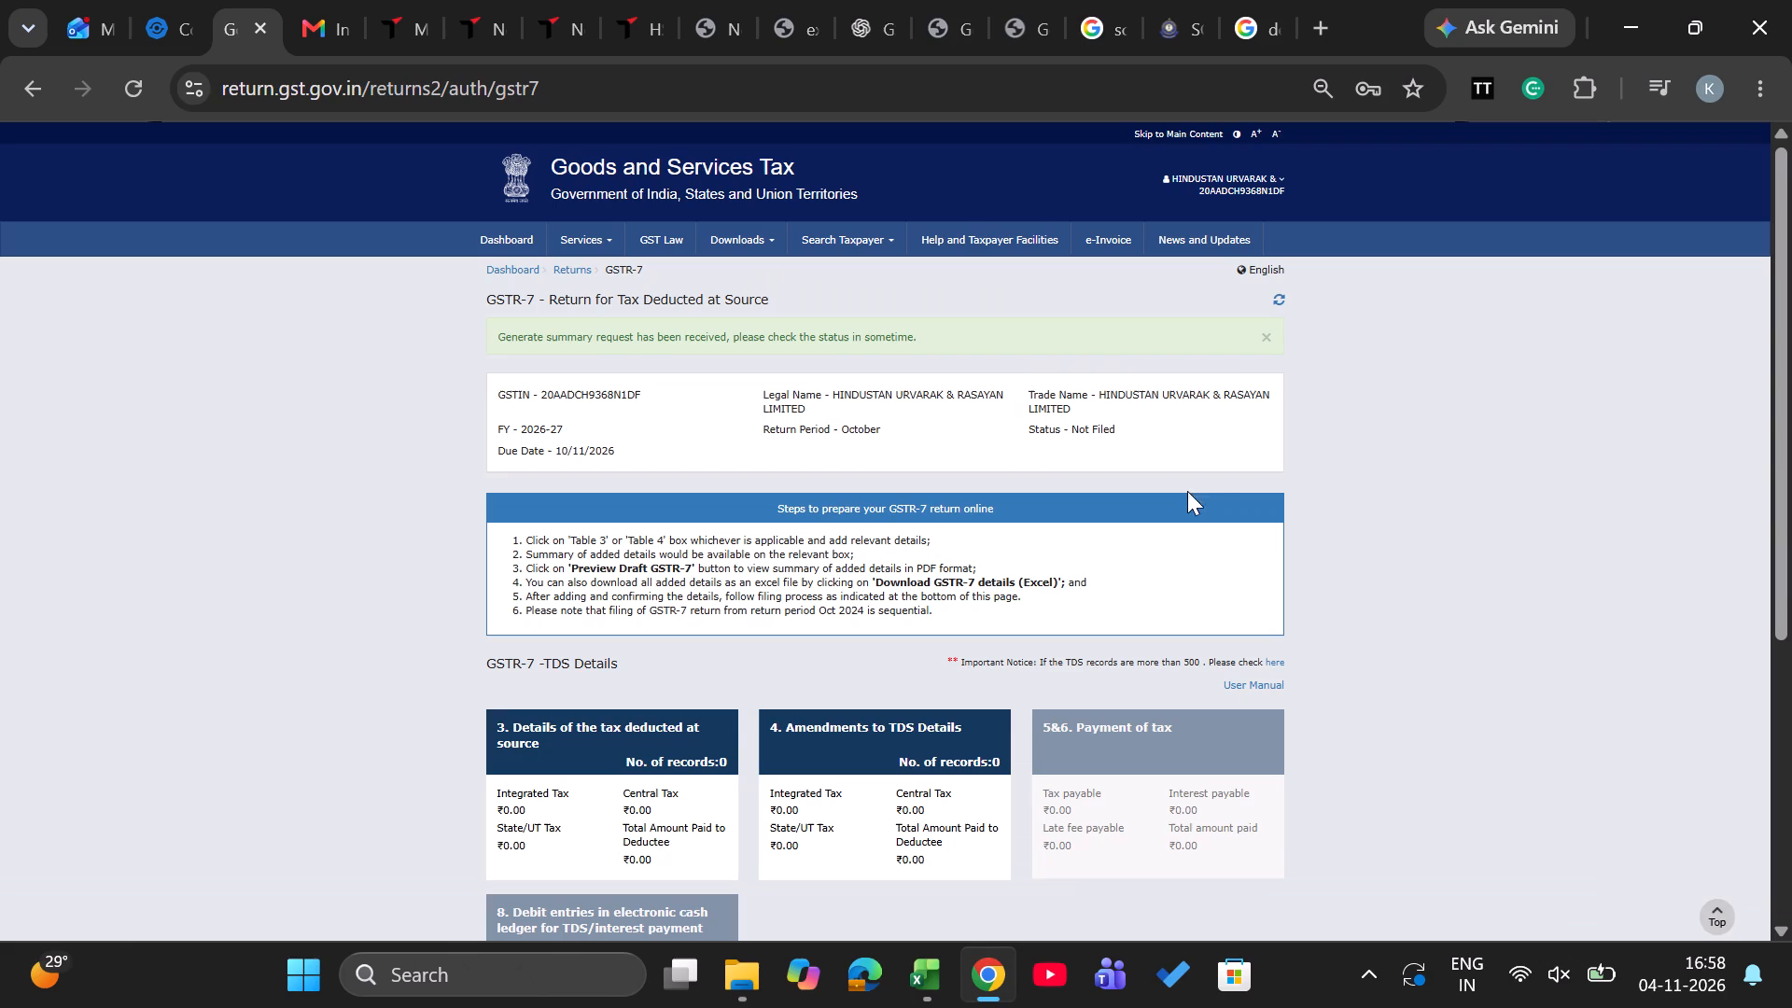
click(1283, 300)
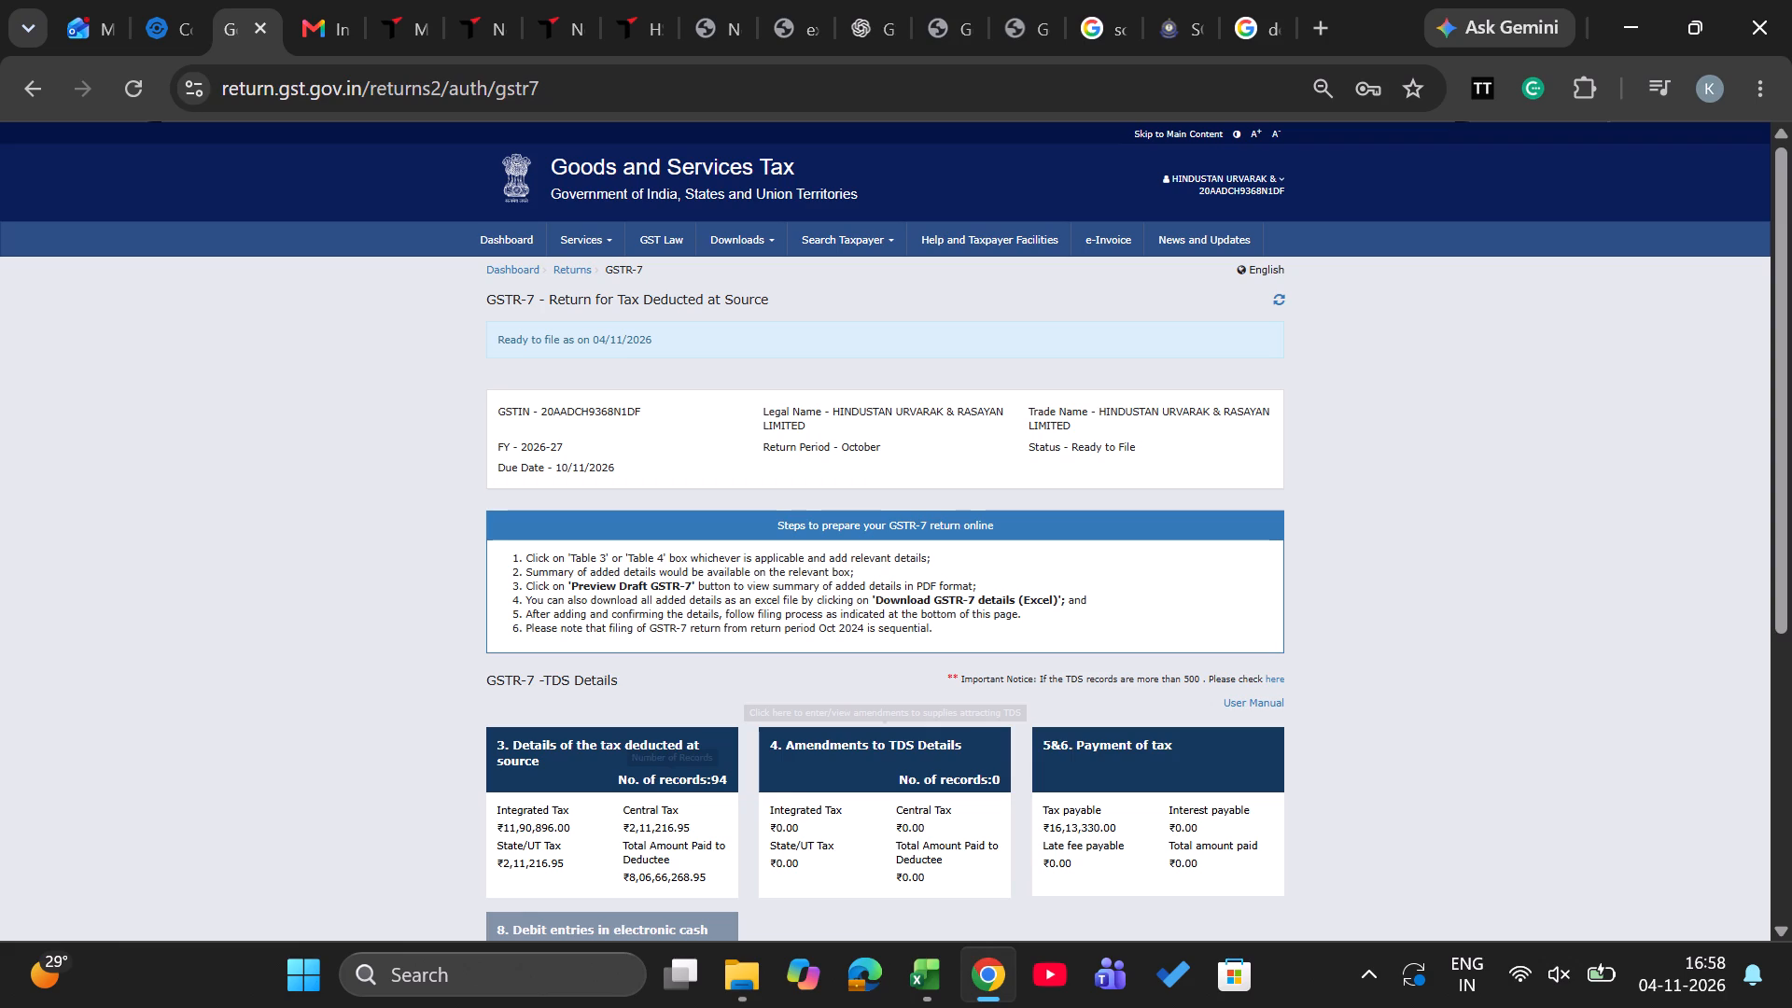
Open the details of tax deducted at source and examine all four pages of deductees for processed and pending or errored invoices.
click(643, 822)
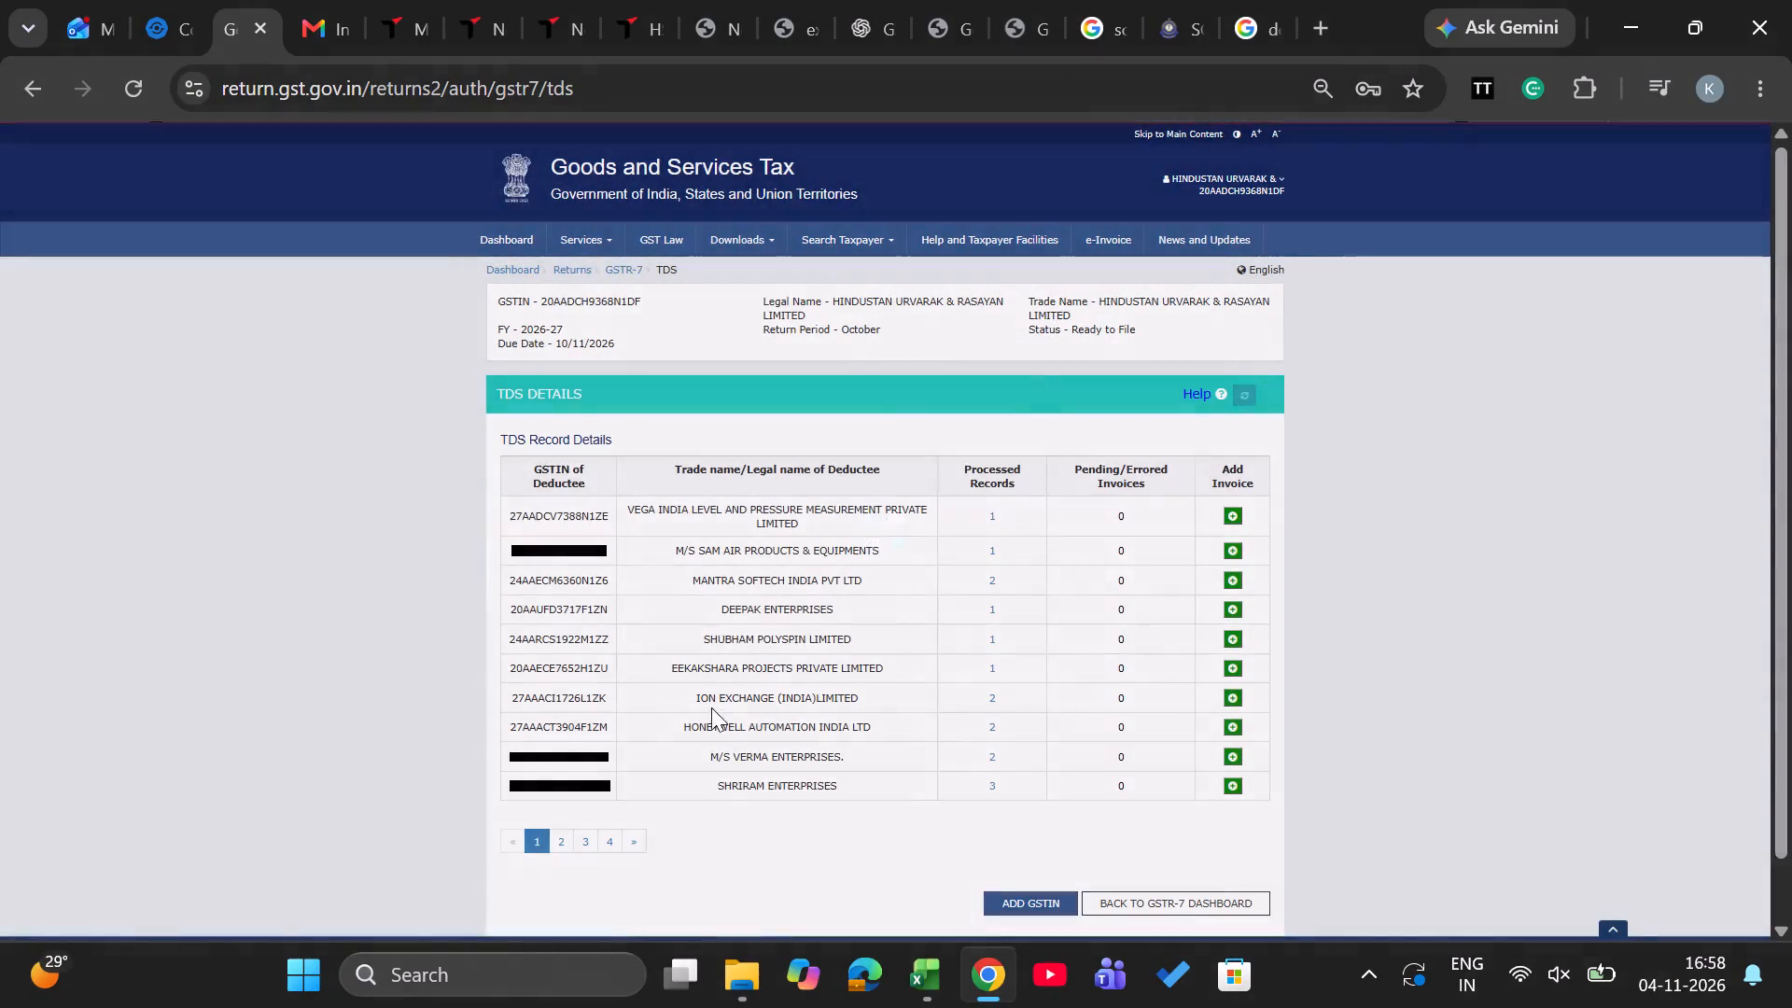
click(565, 837)
click(585, 850)
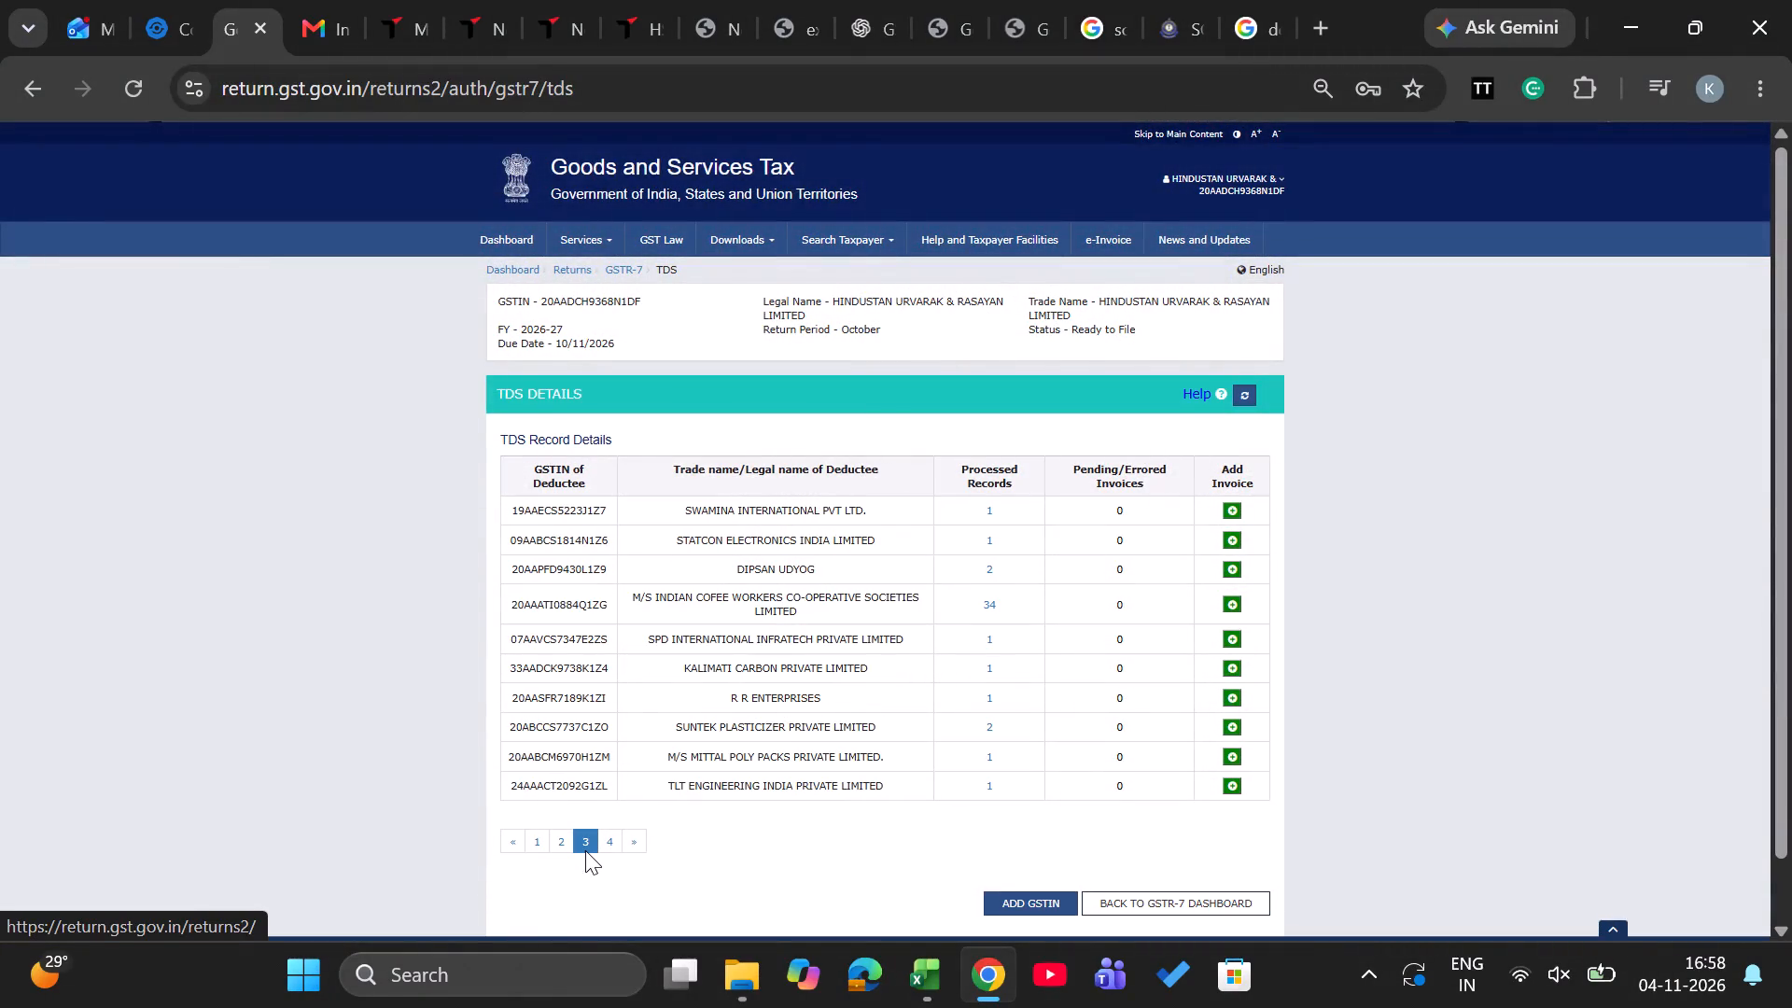
click(618, 841)
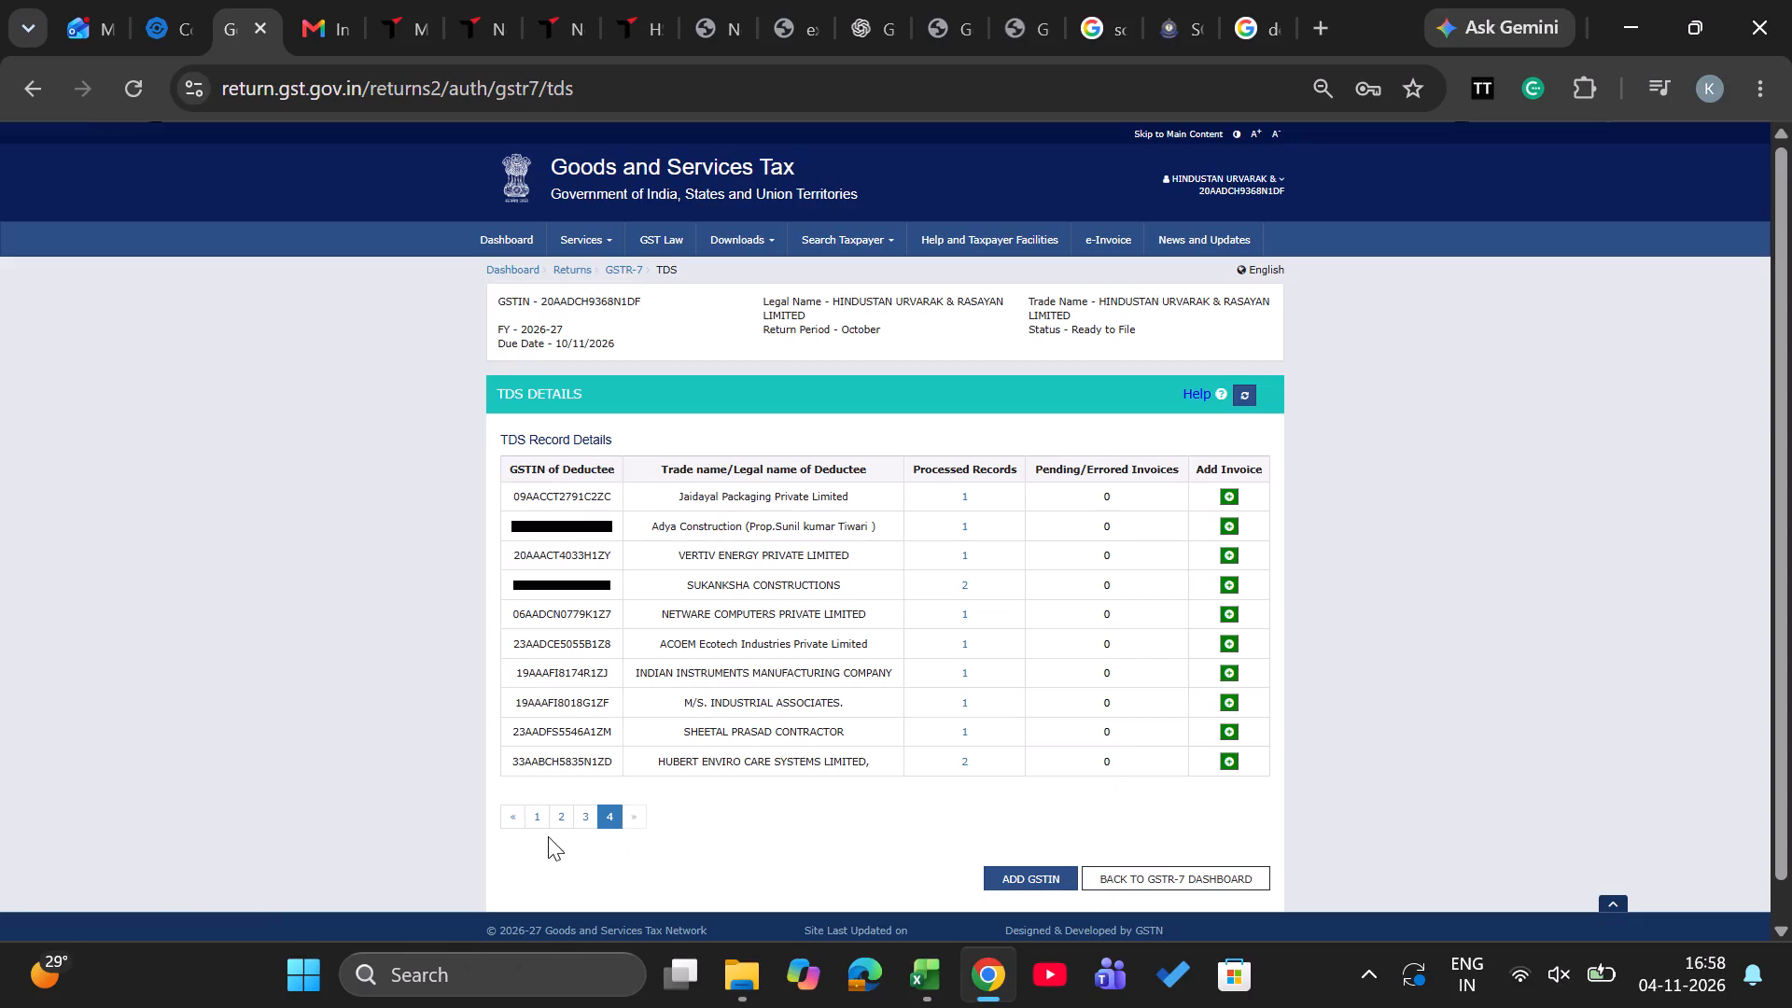
click(537, 816)
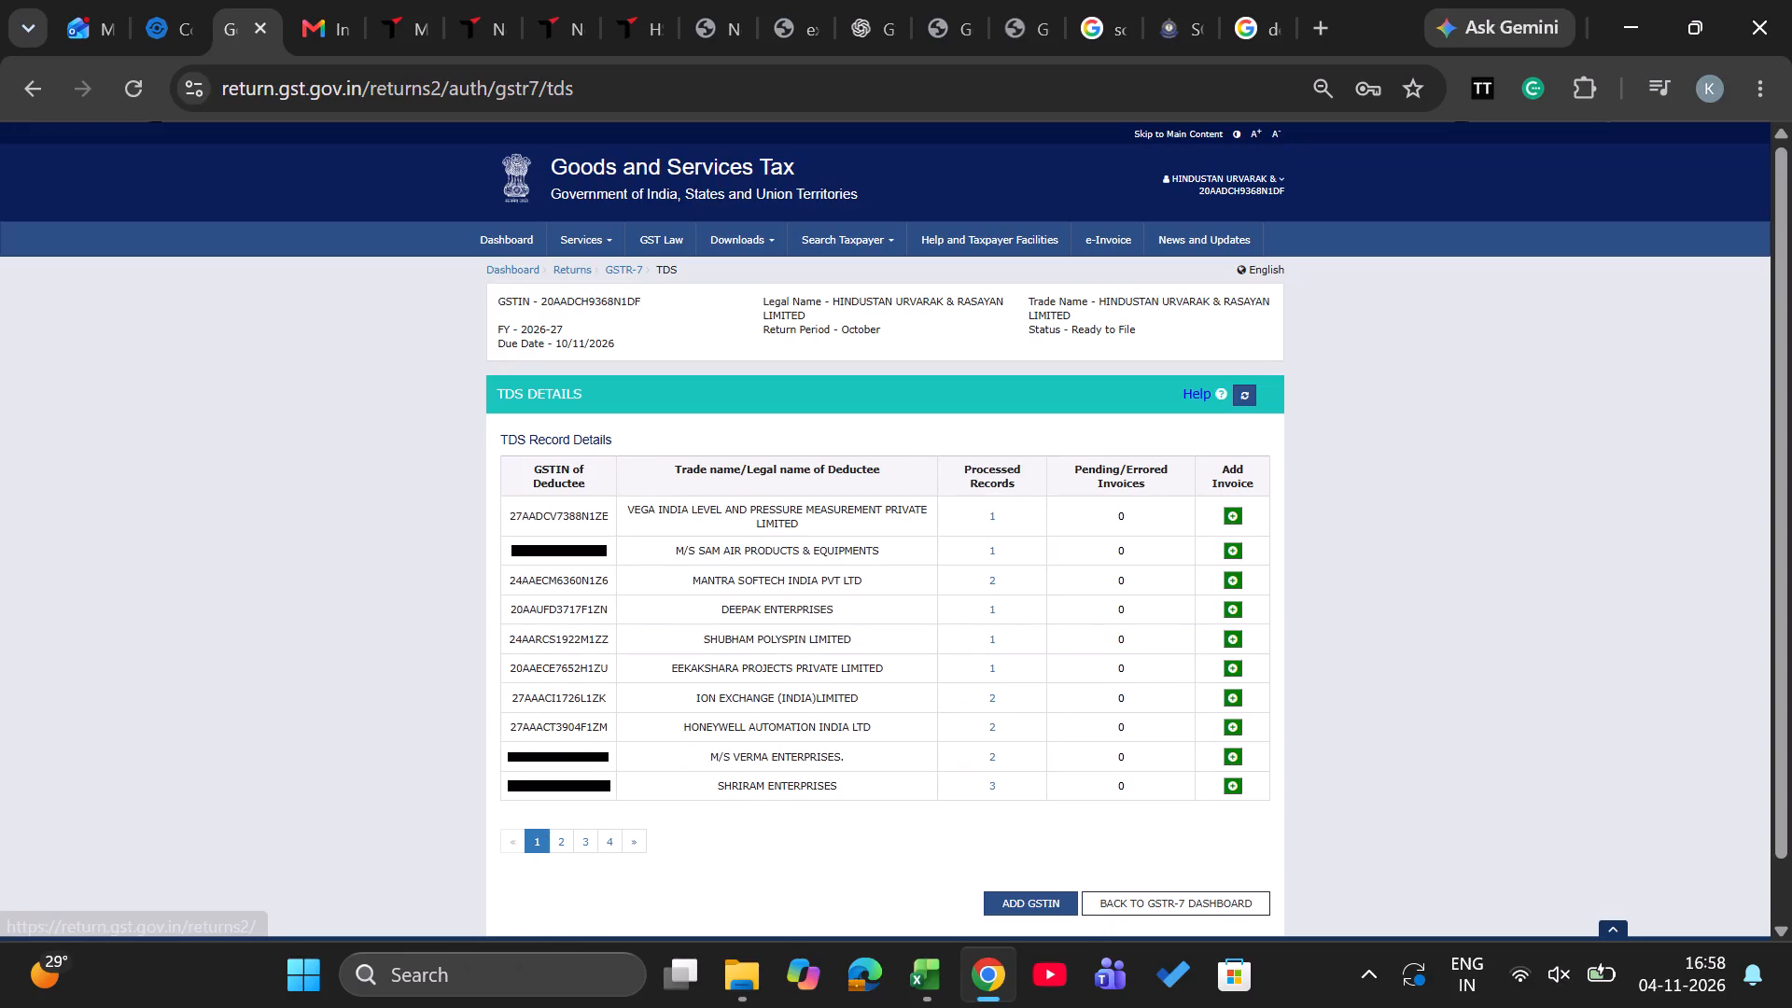
click(559, 838)
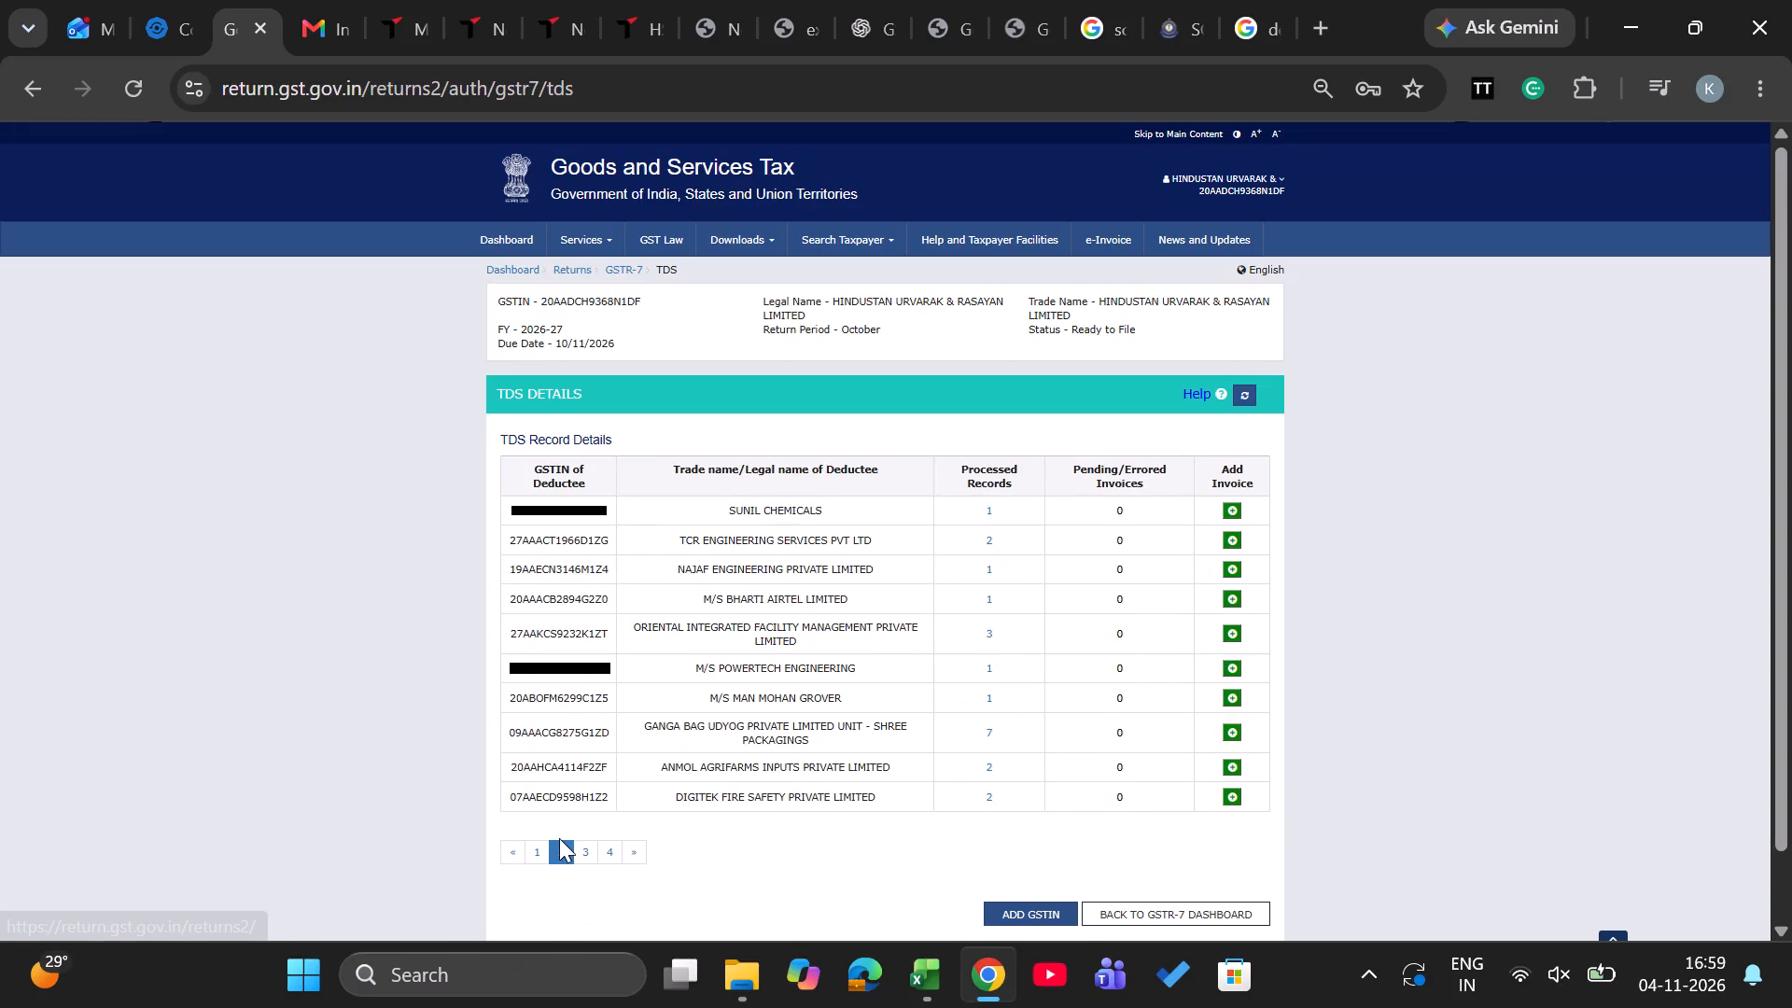
click(582, 853)
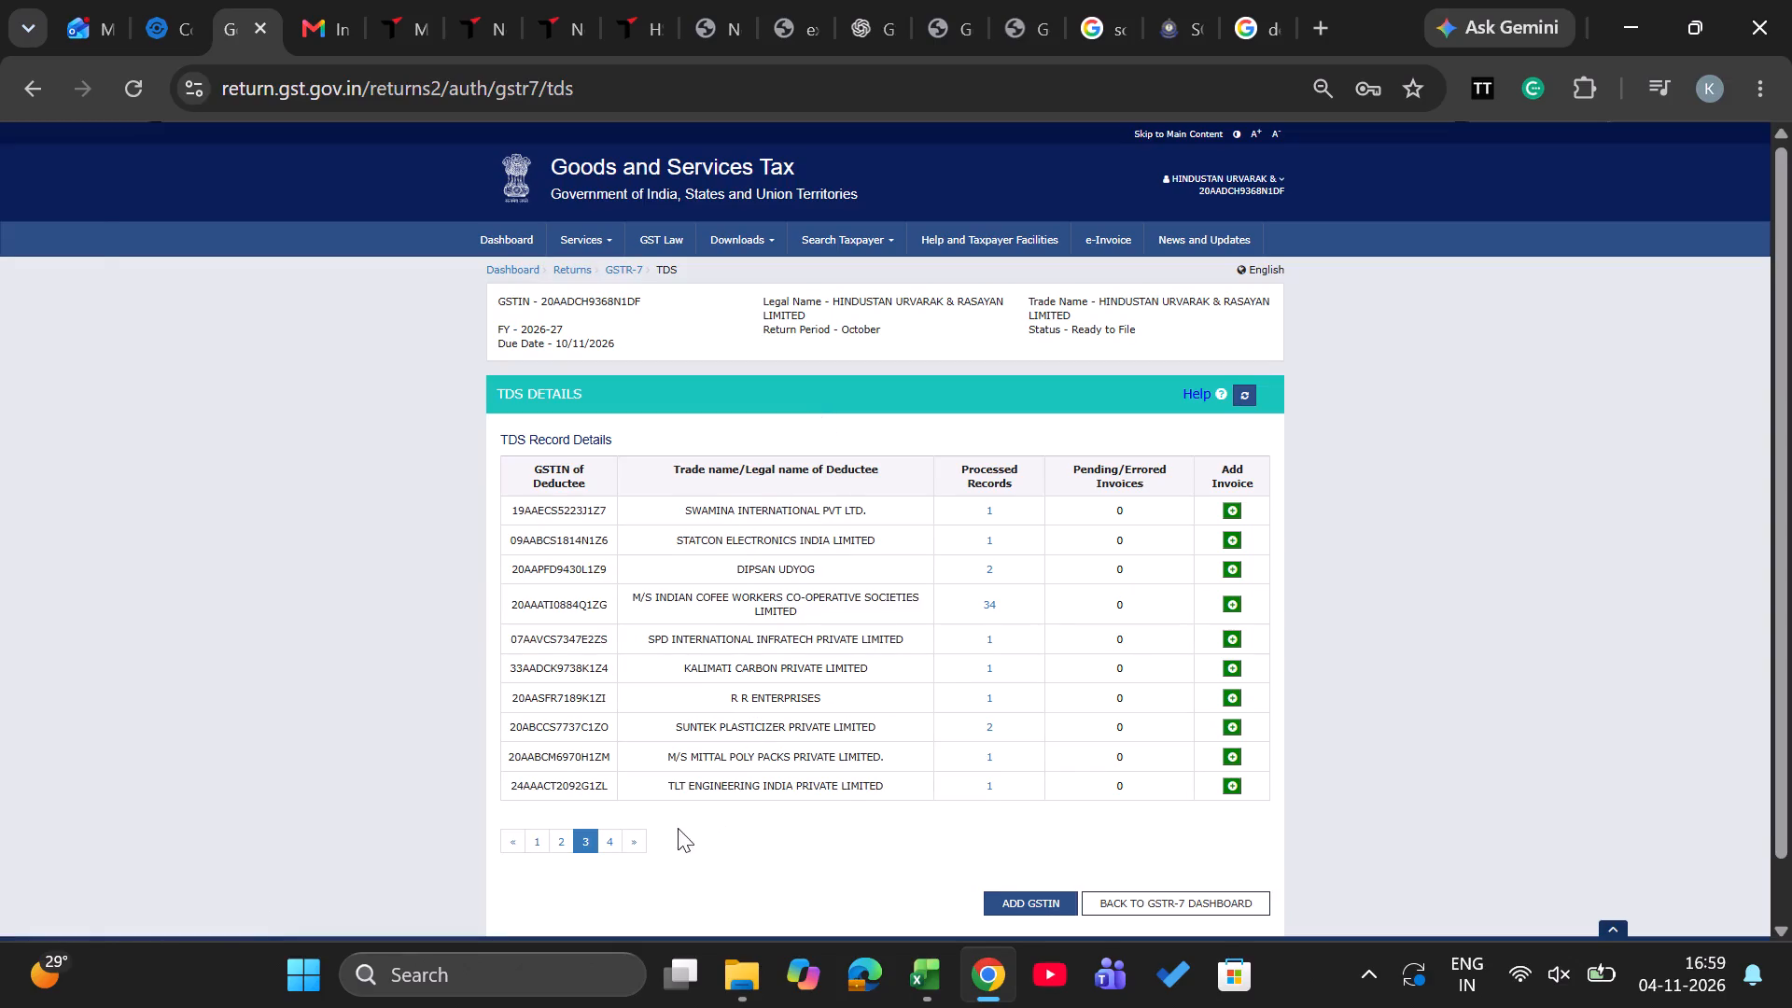
click(610, 833)
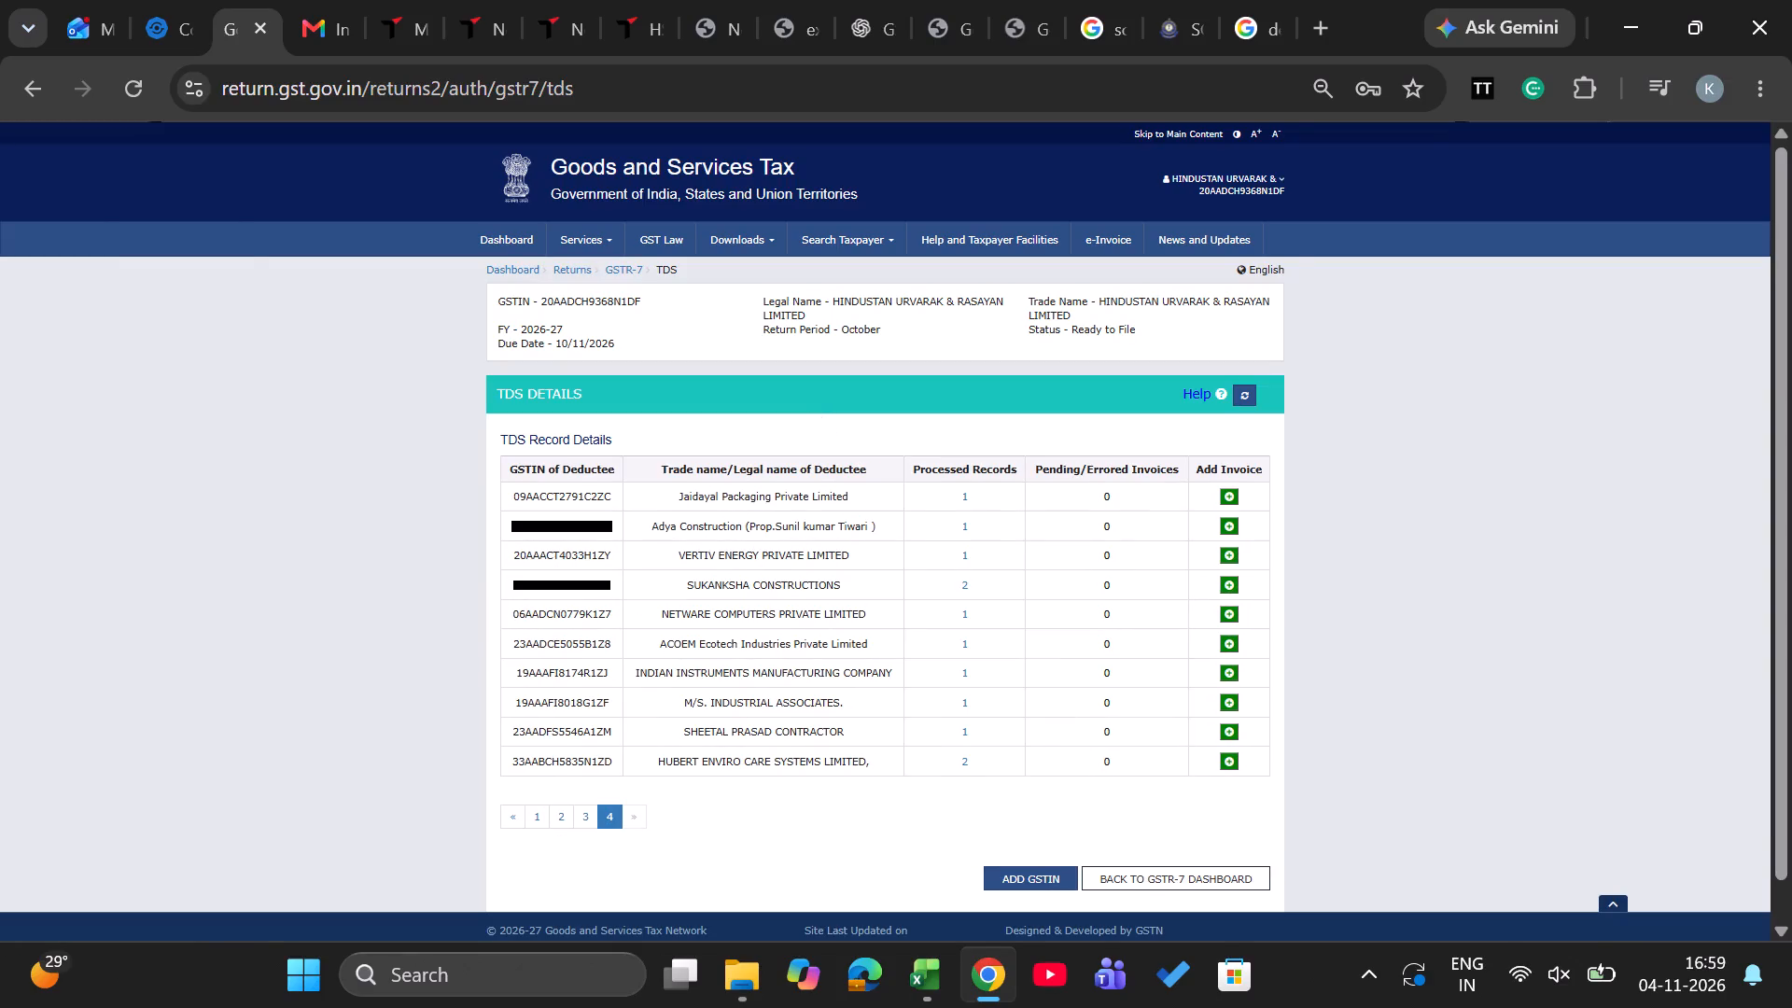
Review ACOEM Ecotech Industries Private Limited's processed TDS invoices, then return to the deductee list.
click(962, 643)
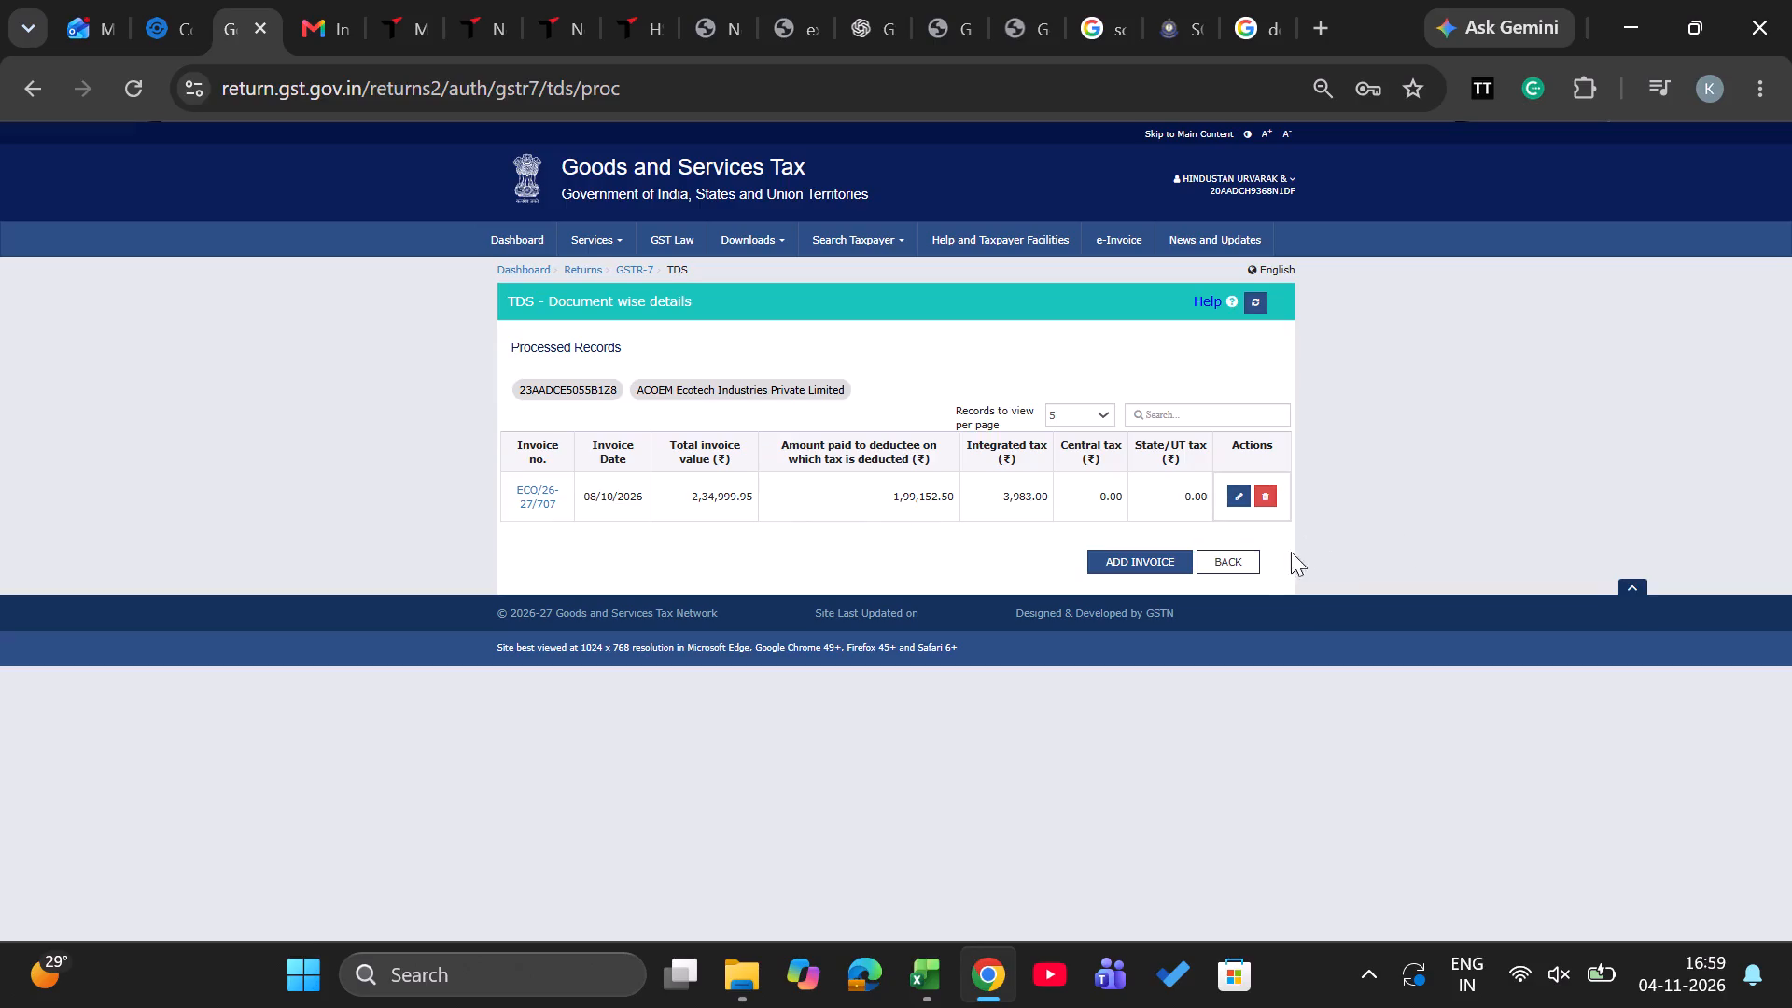
click(1258, 555)
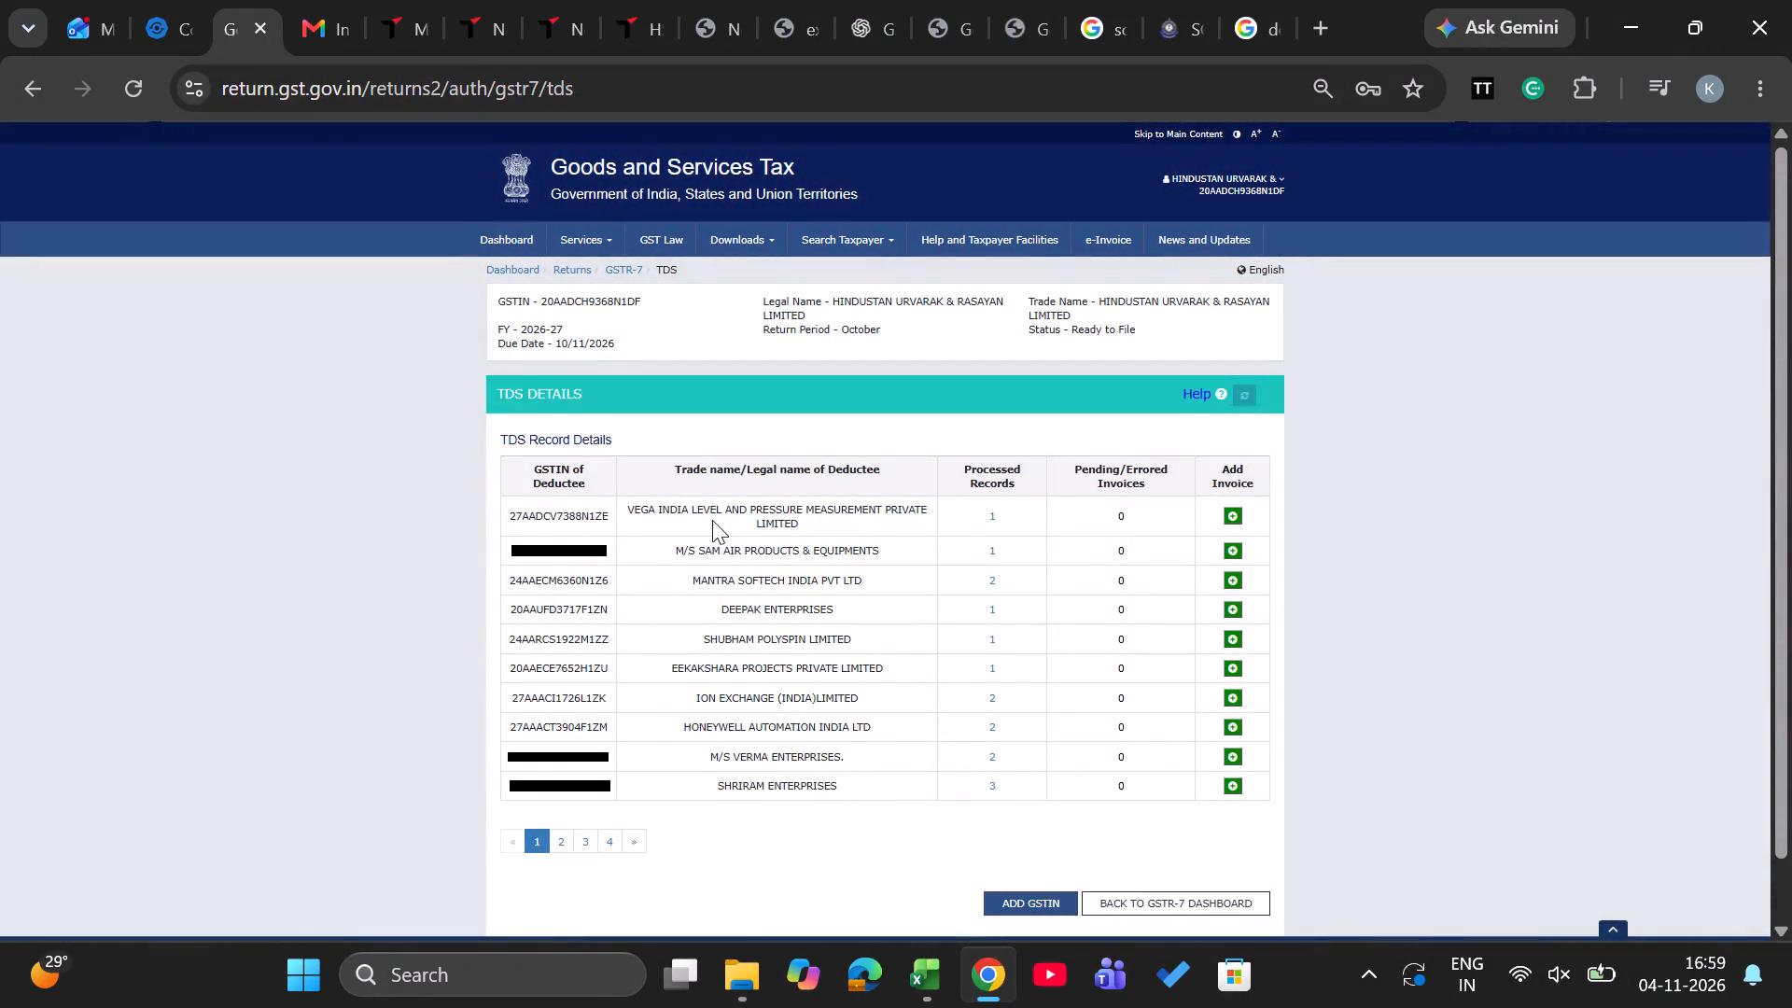
Review Adya Construction's processed TDS invoices from page 4 of the deductees, then return to the list.
click(557, 834)
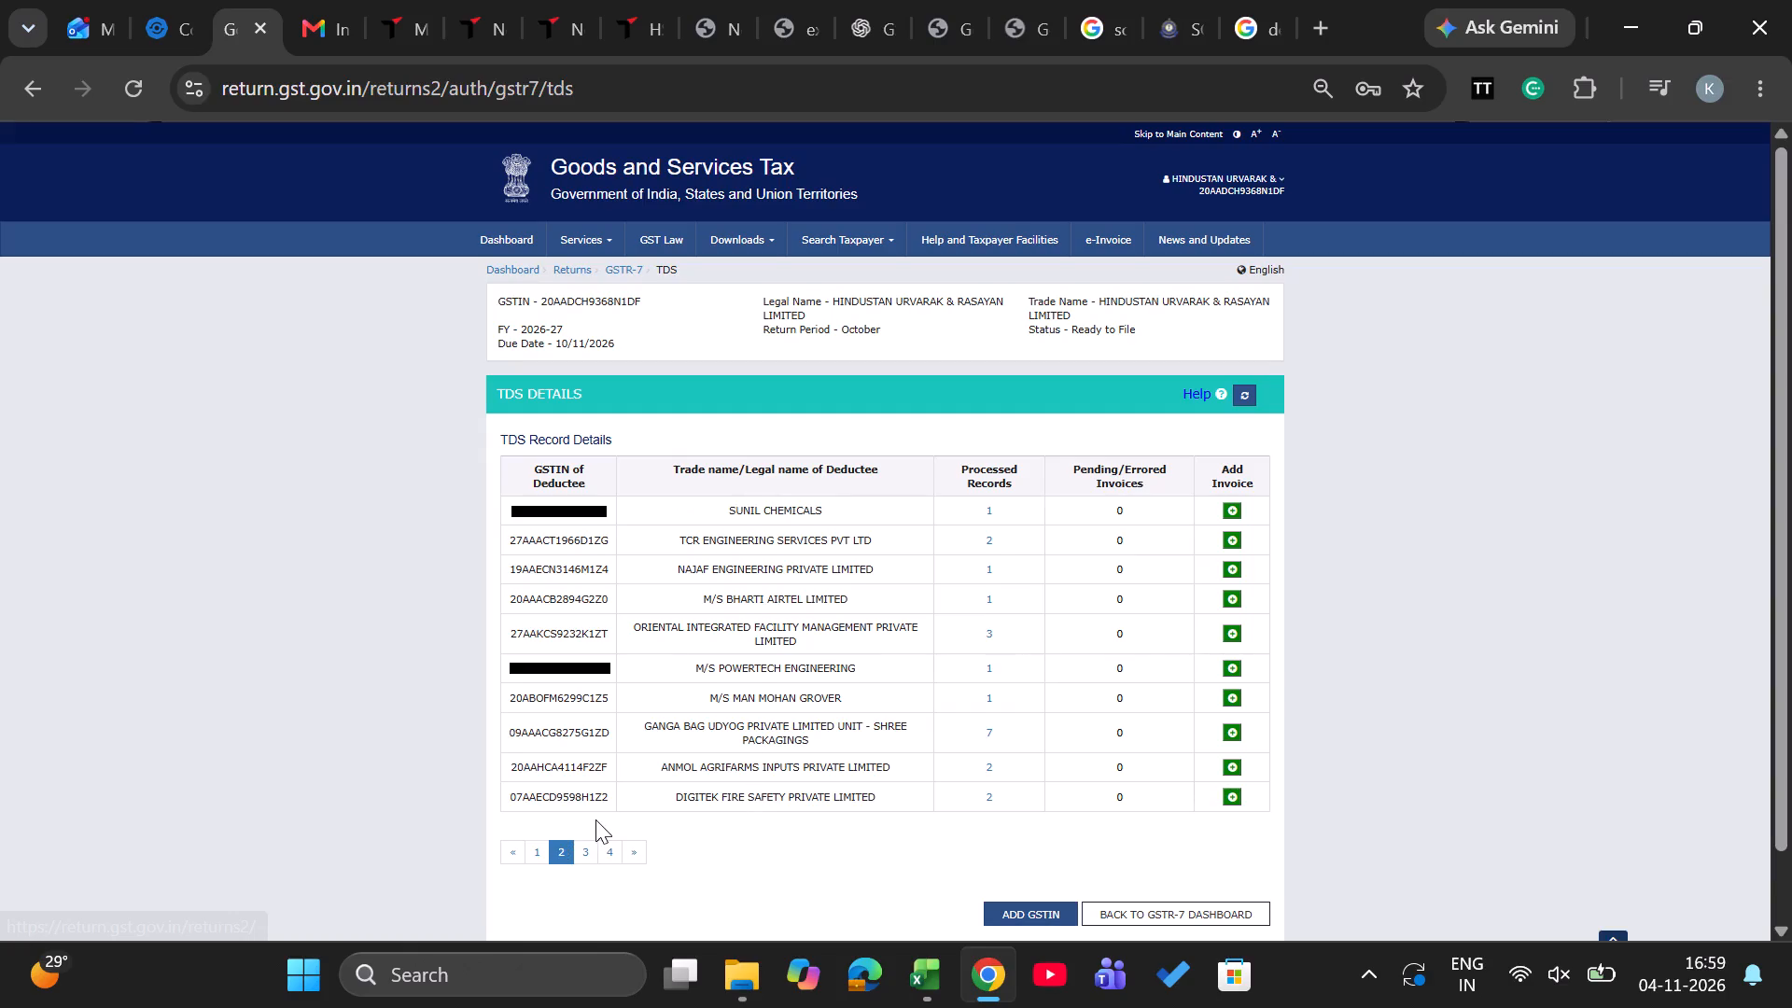
click(580, 861)
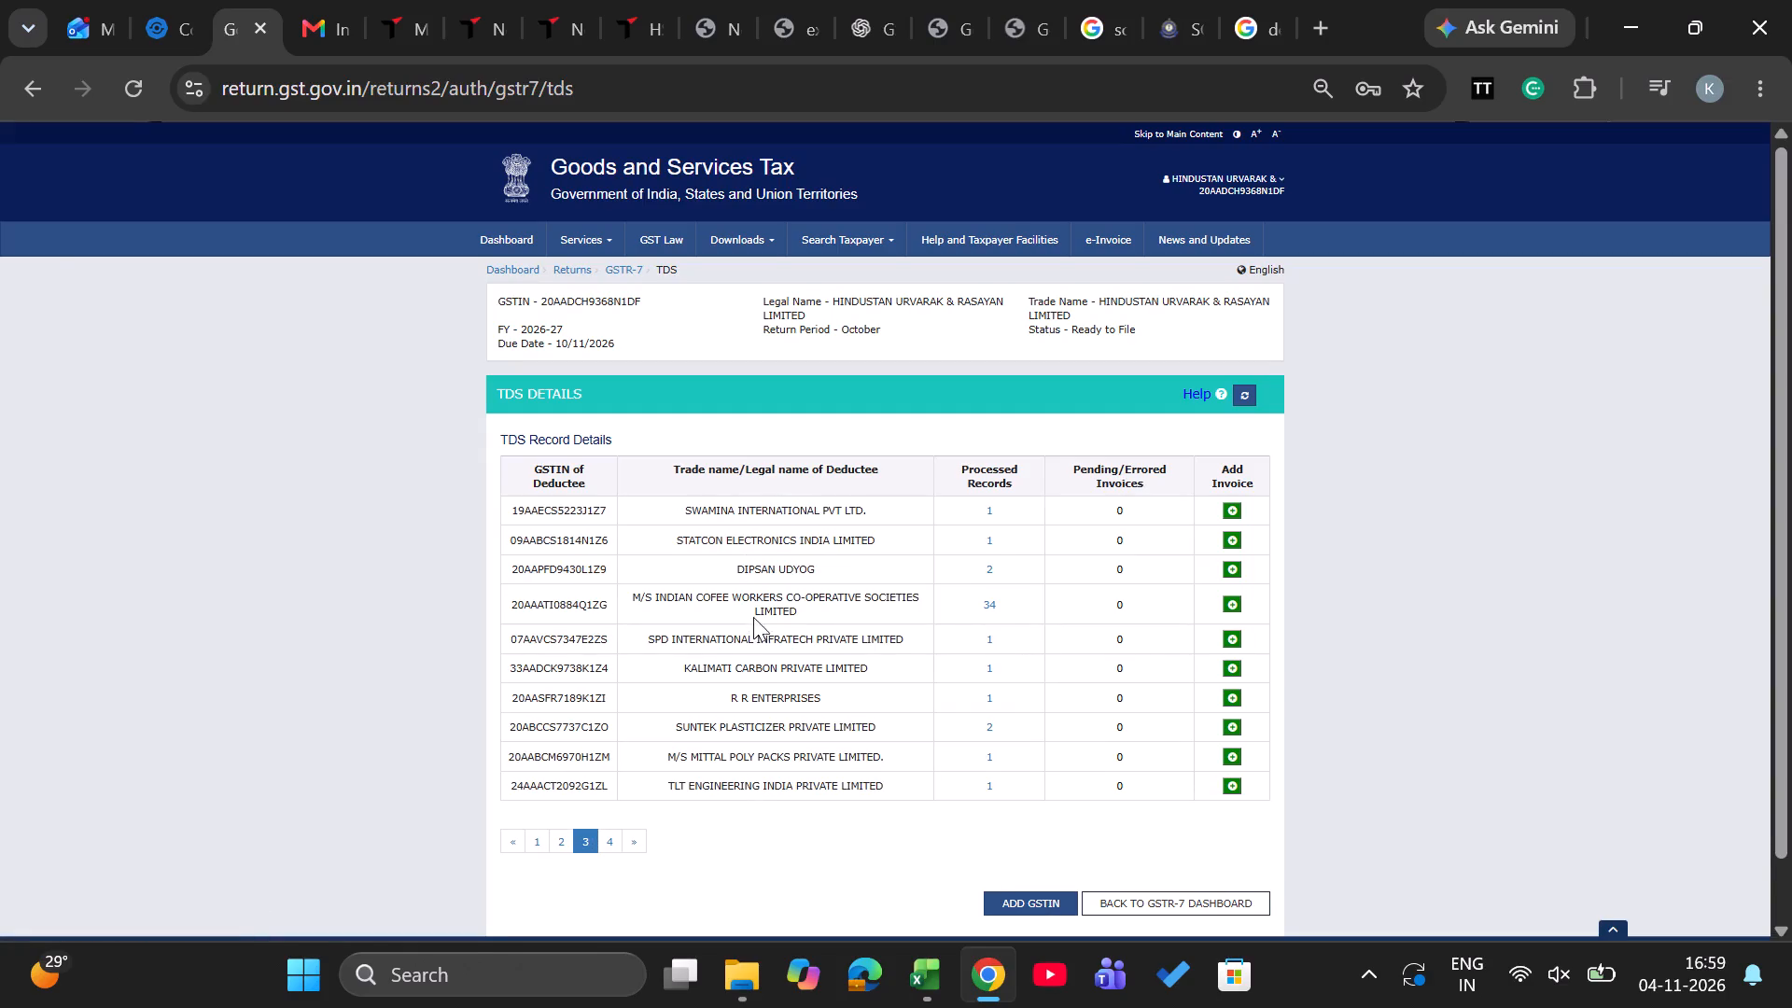
click(616, 842)
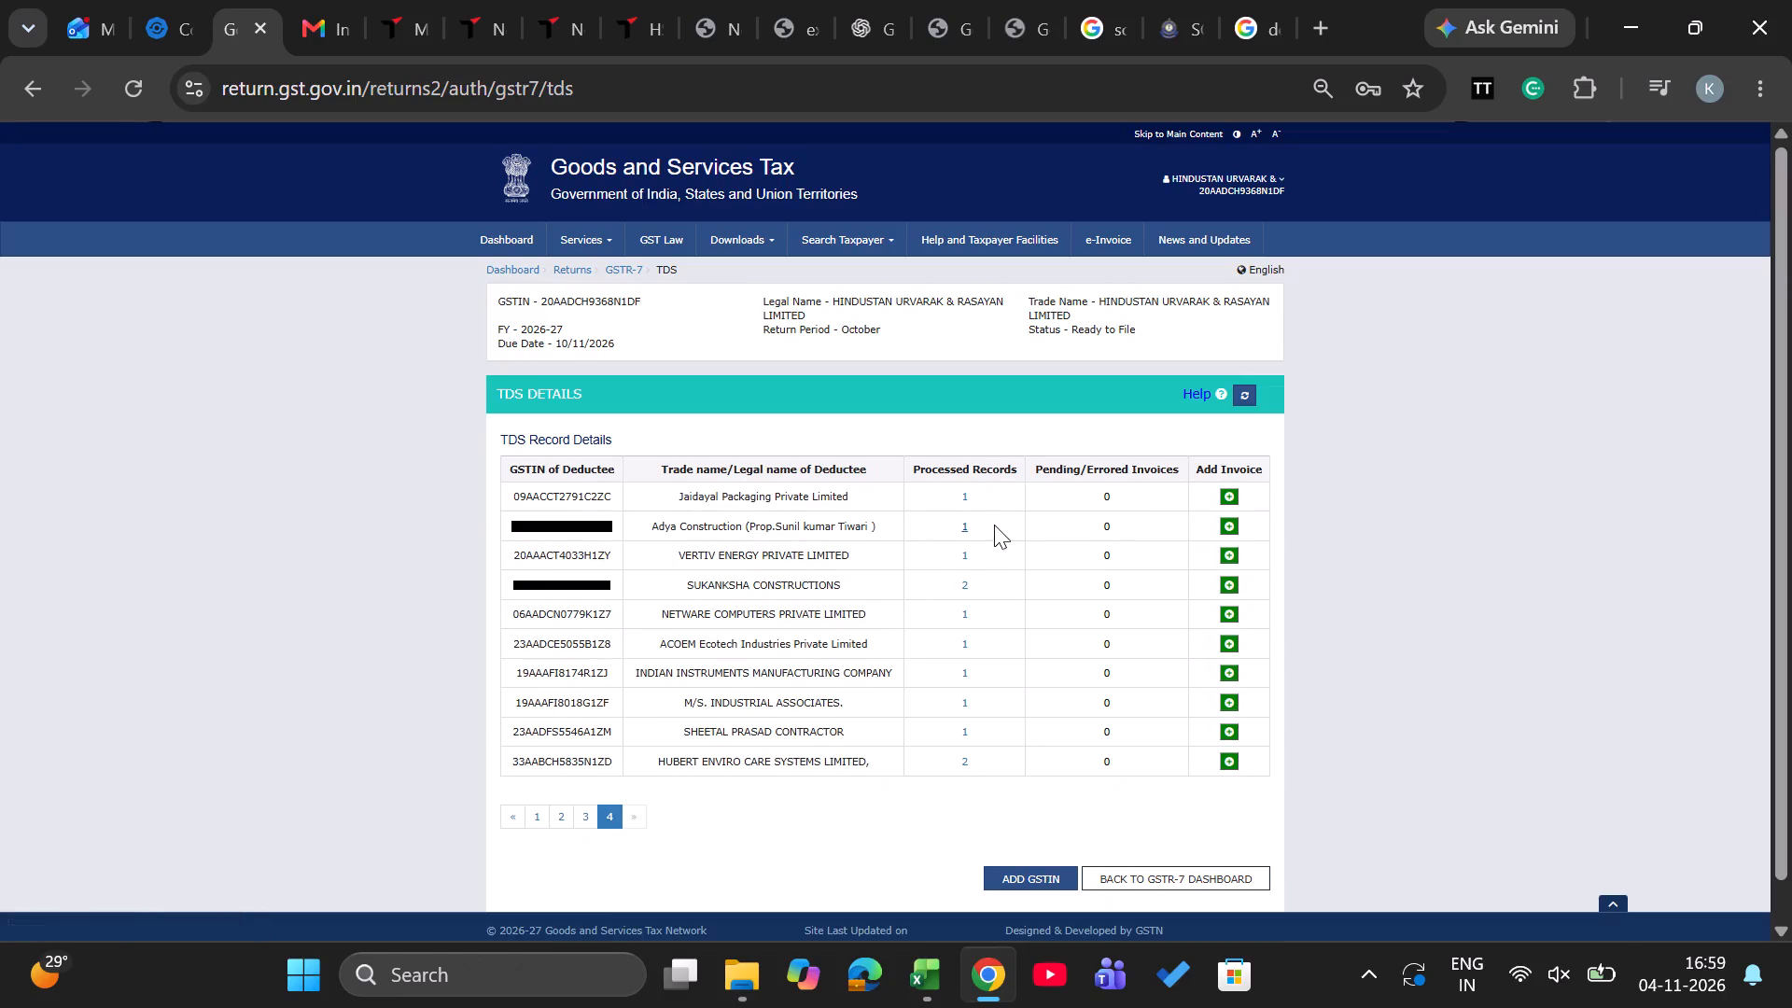
click(968, 529)
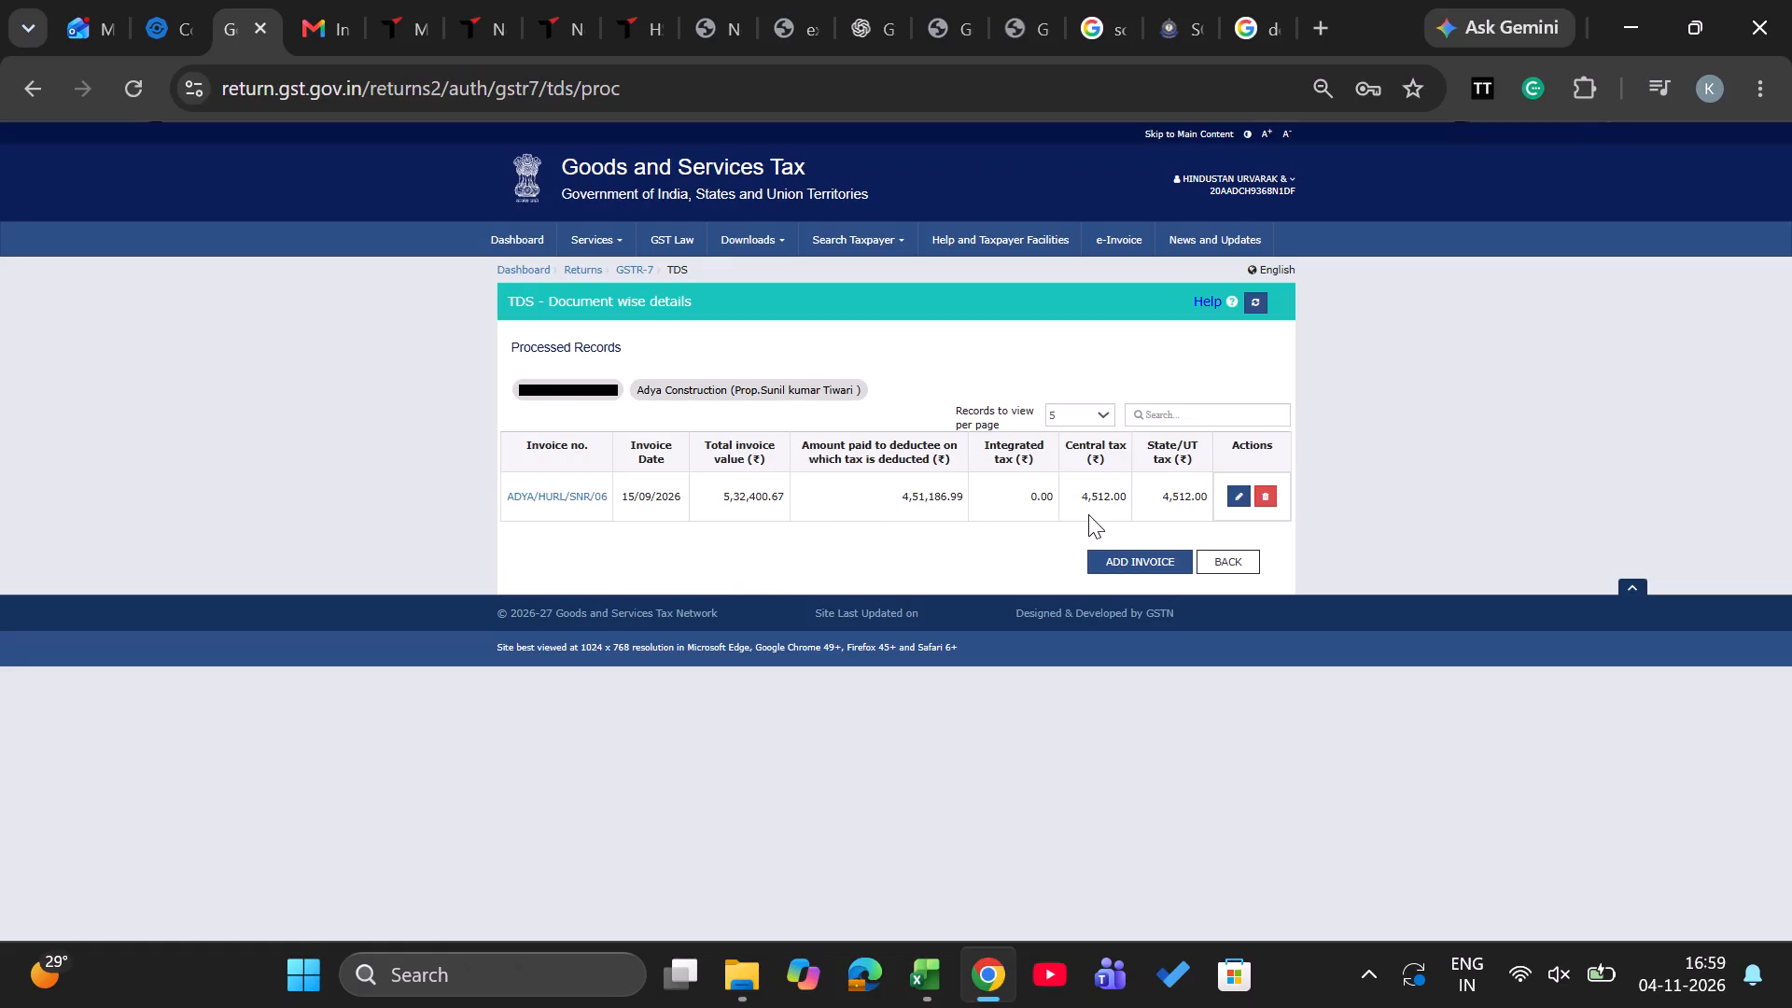
click(1251, 562)
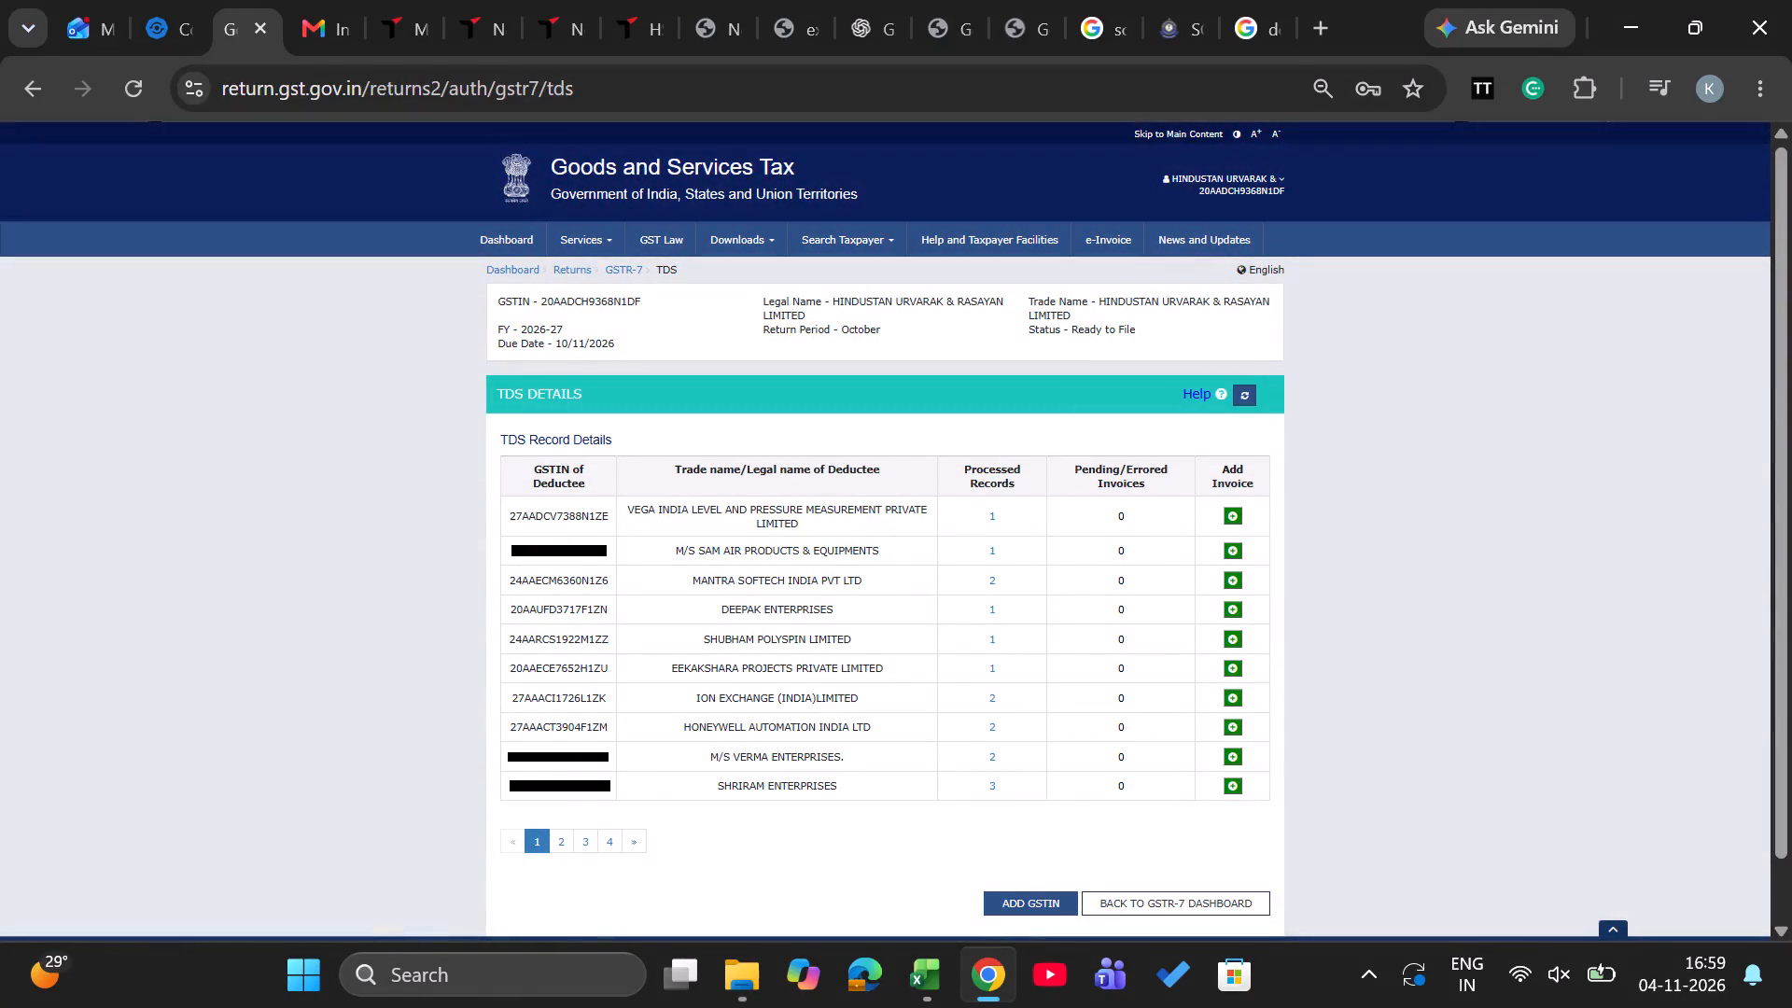
Review M/S Bharti Airtel Limited's processed TDS invoices from page 2 of the deductees, then return to the list.
click(554, 842)
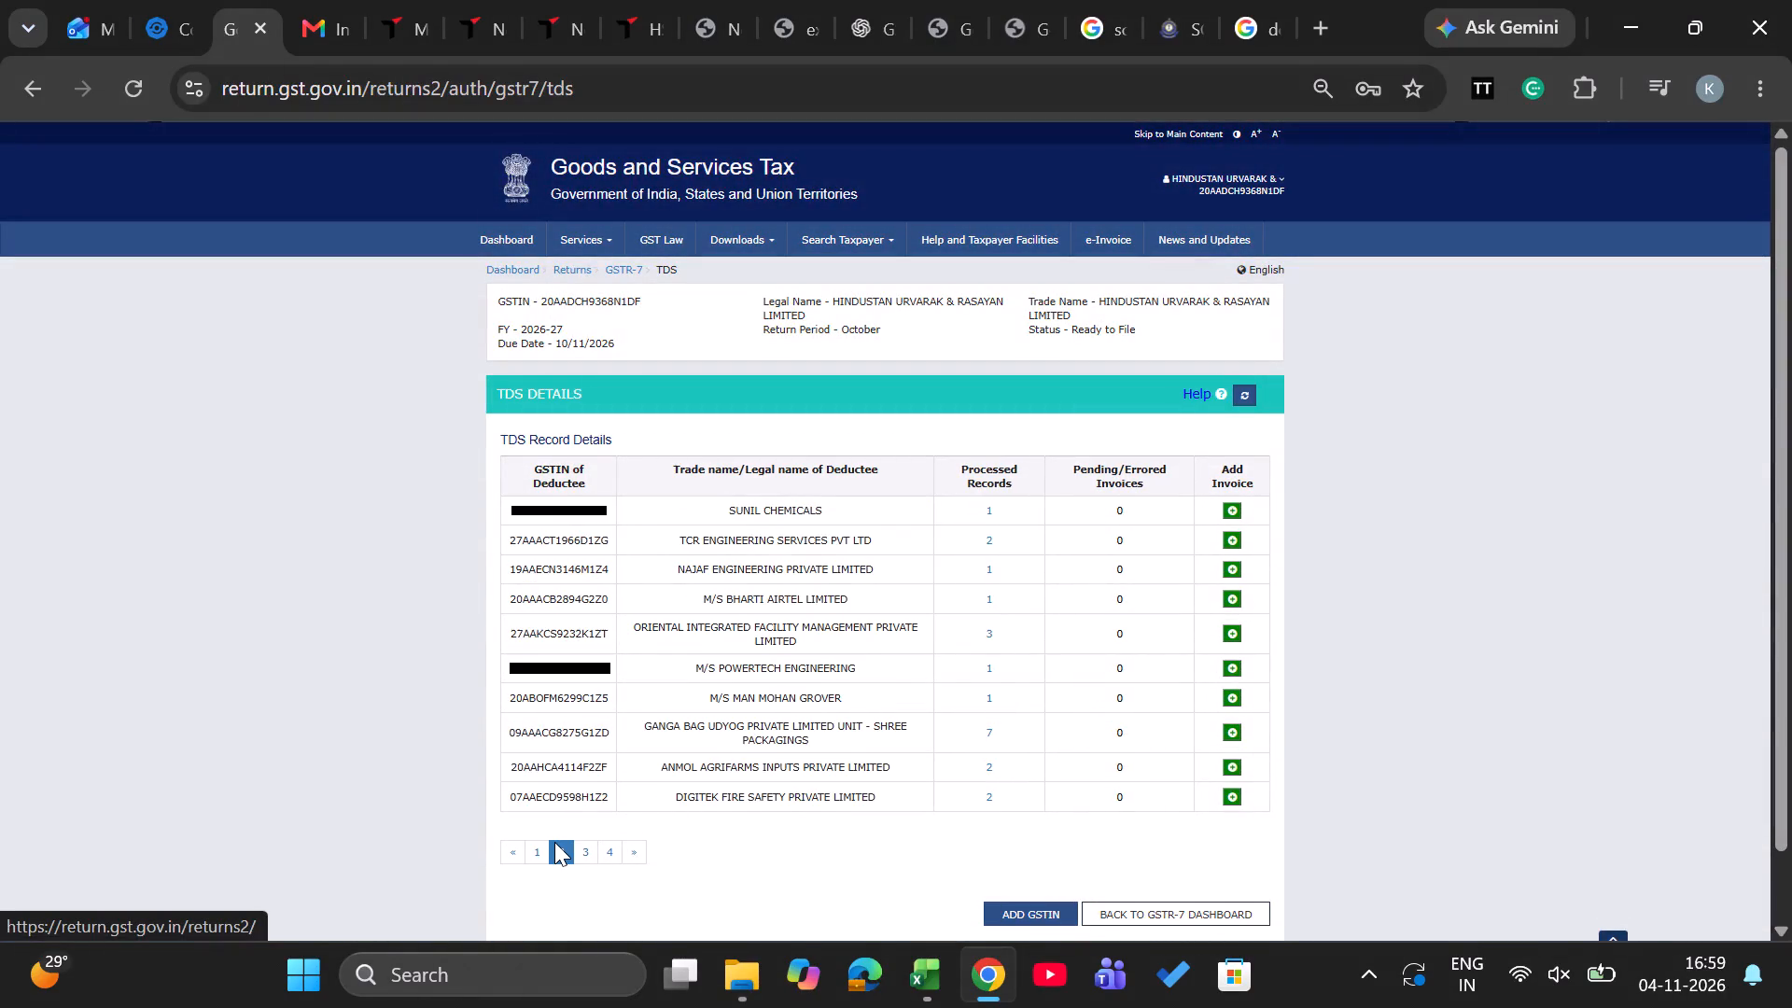
click(988, 600)
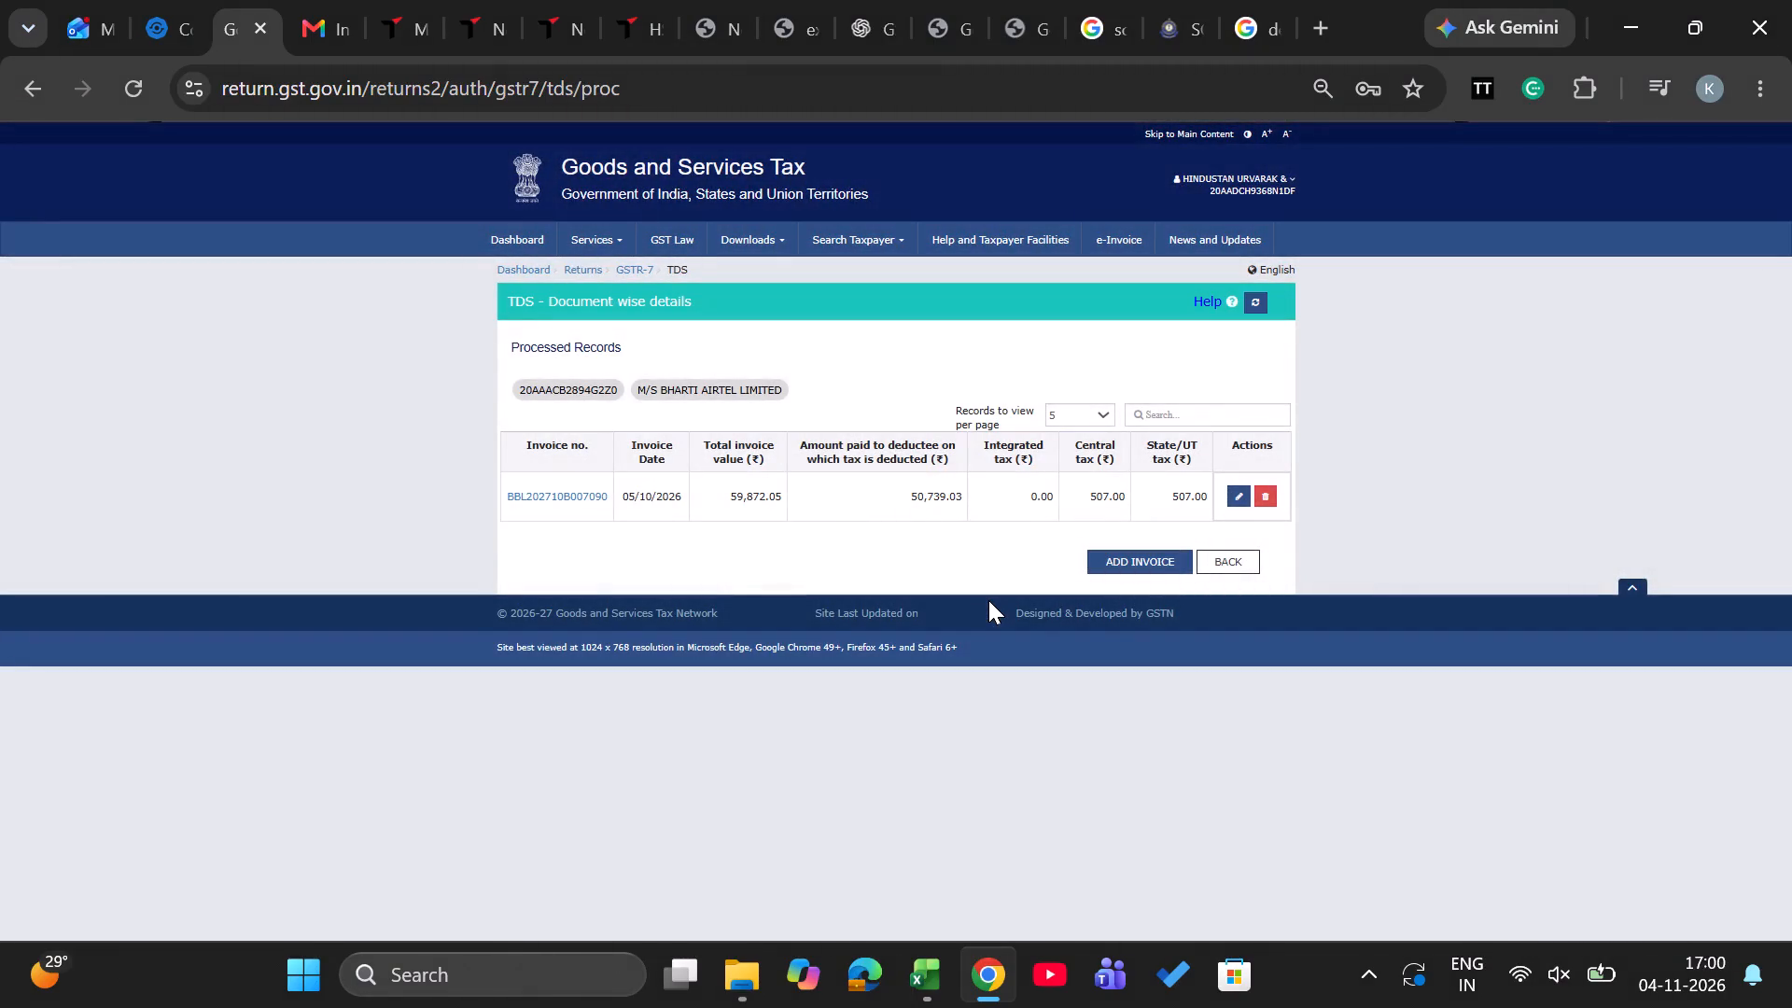
click(1213, 564)
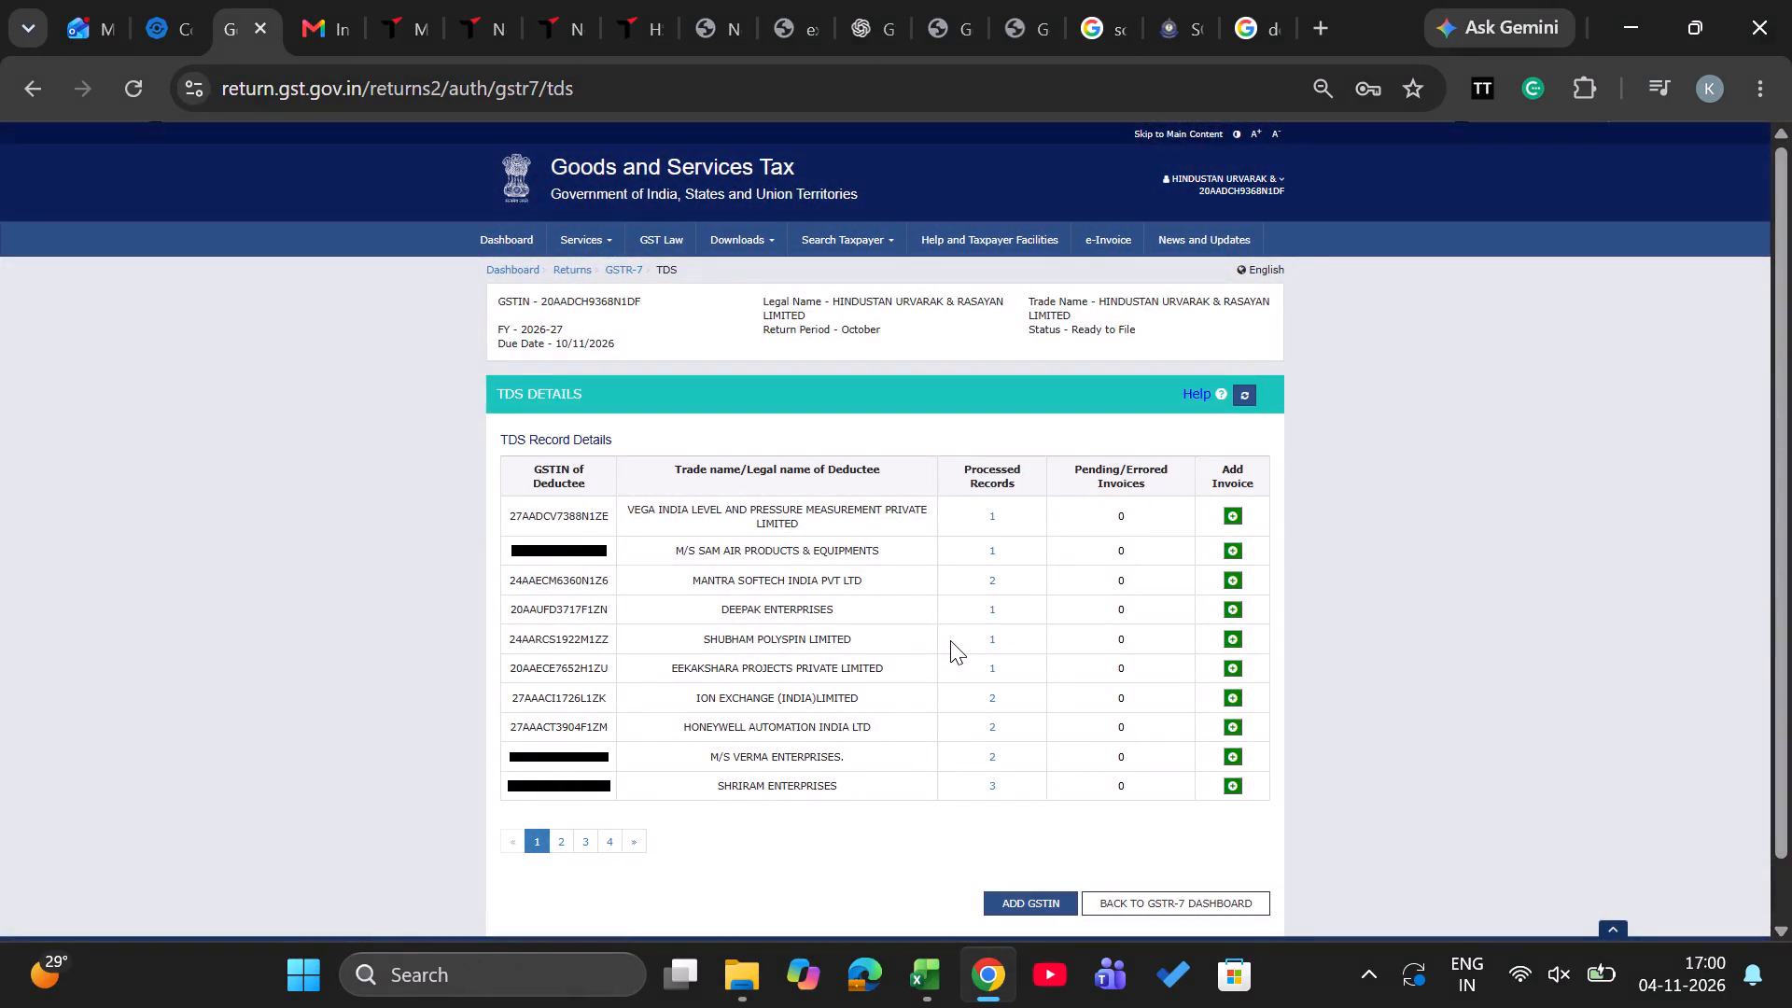
drag(950, 640, 636, 753)
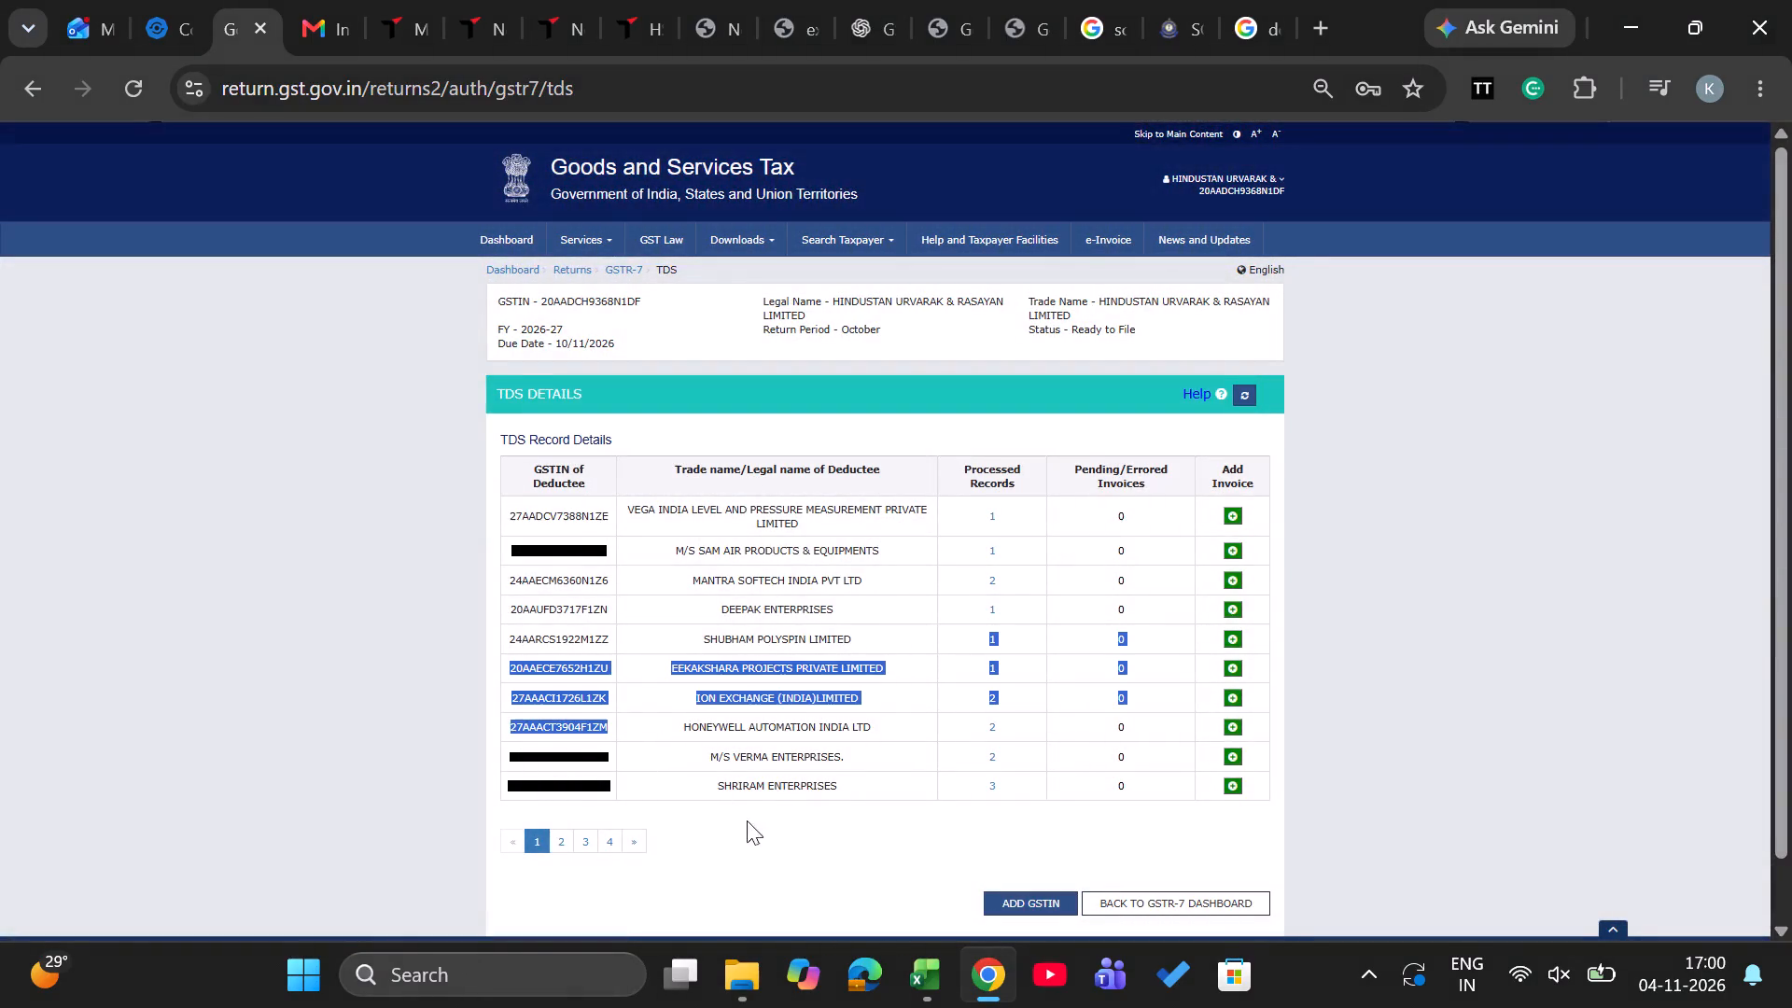
Go to page 2 of the deductees in the TDS record details.
click(567, 843)
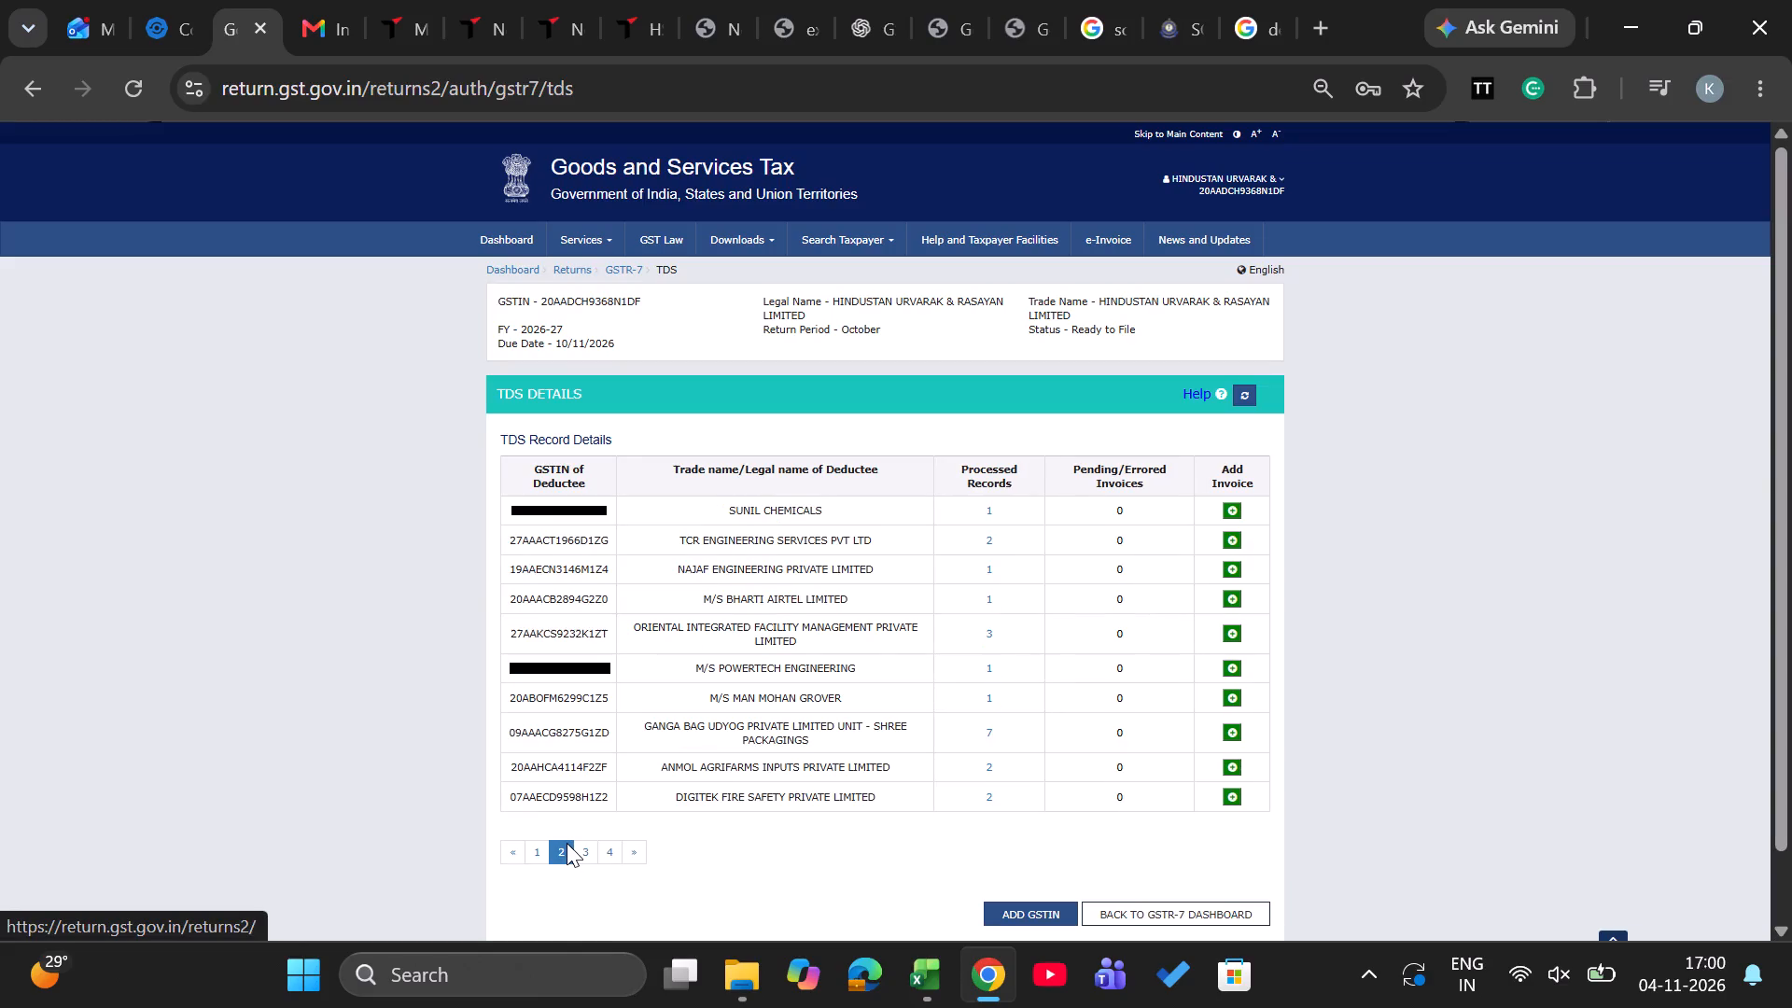
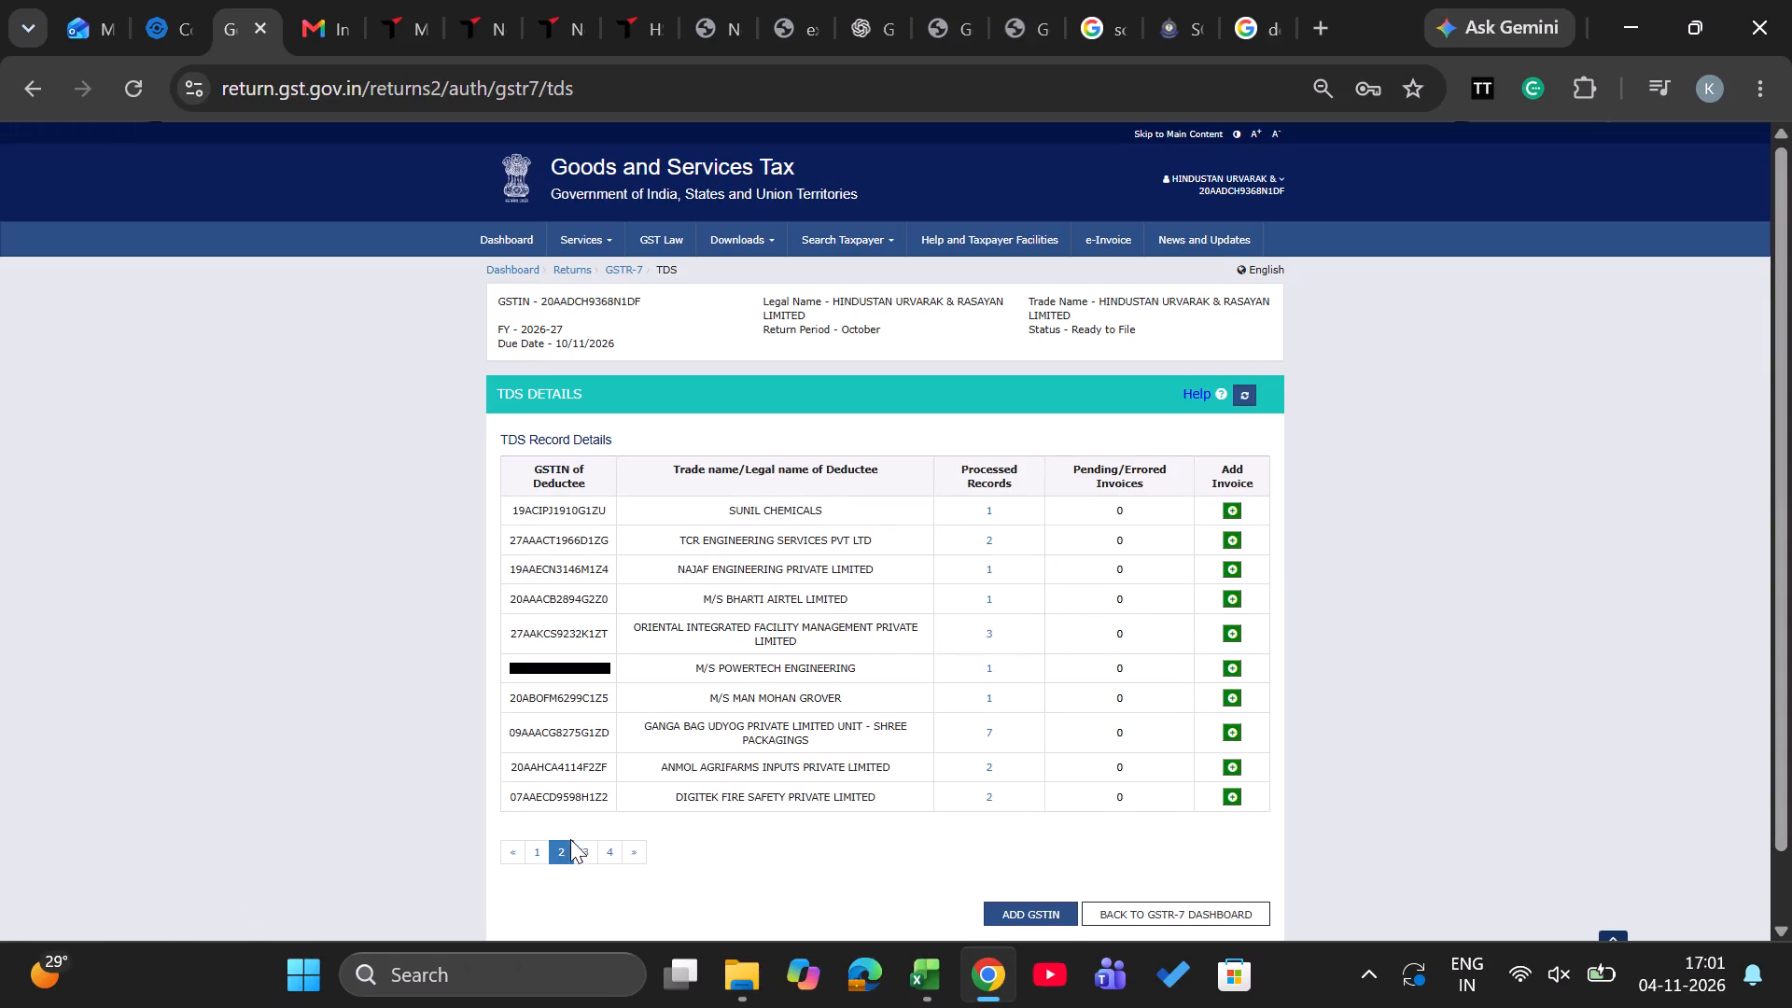
Review Kalimati Carbon Private Limited's processed TDS invoices from page 3 of the deductees, then return to the list.
click(583, 844)
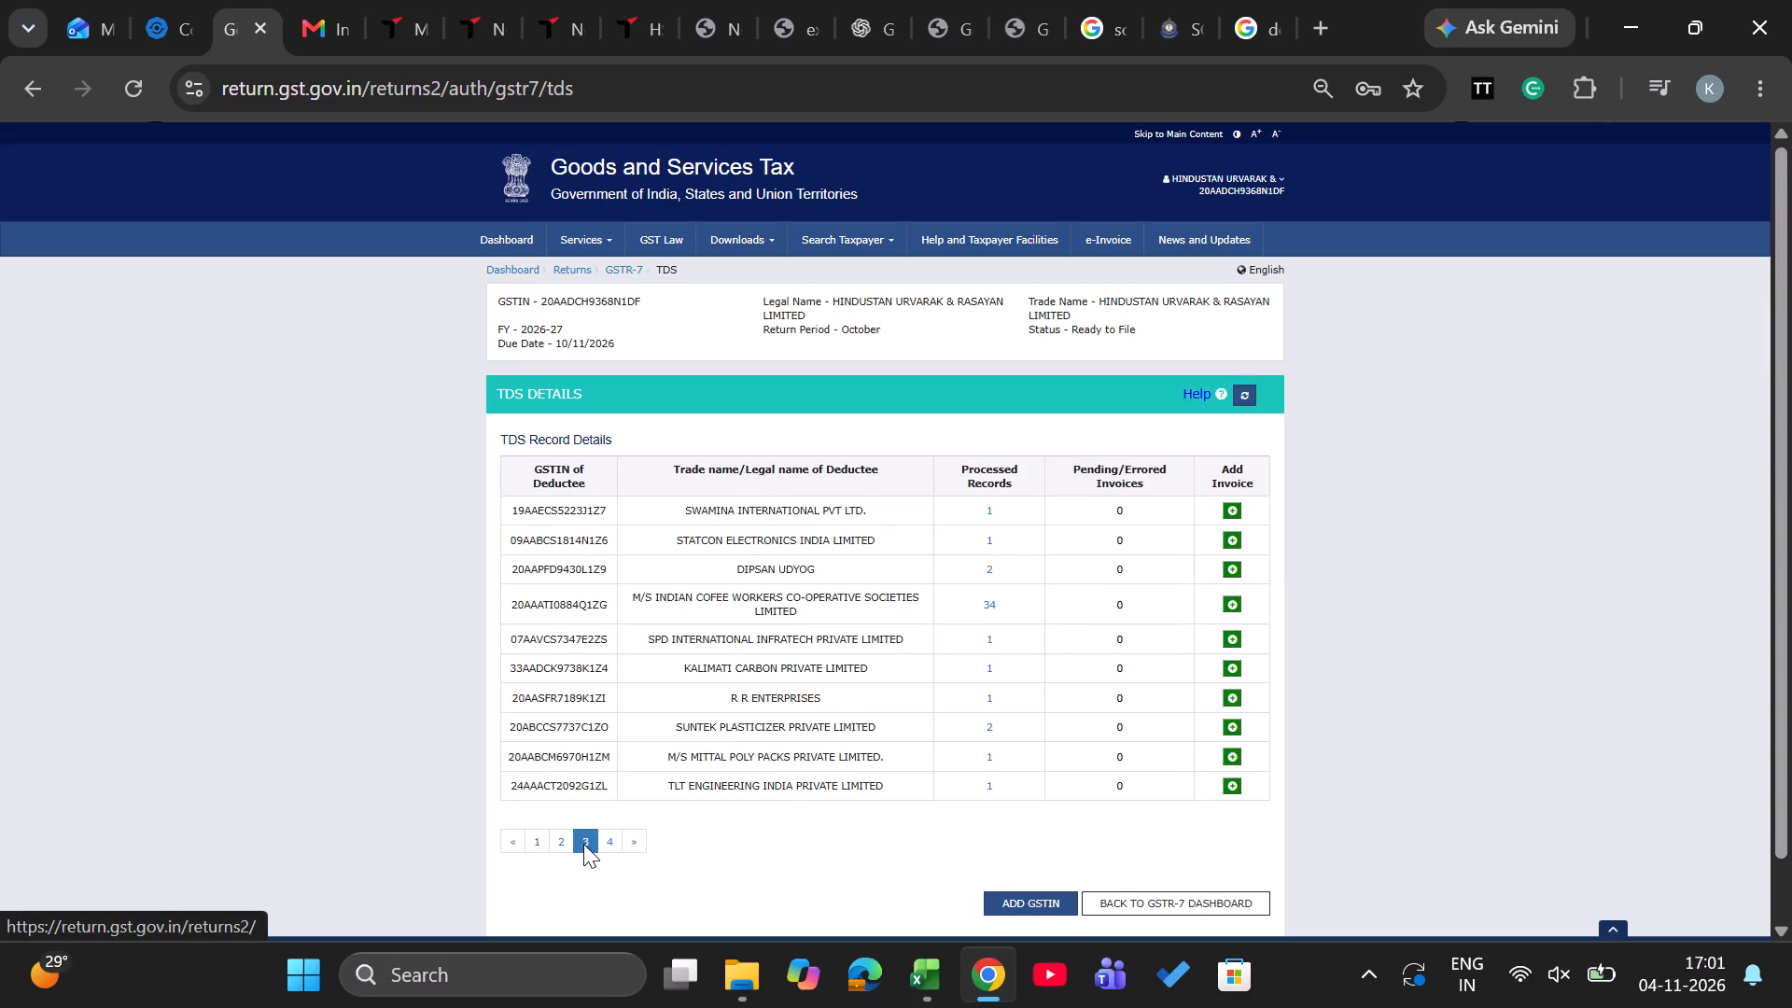
click(993, 667)
click(989, 667)
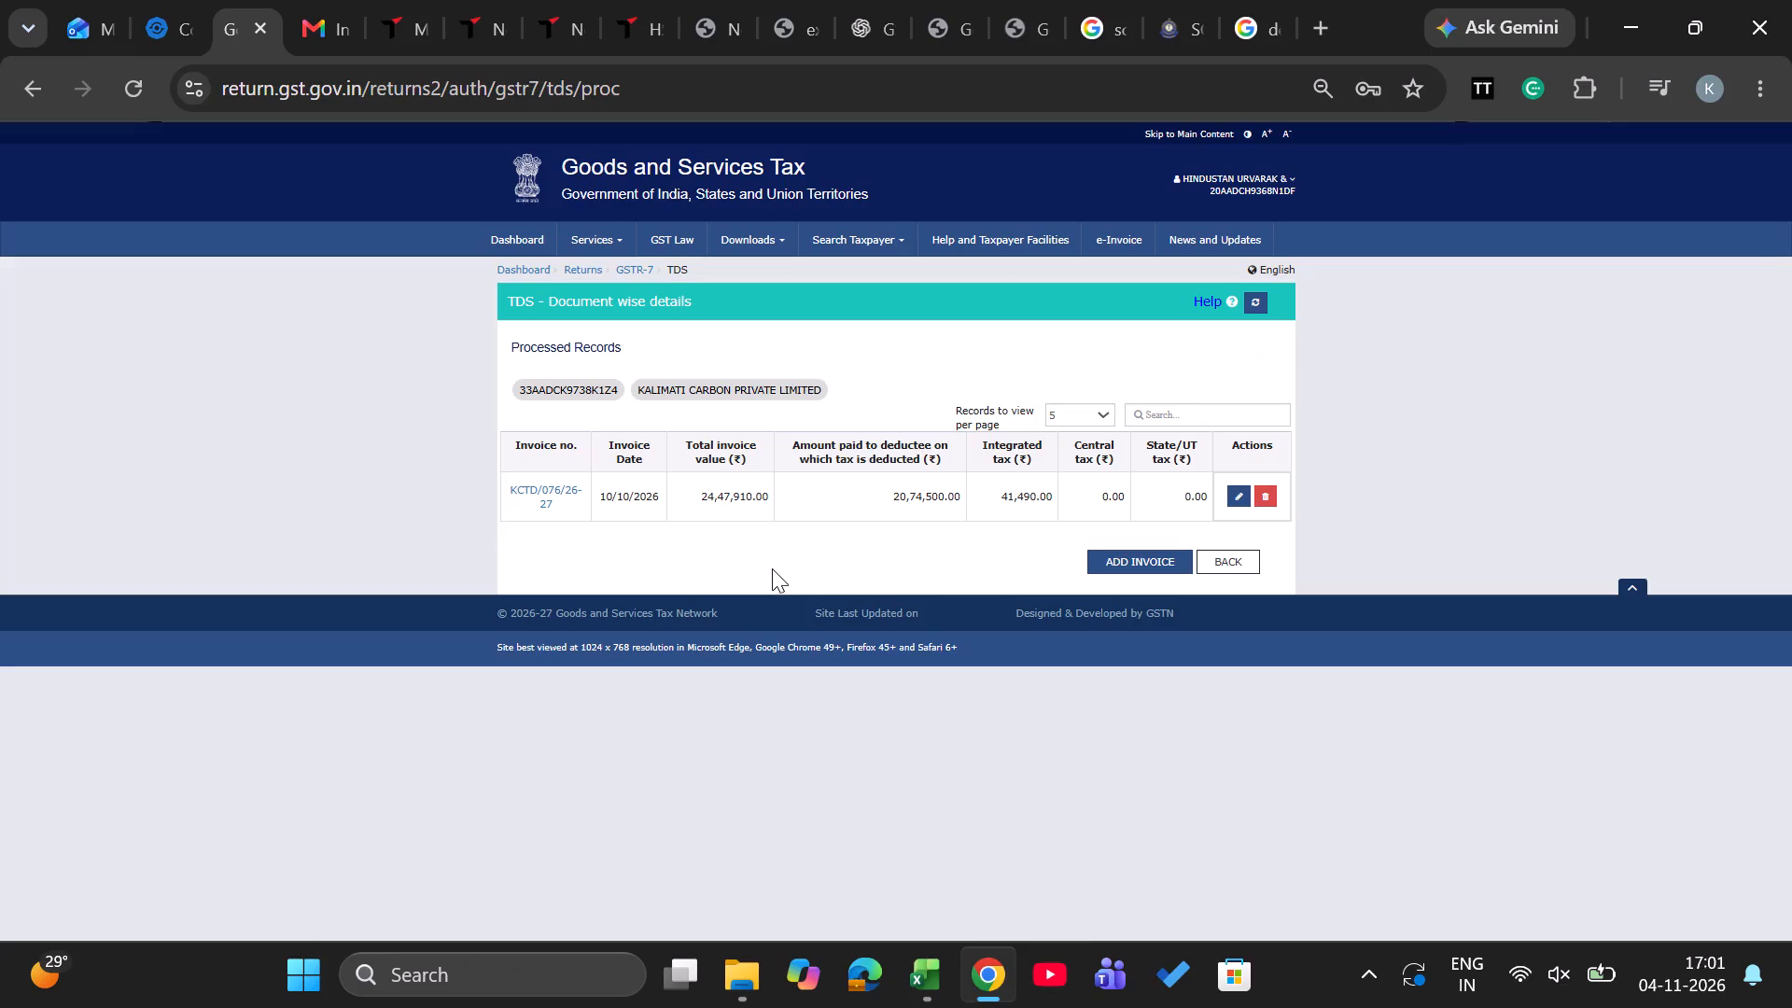
click(1227, 561)
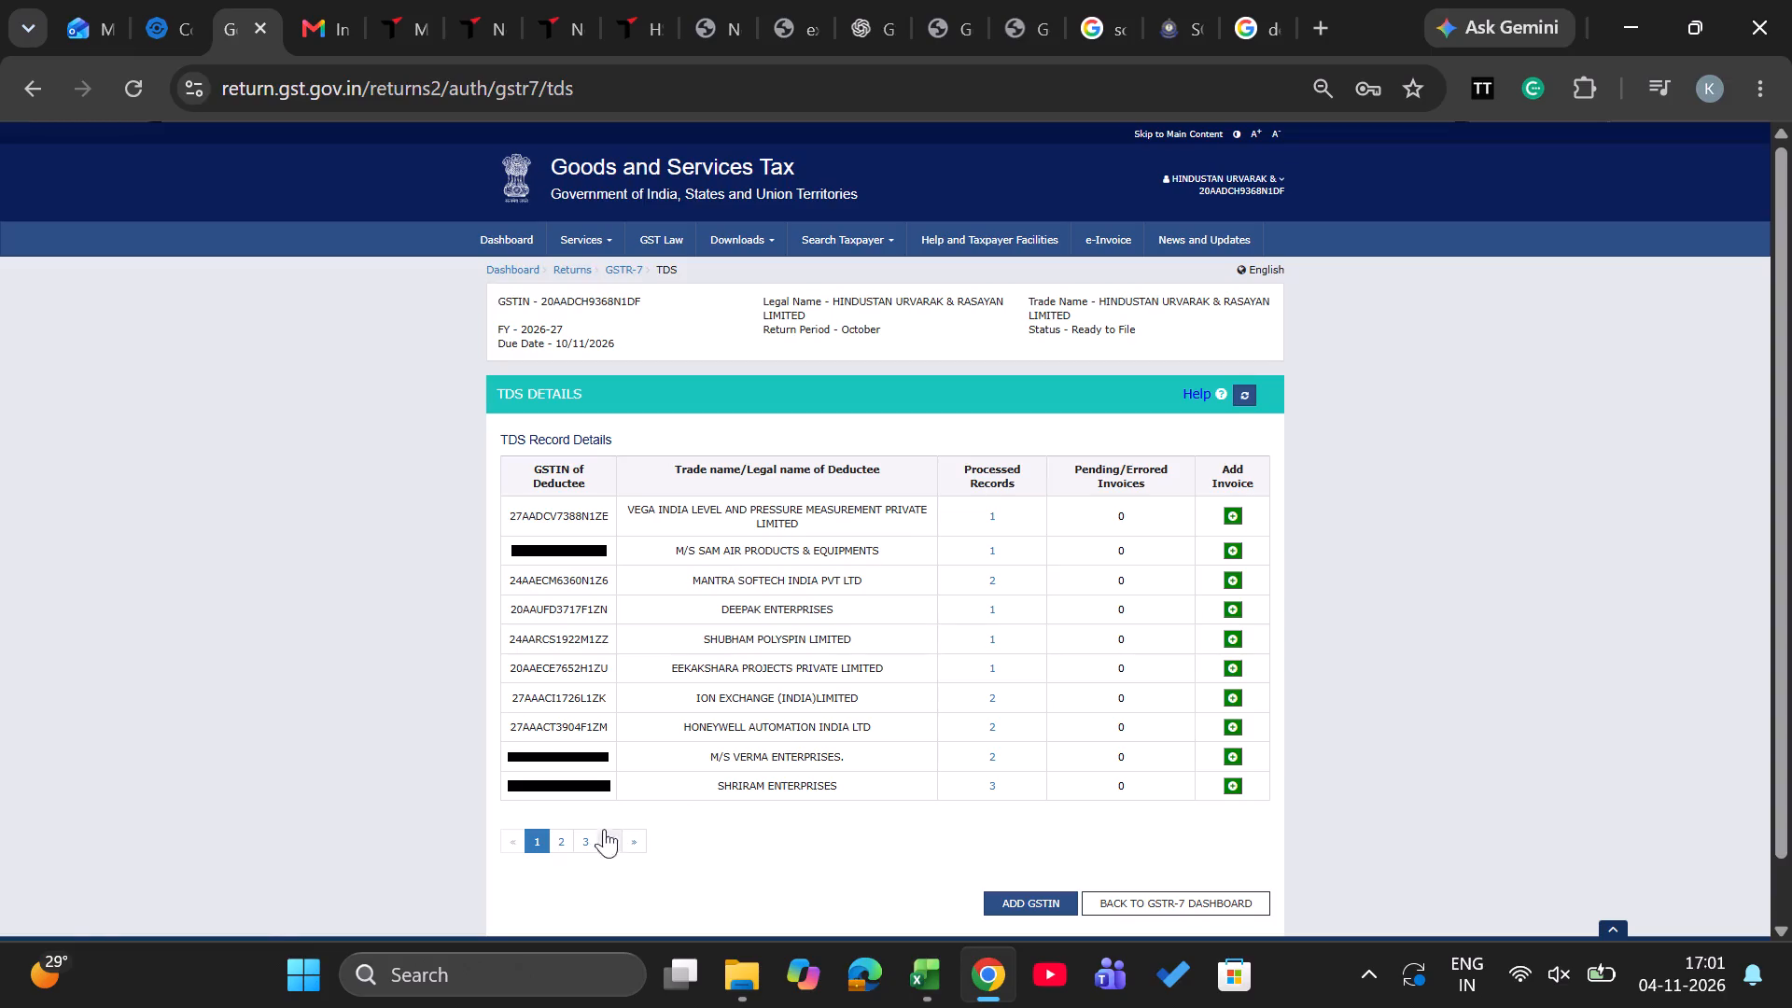
Review M/S Mittal Poly Packs Private Limited's processed TDS invoices from page 3 of the deductees, then return to the list.
click(562, 843)
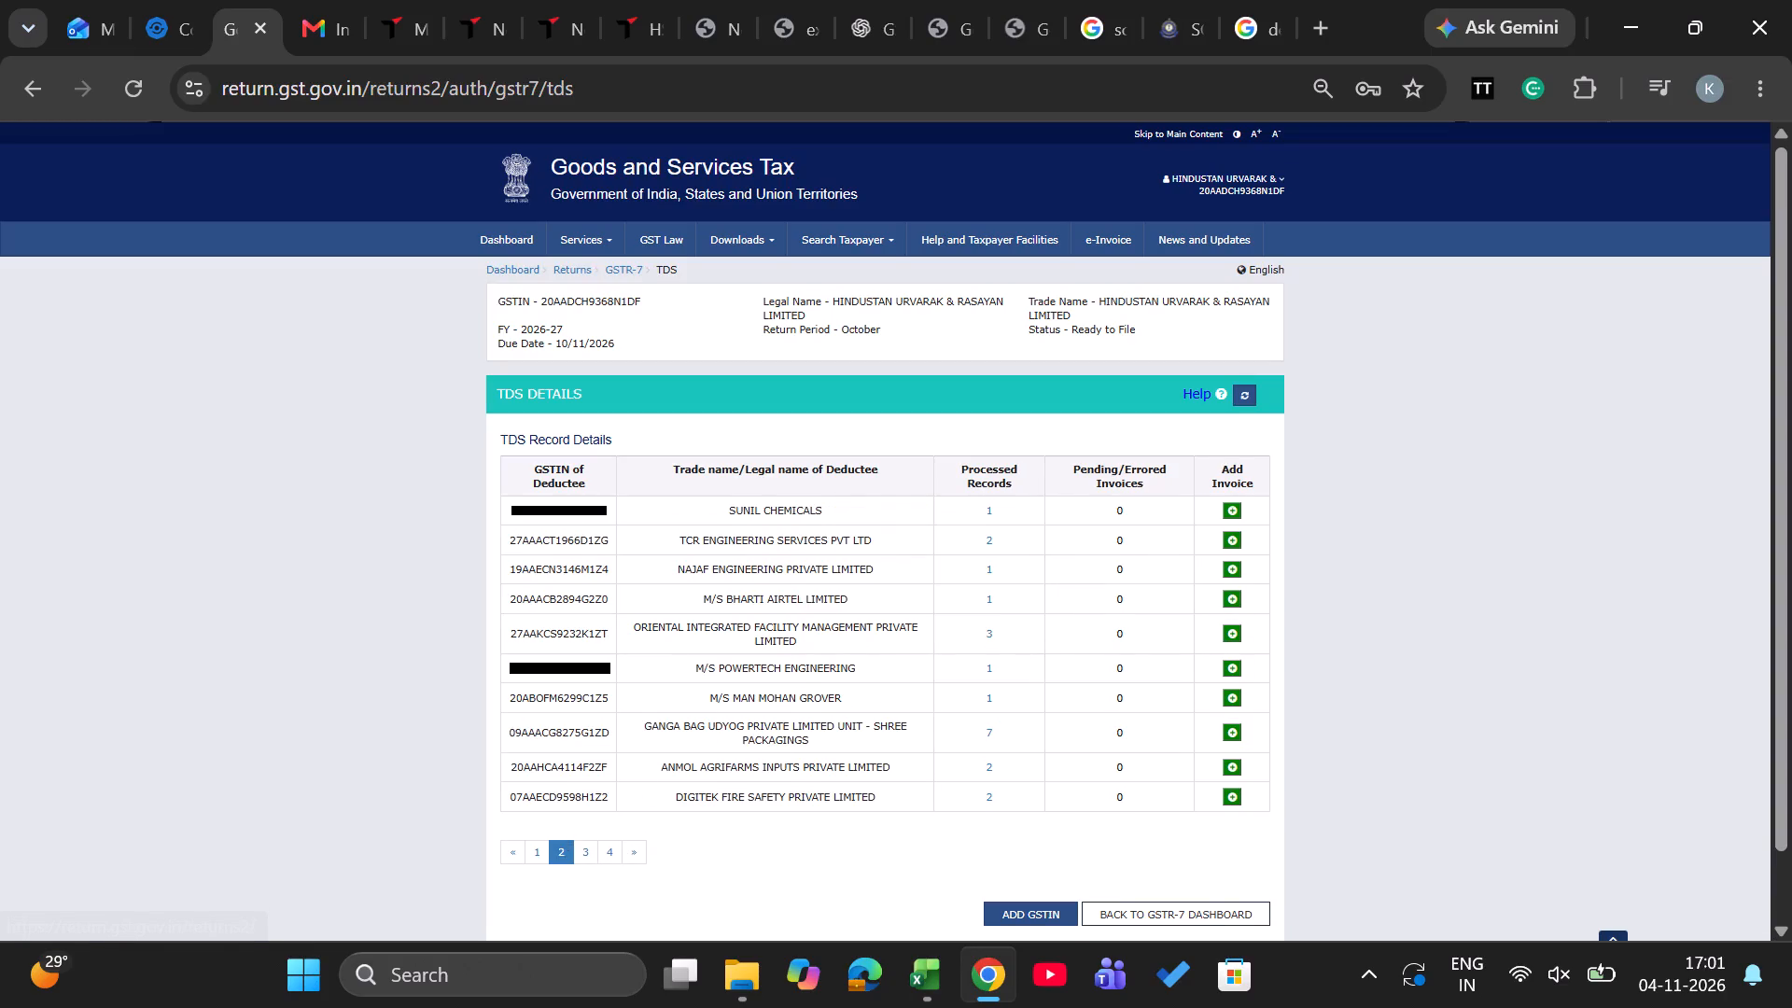
click(593, 845)
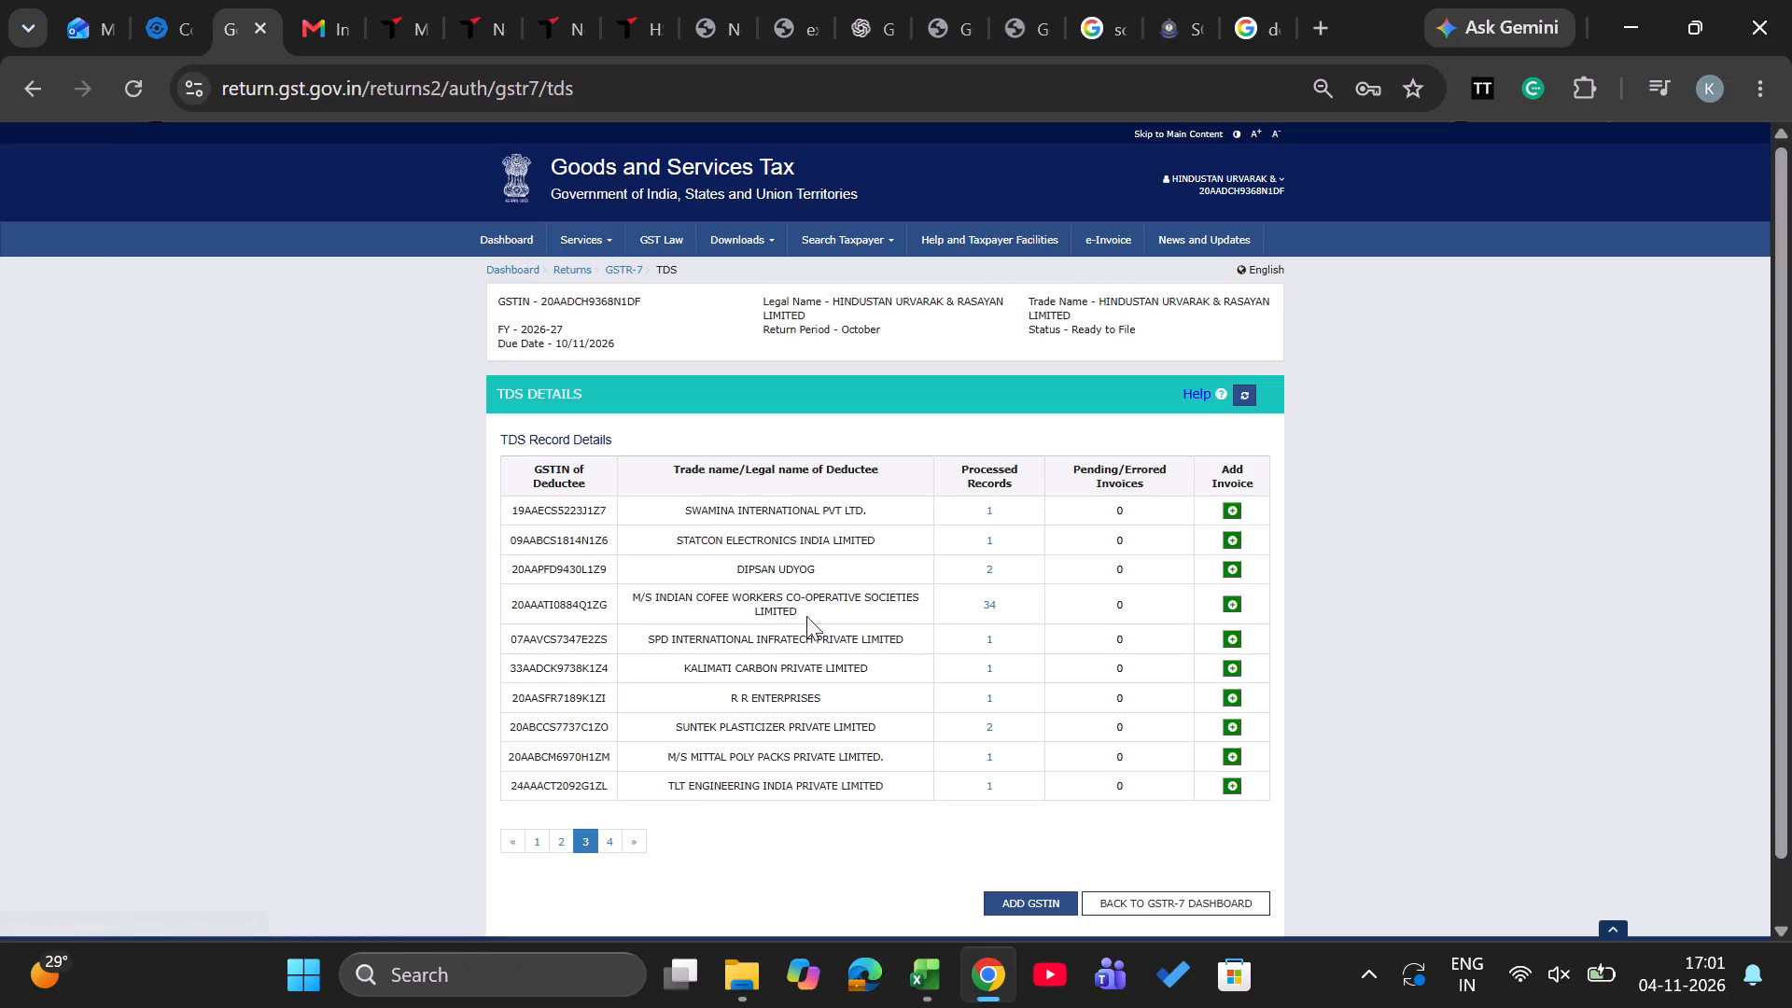
click(987, 757)
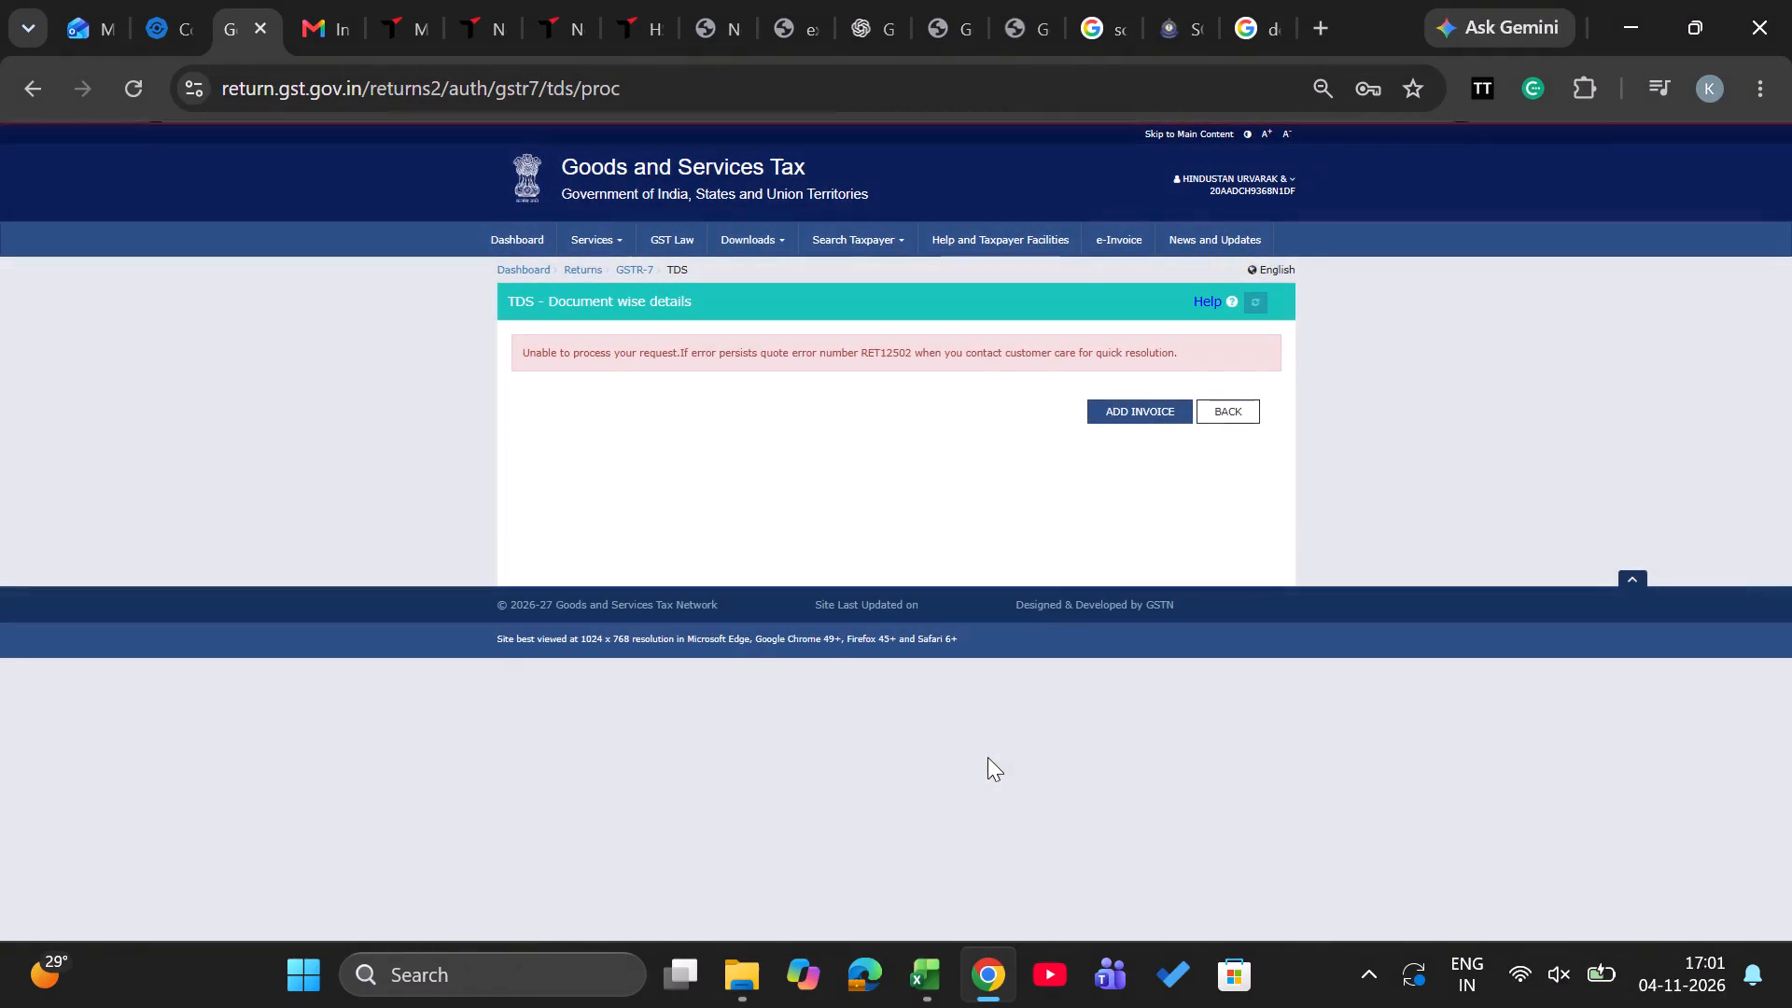
click(1226, 412)
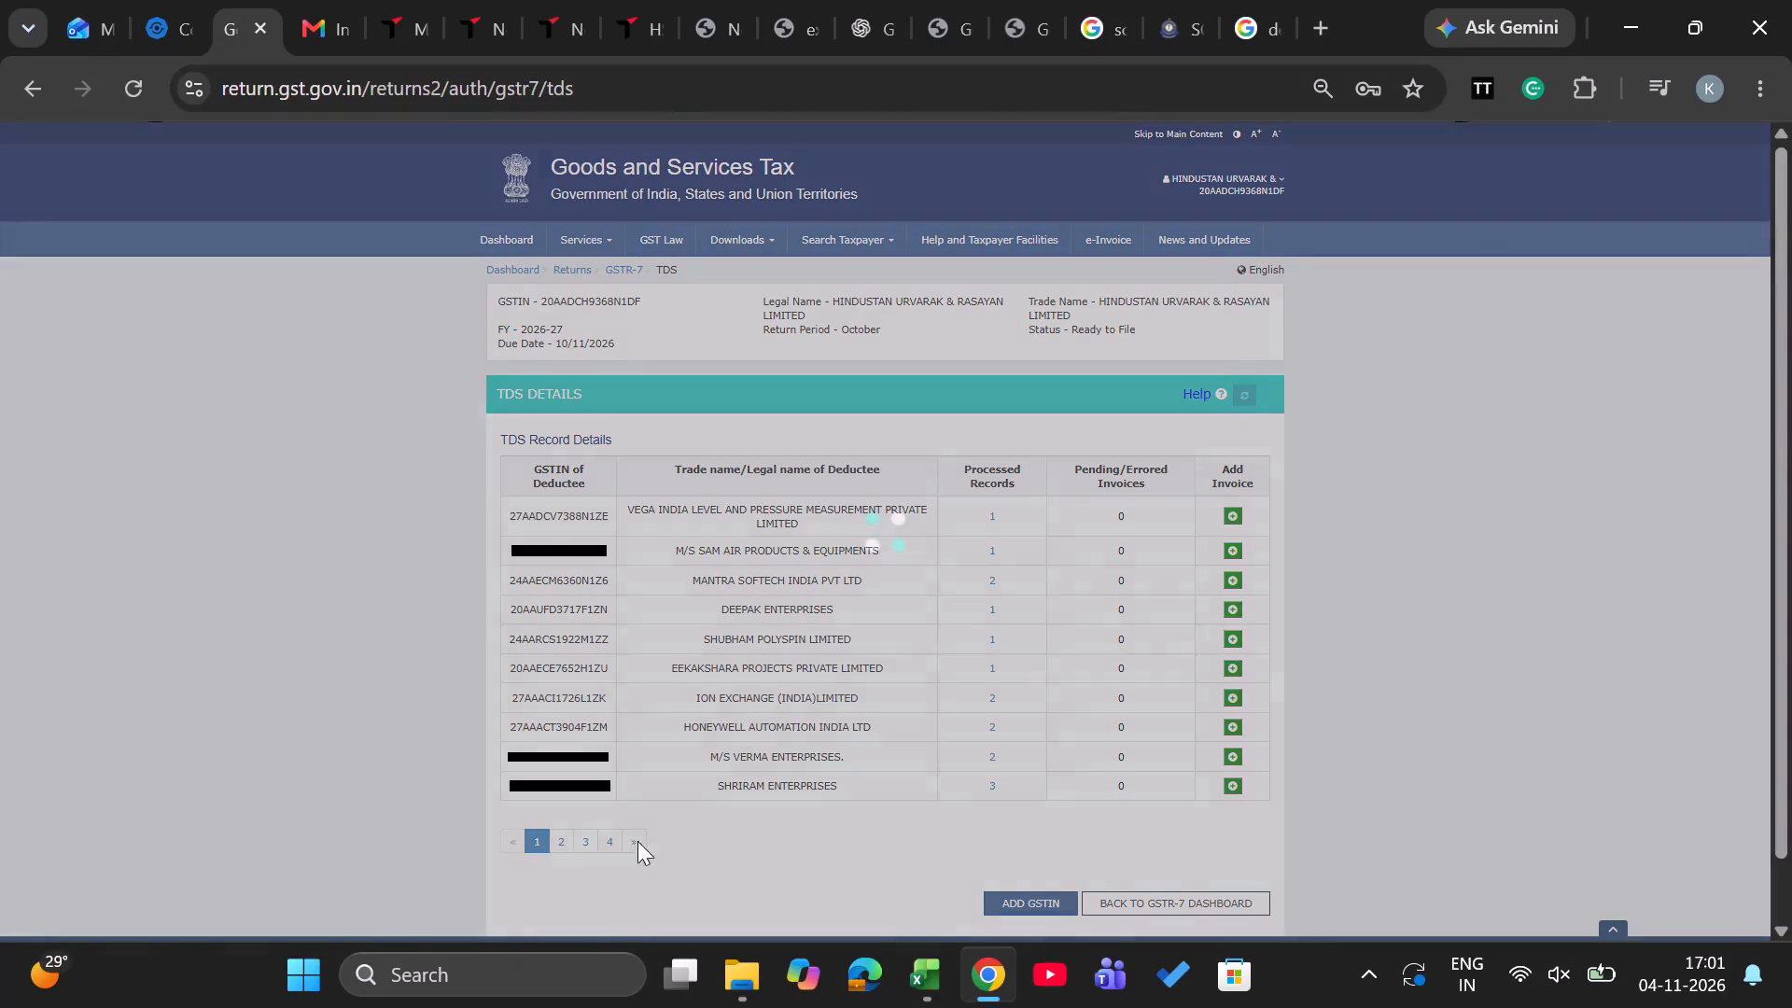
click(595, 843)
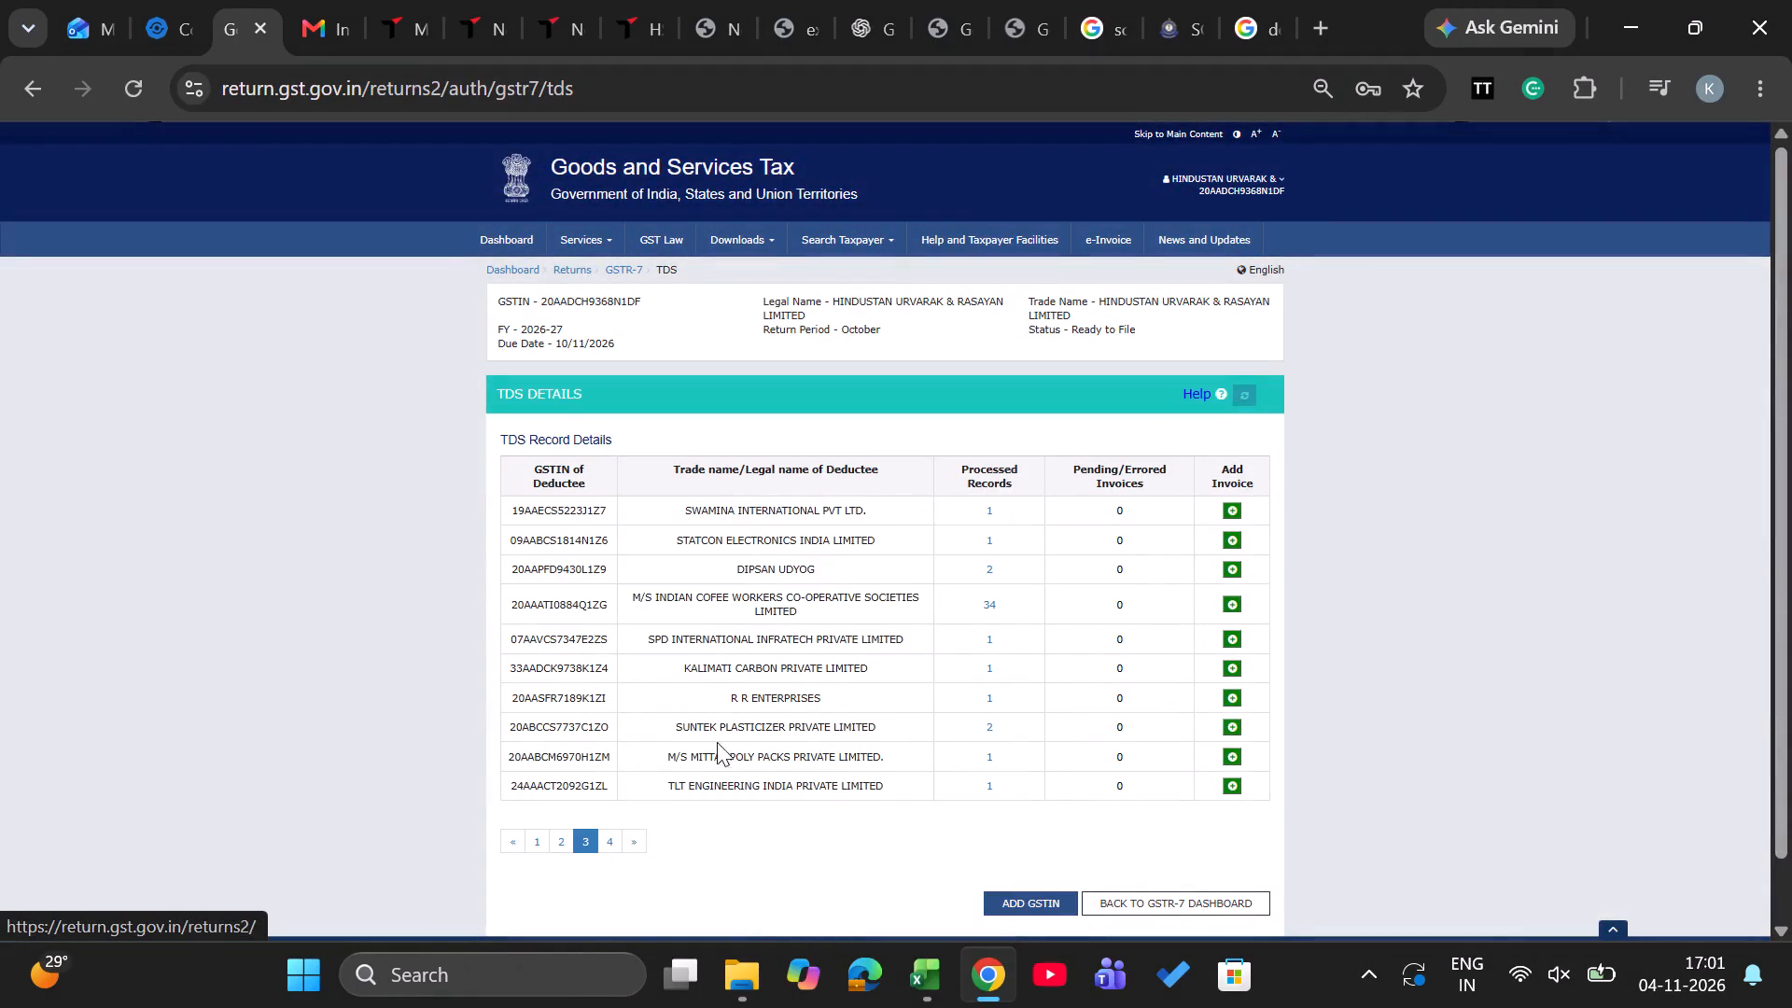
click(990, 759)
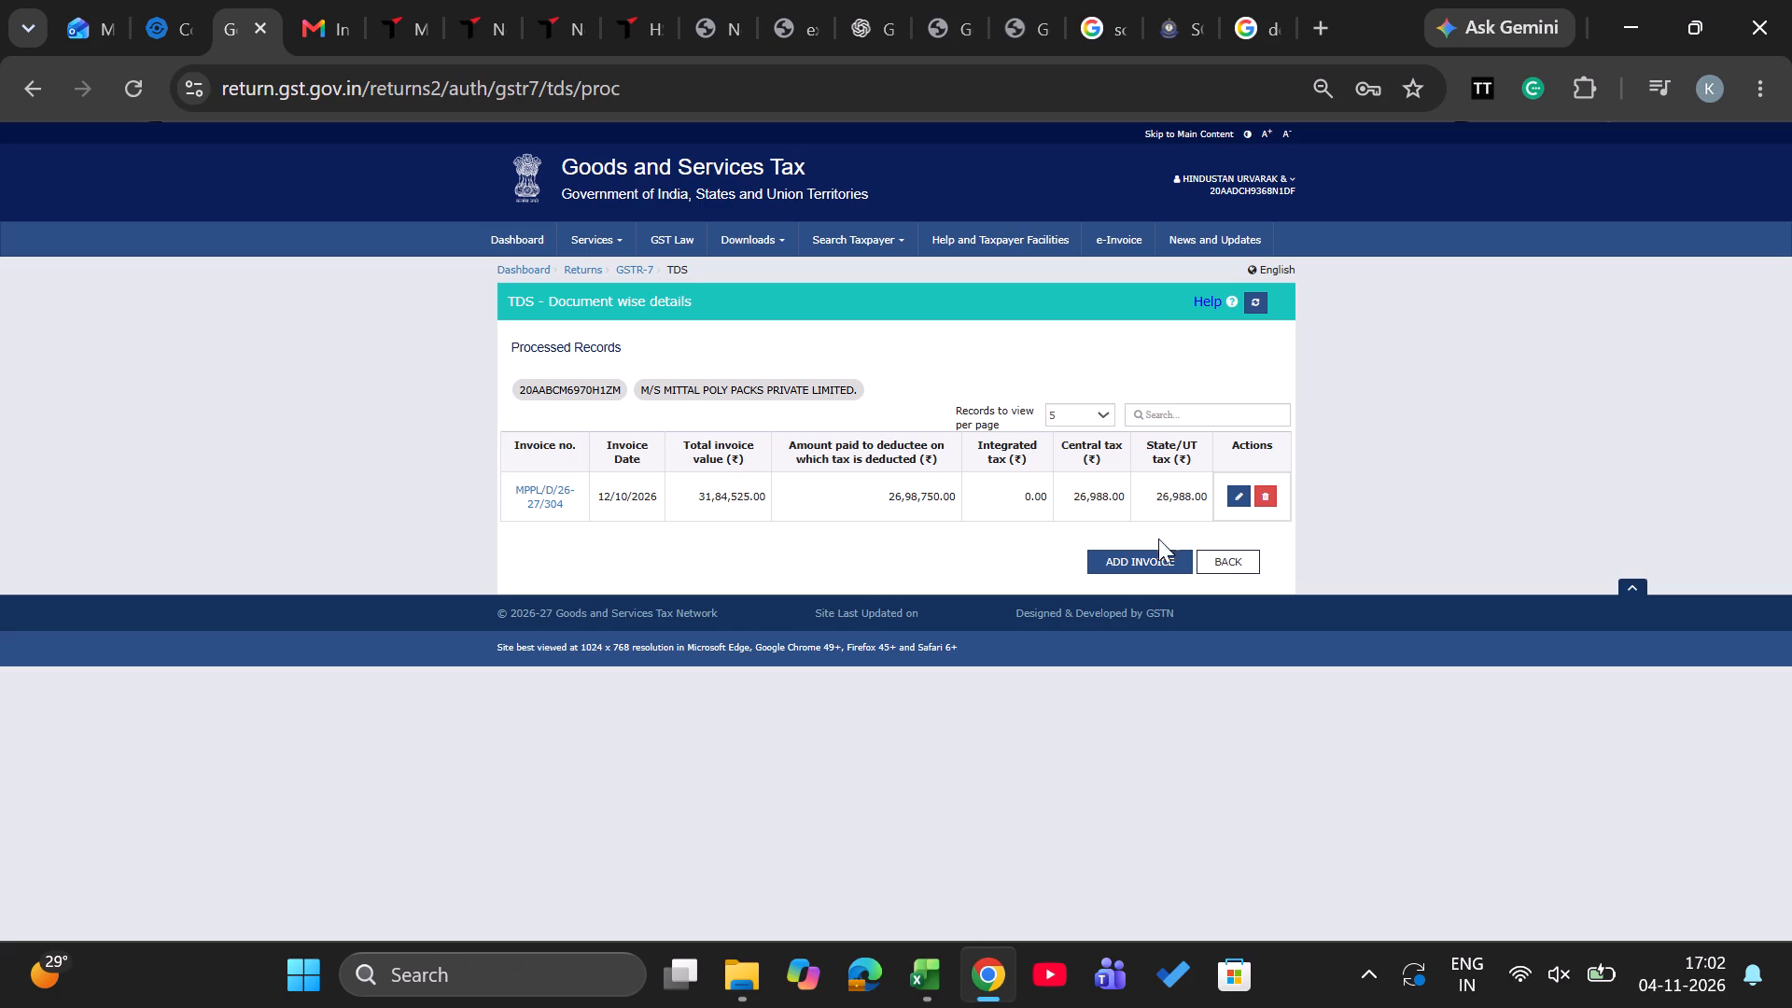
click(1227, 553)
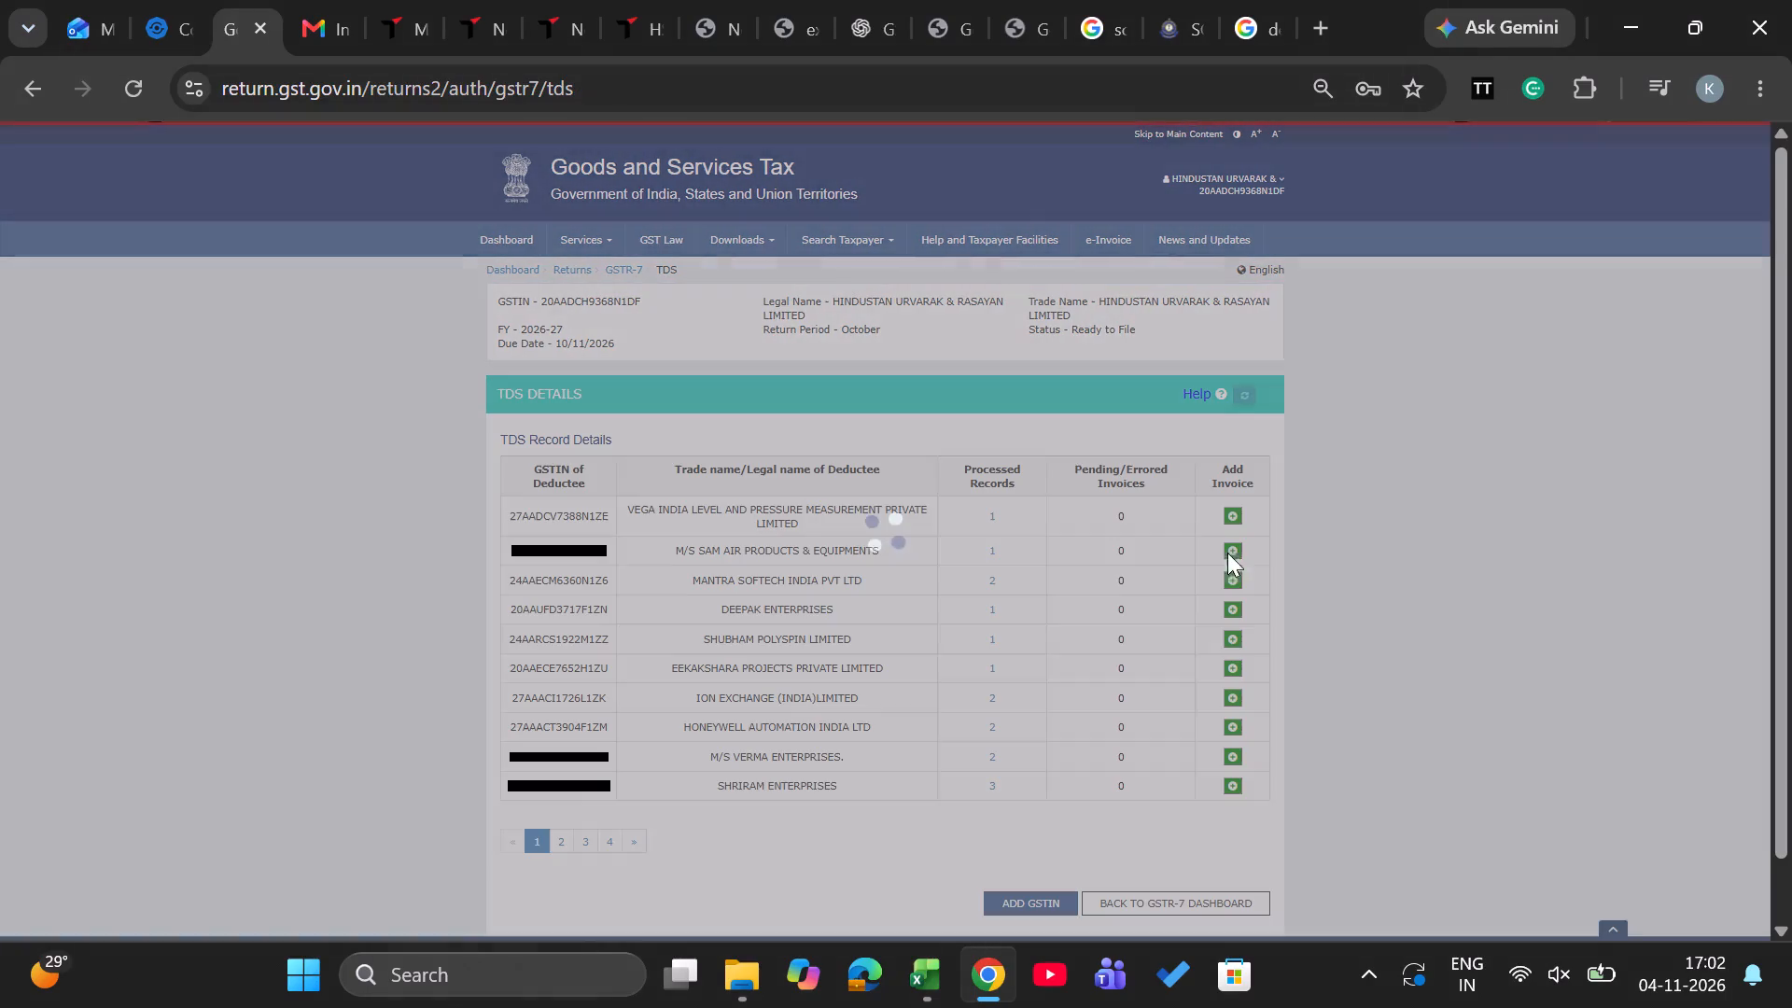
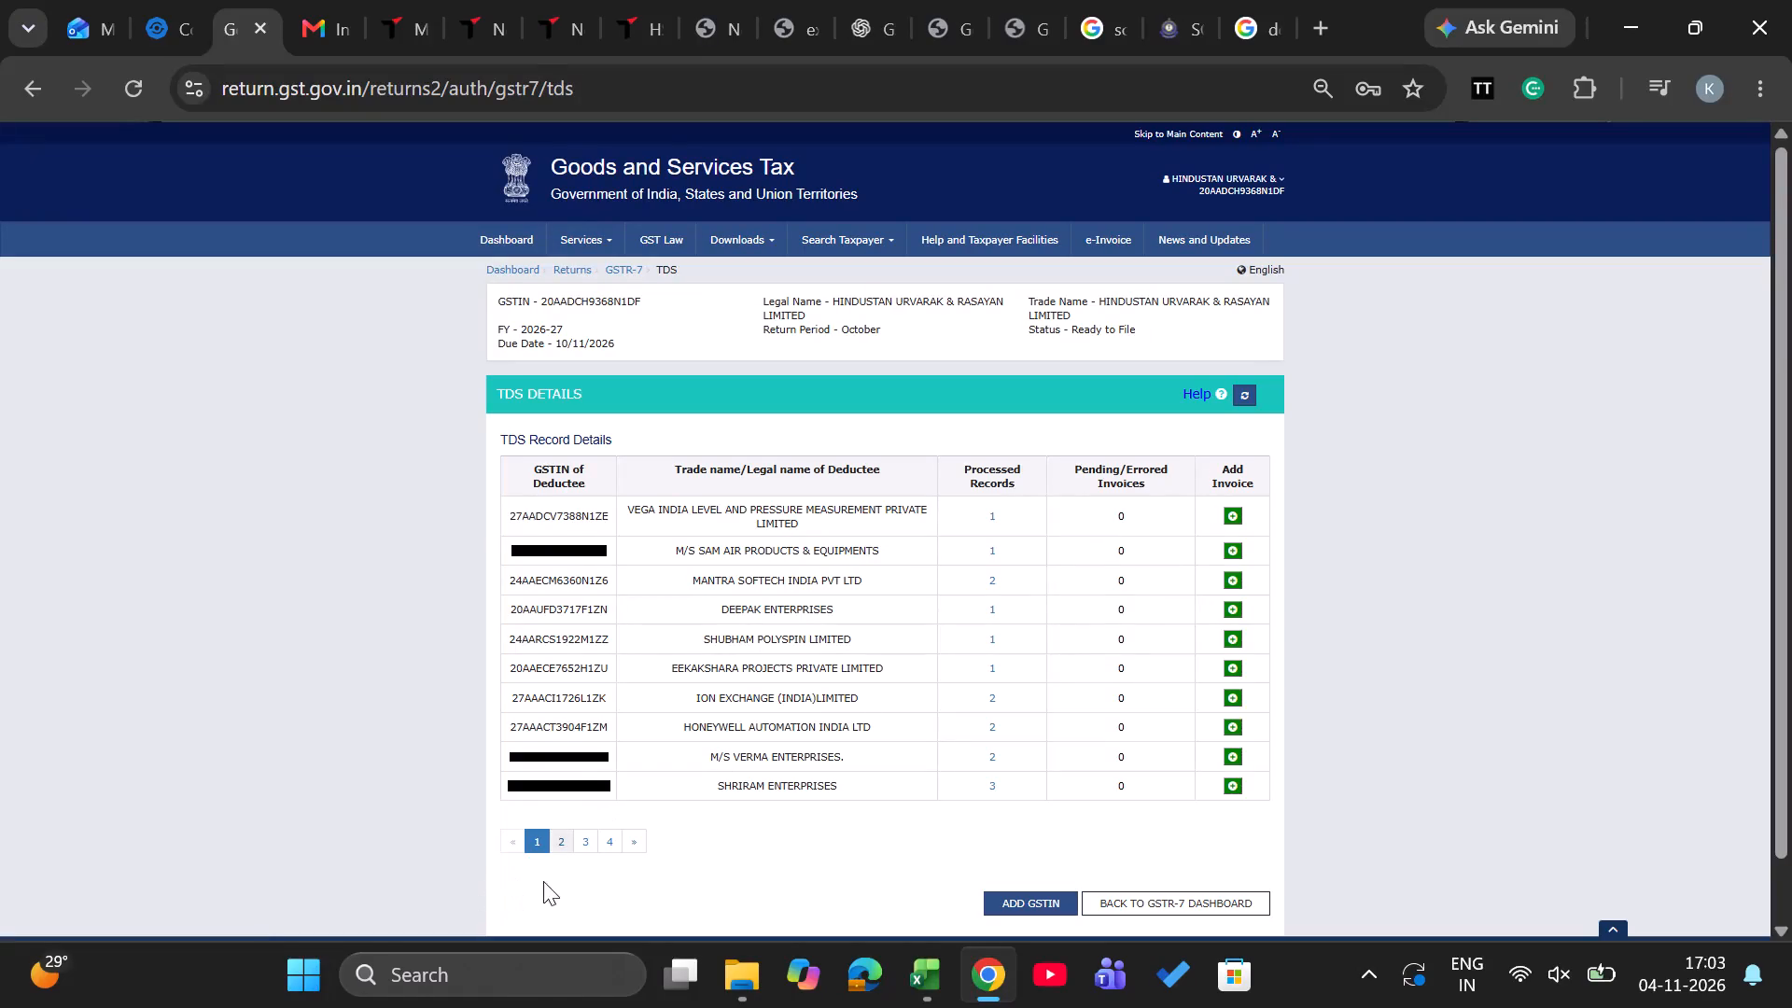
Review M/S Powertech Engineering's processed TDS invoices from page 2 of the deductees.
click(568, 833)
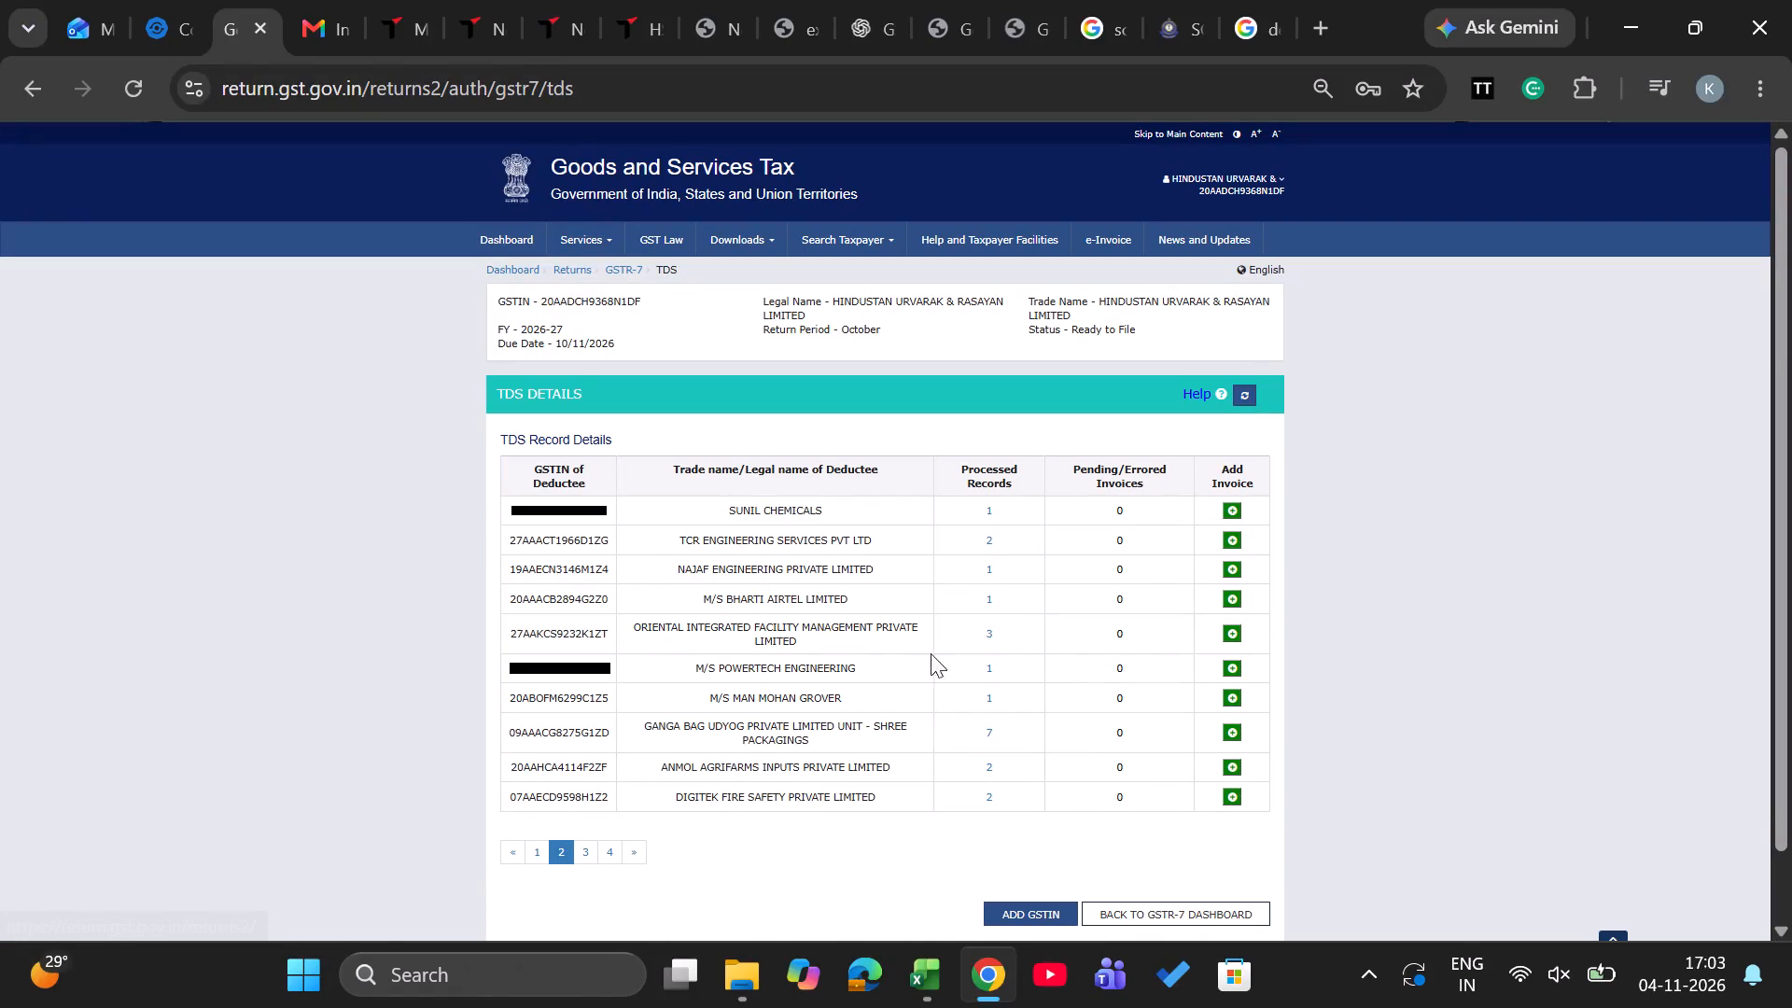
click(993, 666)
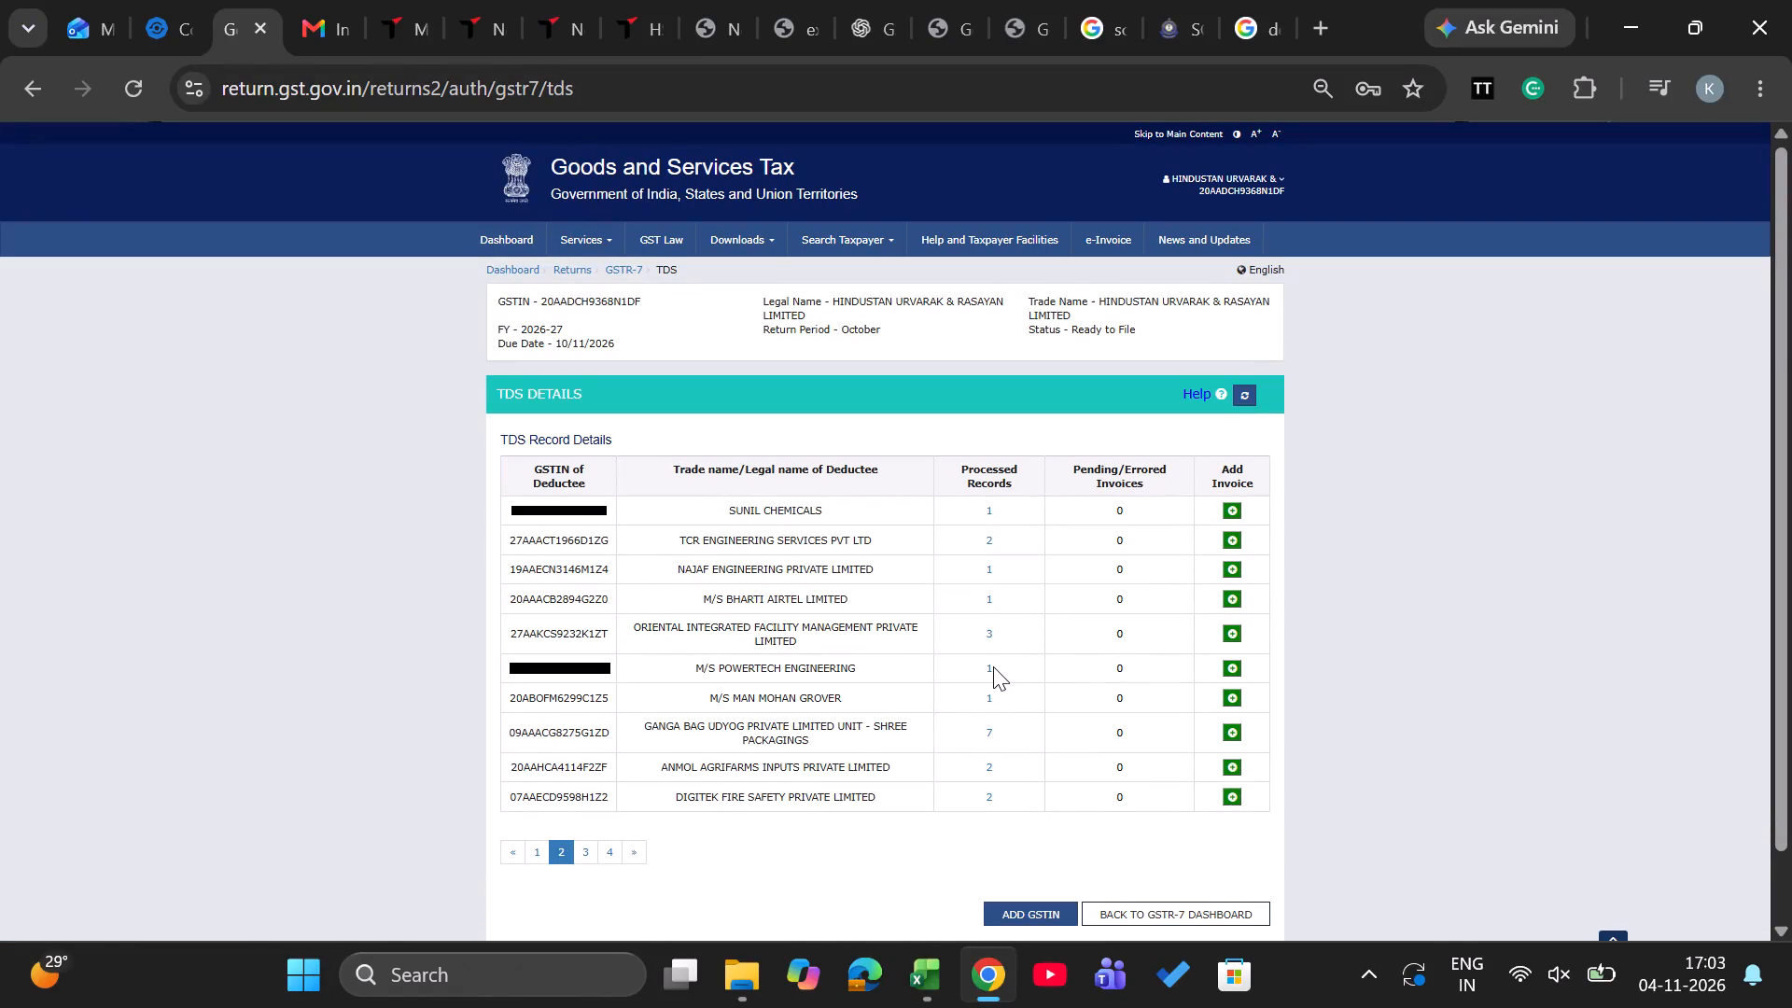
click(990, 669)
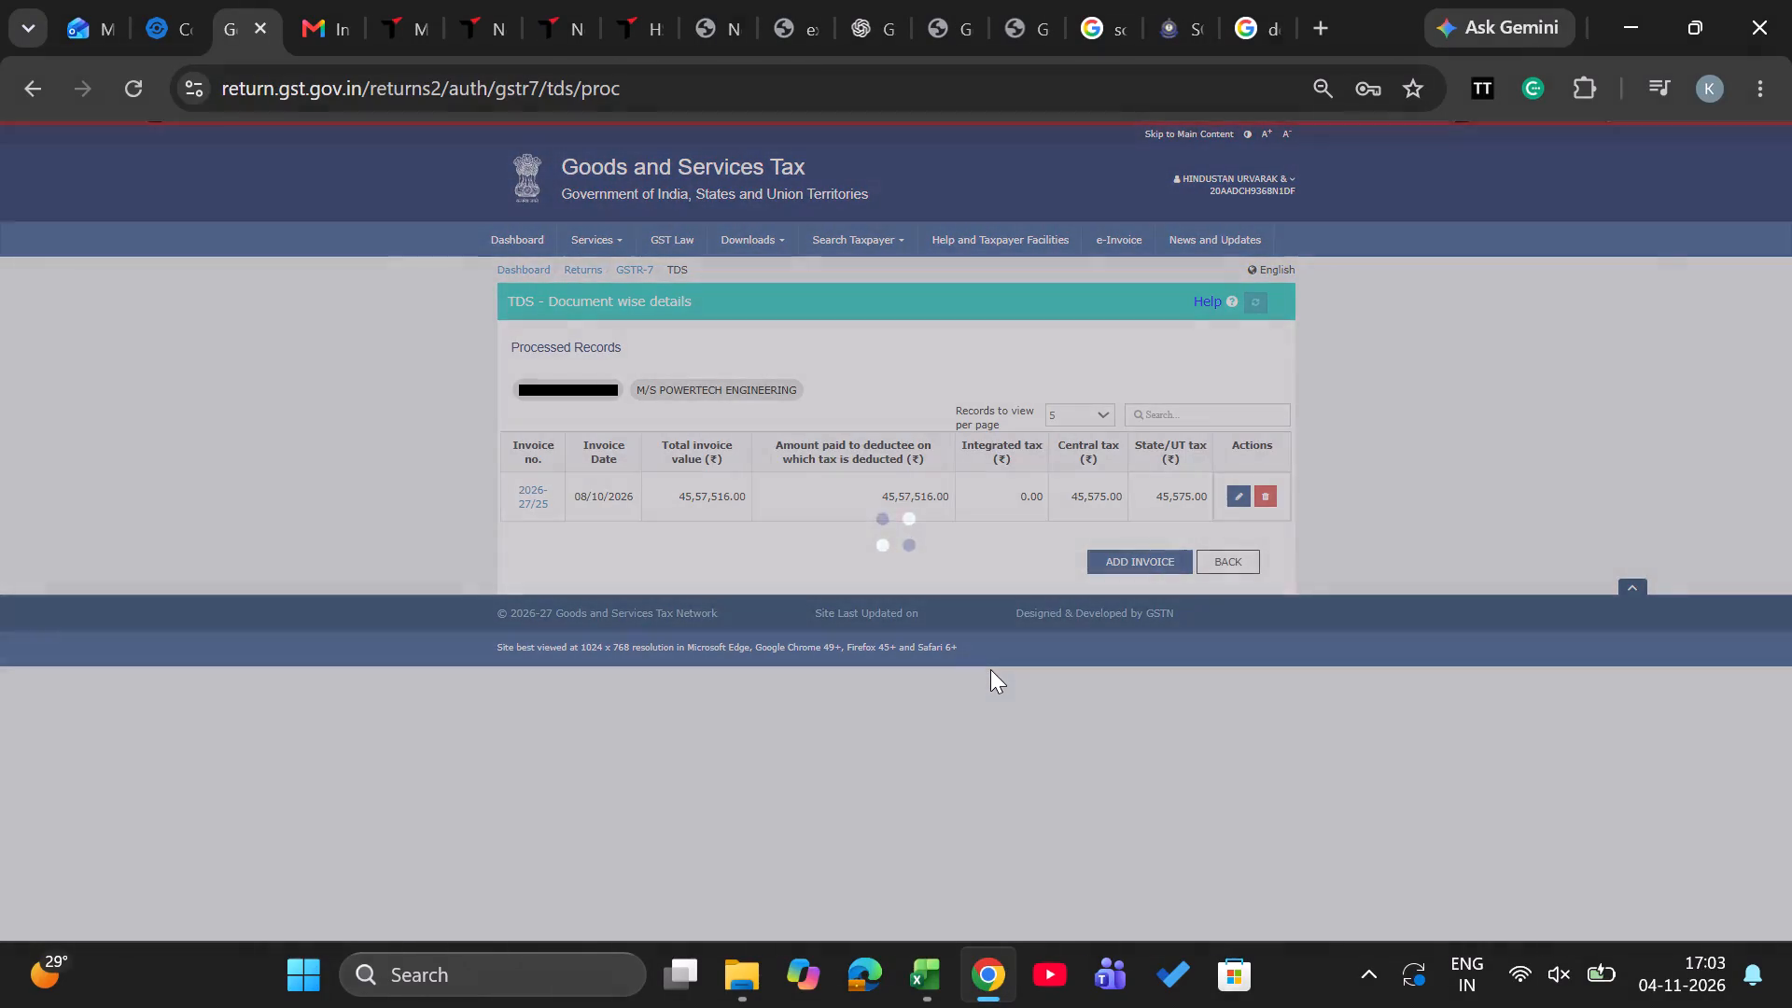
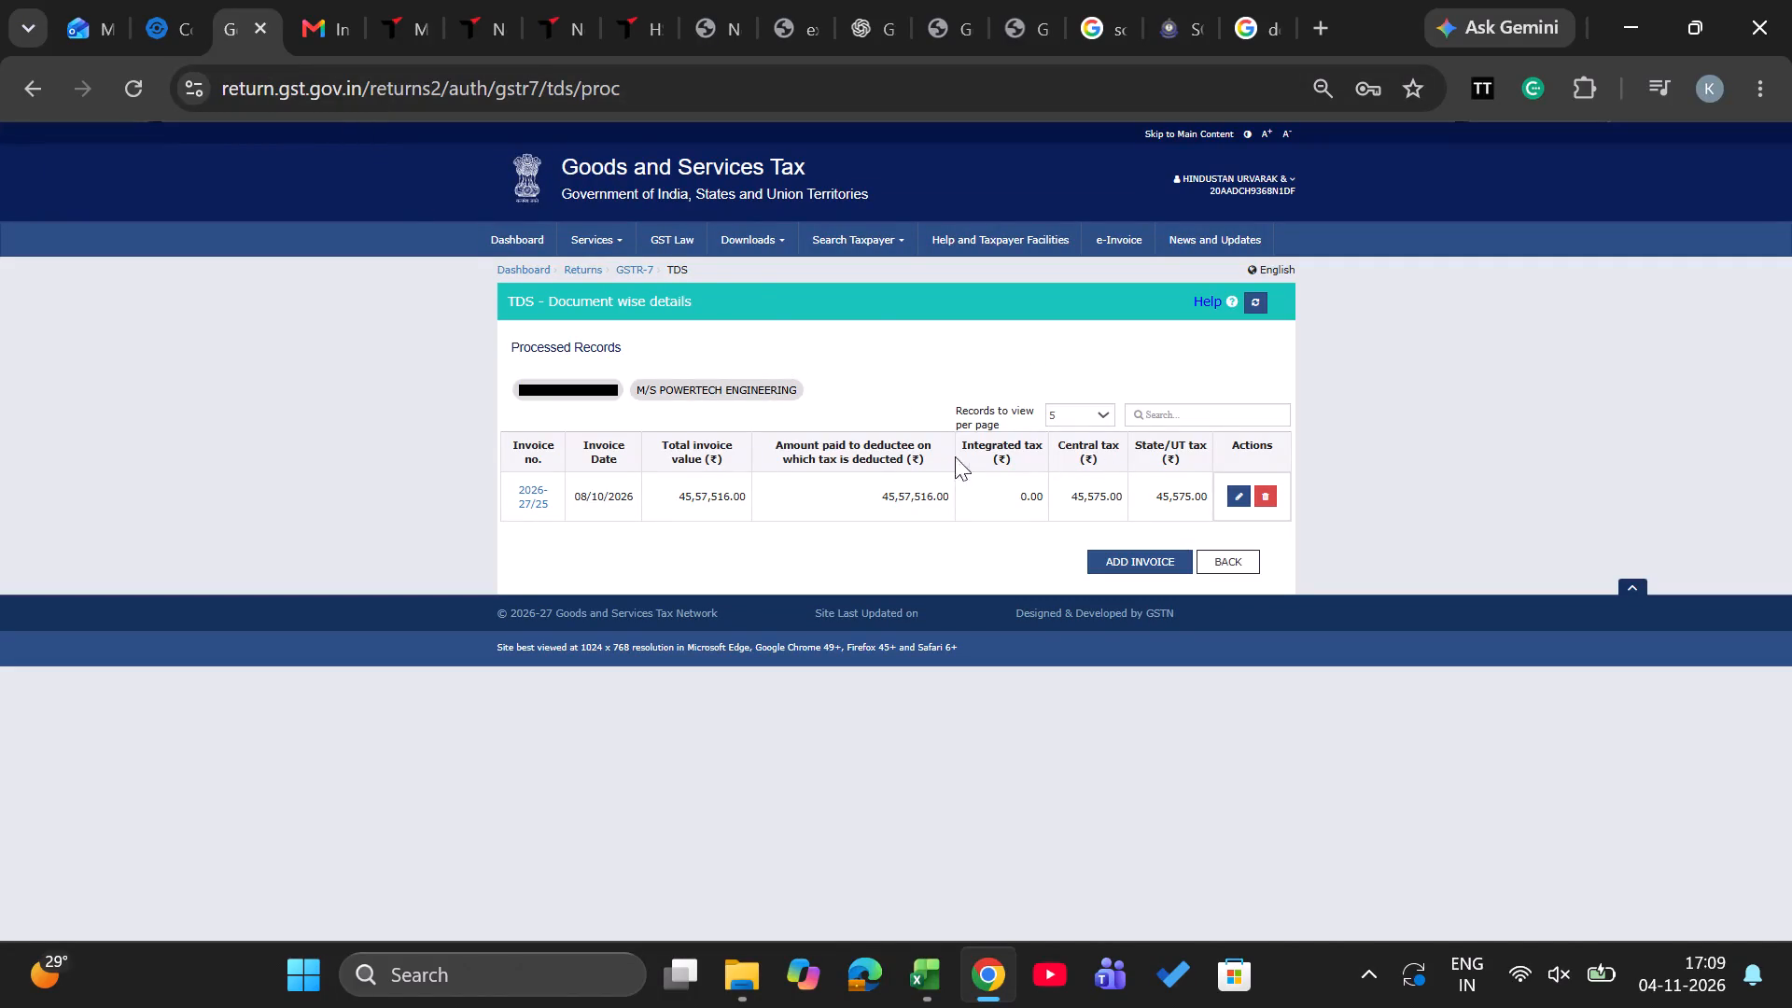
Review Kalimati Carbon Private Limited's processed TDS invoices from page 3 of the deductees, then return to the deductee list.
click(1230, 551)
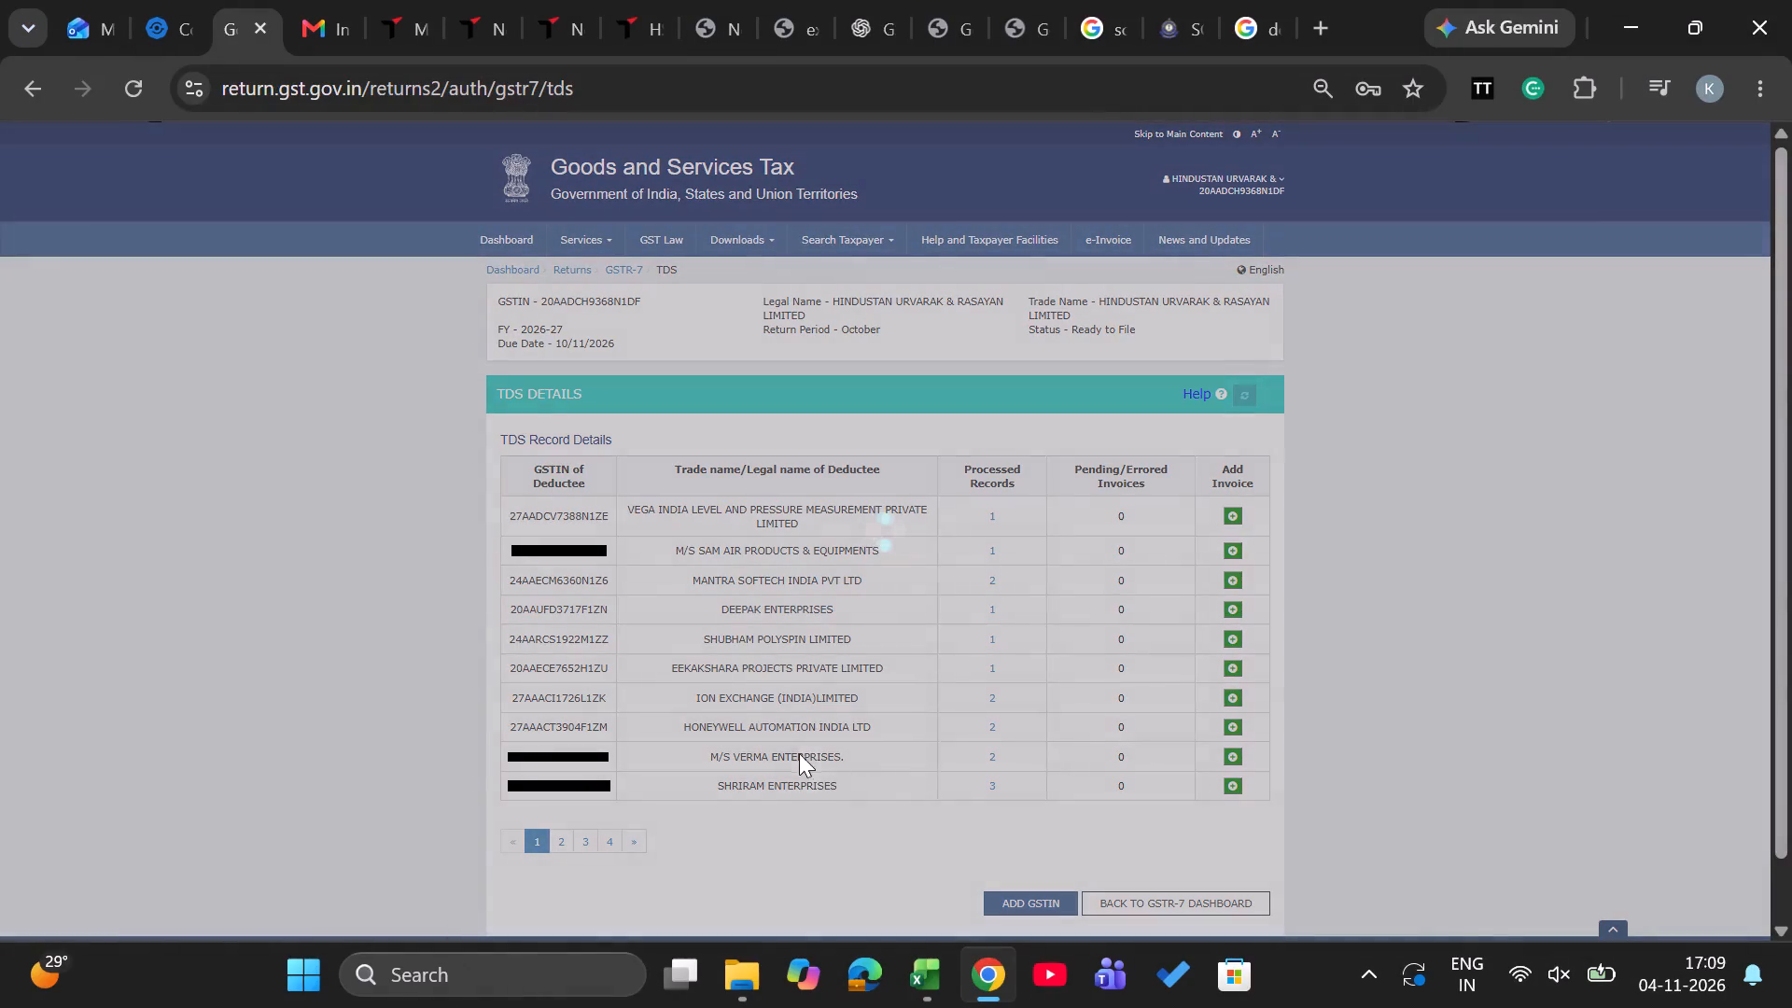
click(577, 847)
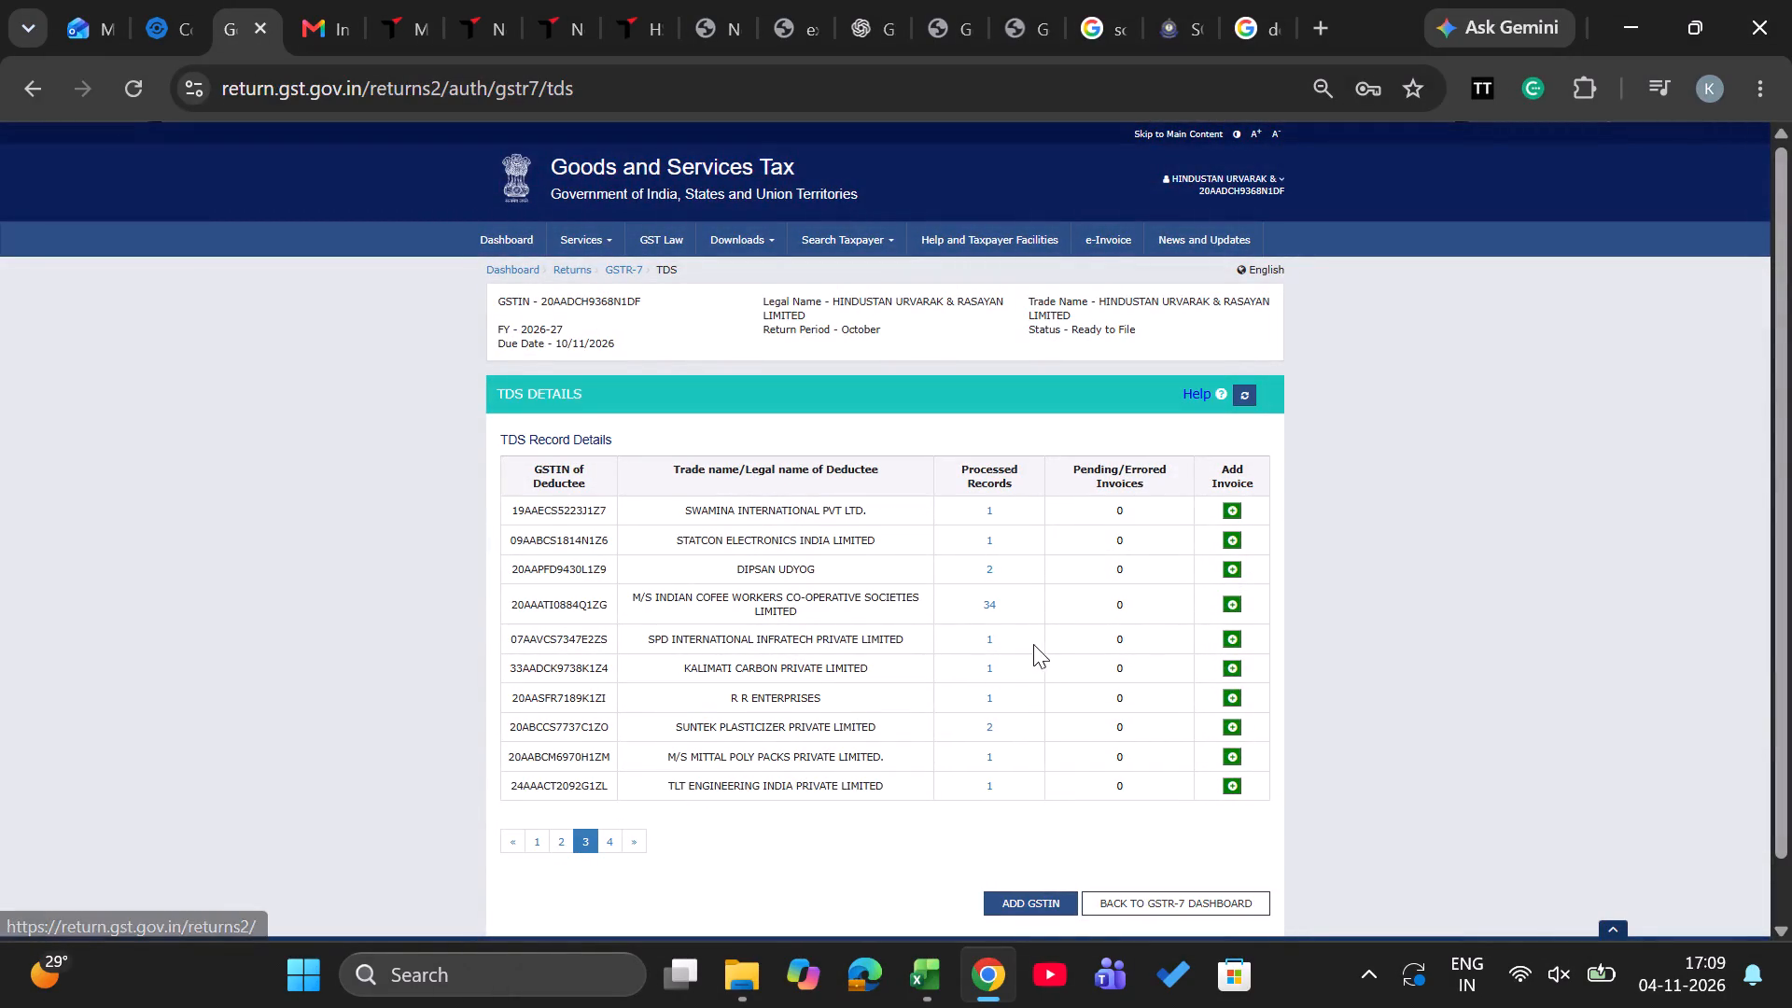
click(991, 671)
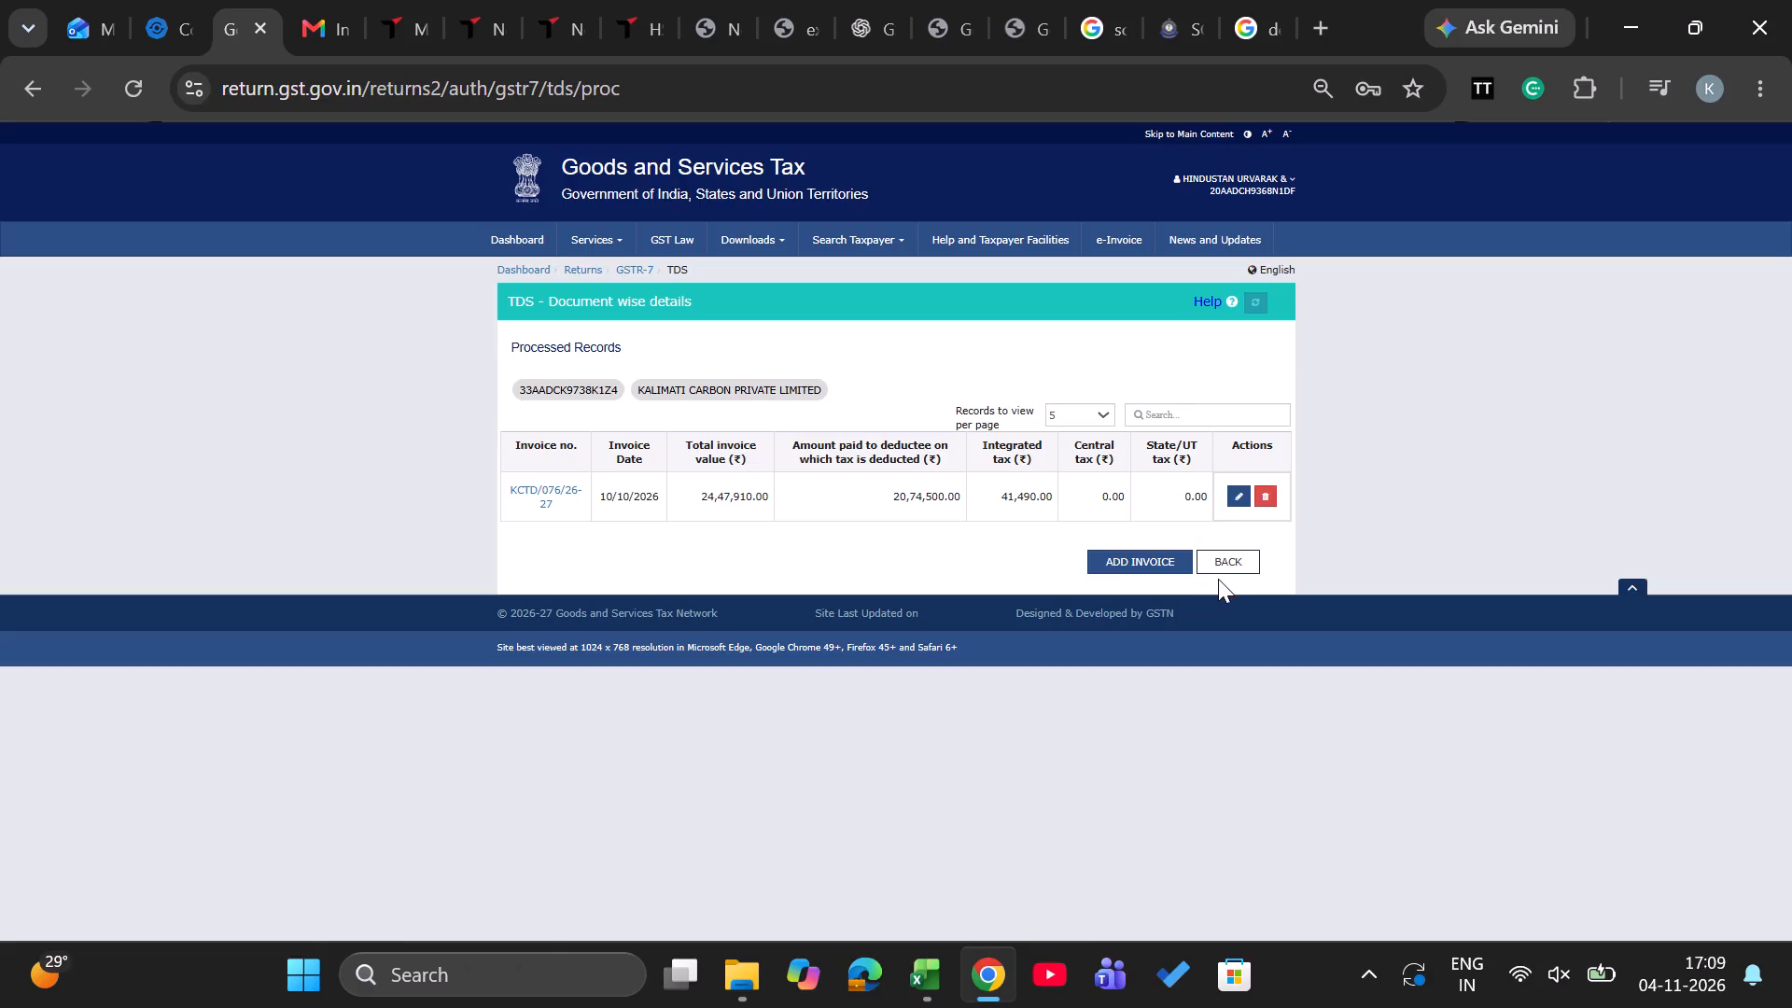
click(1231, 571)
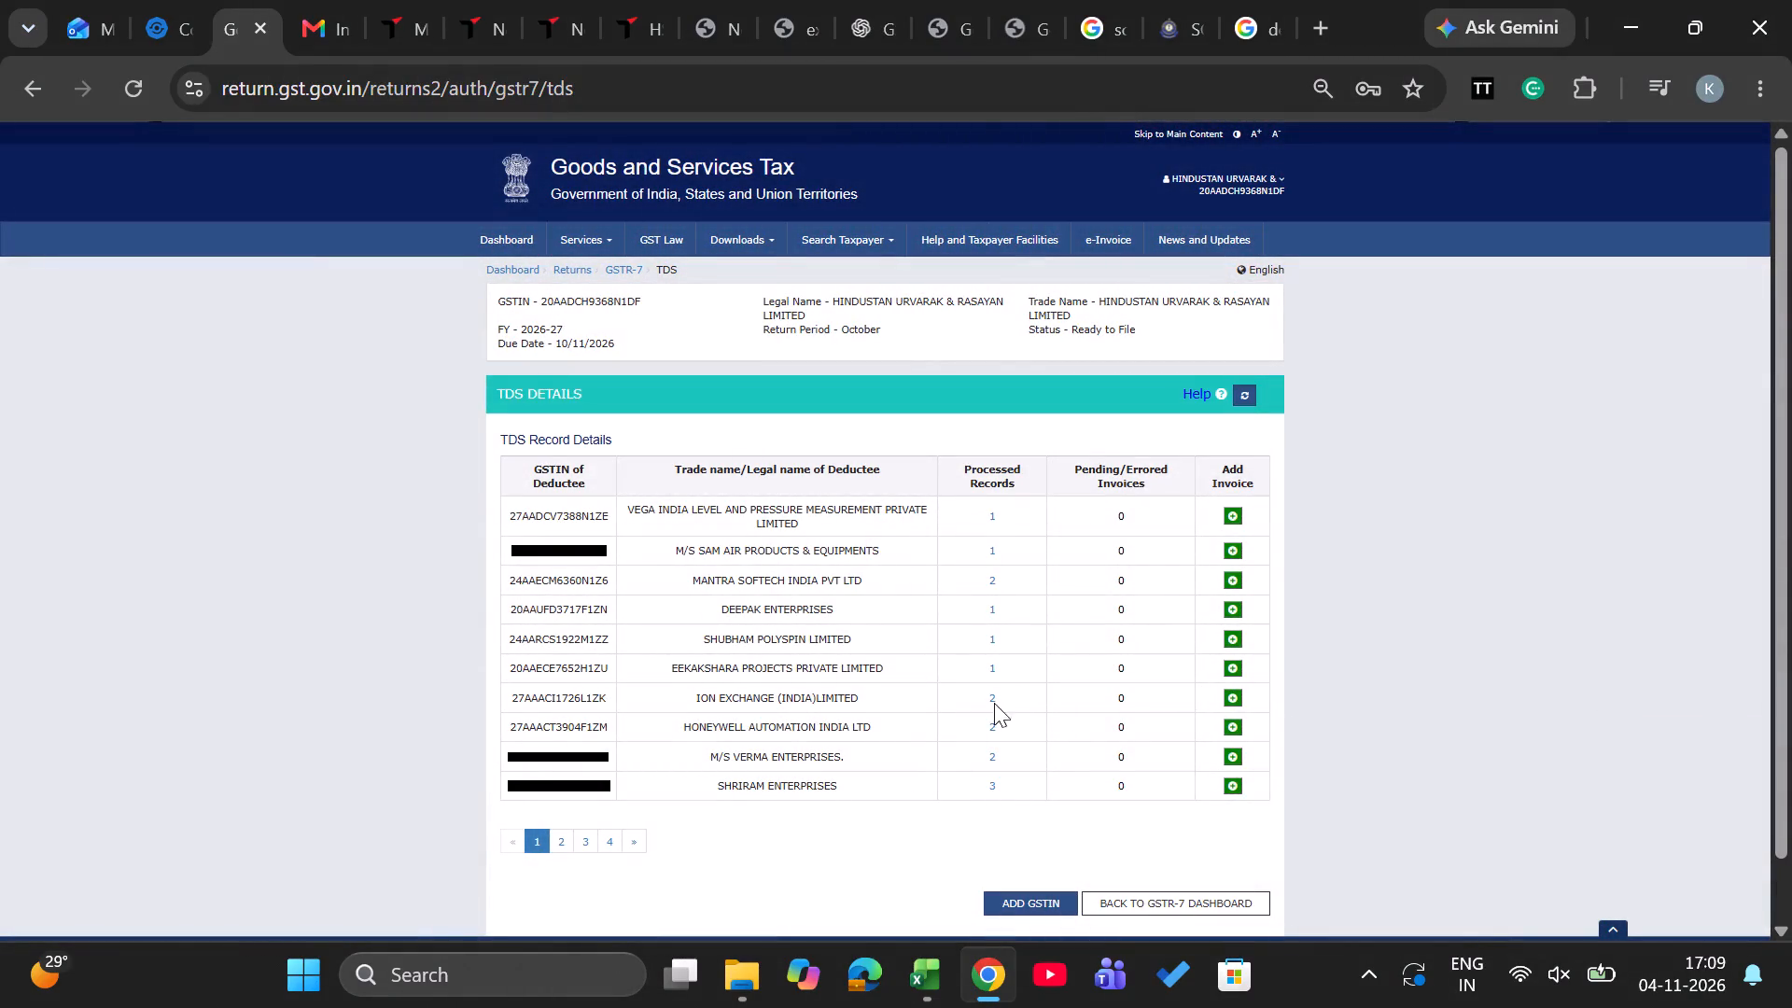
Show page 2 of the deductees in the TDS record details.
click(565, 848)
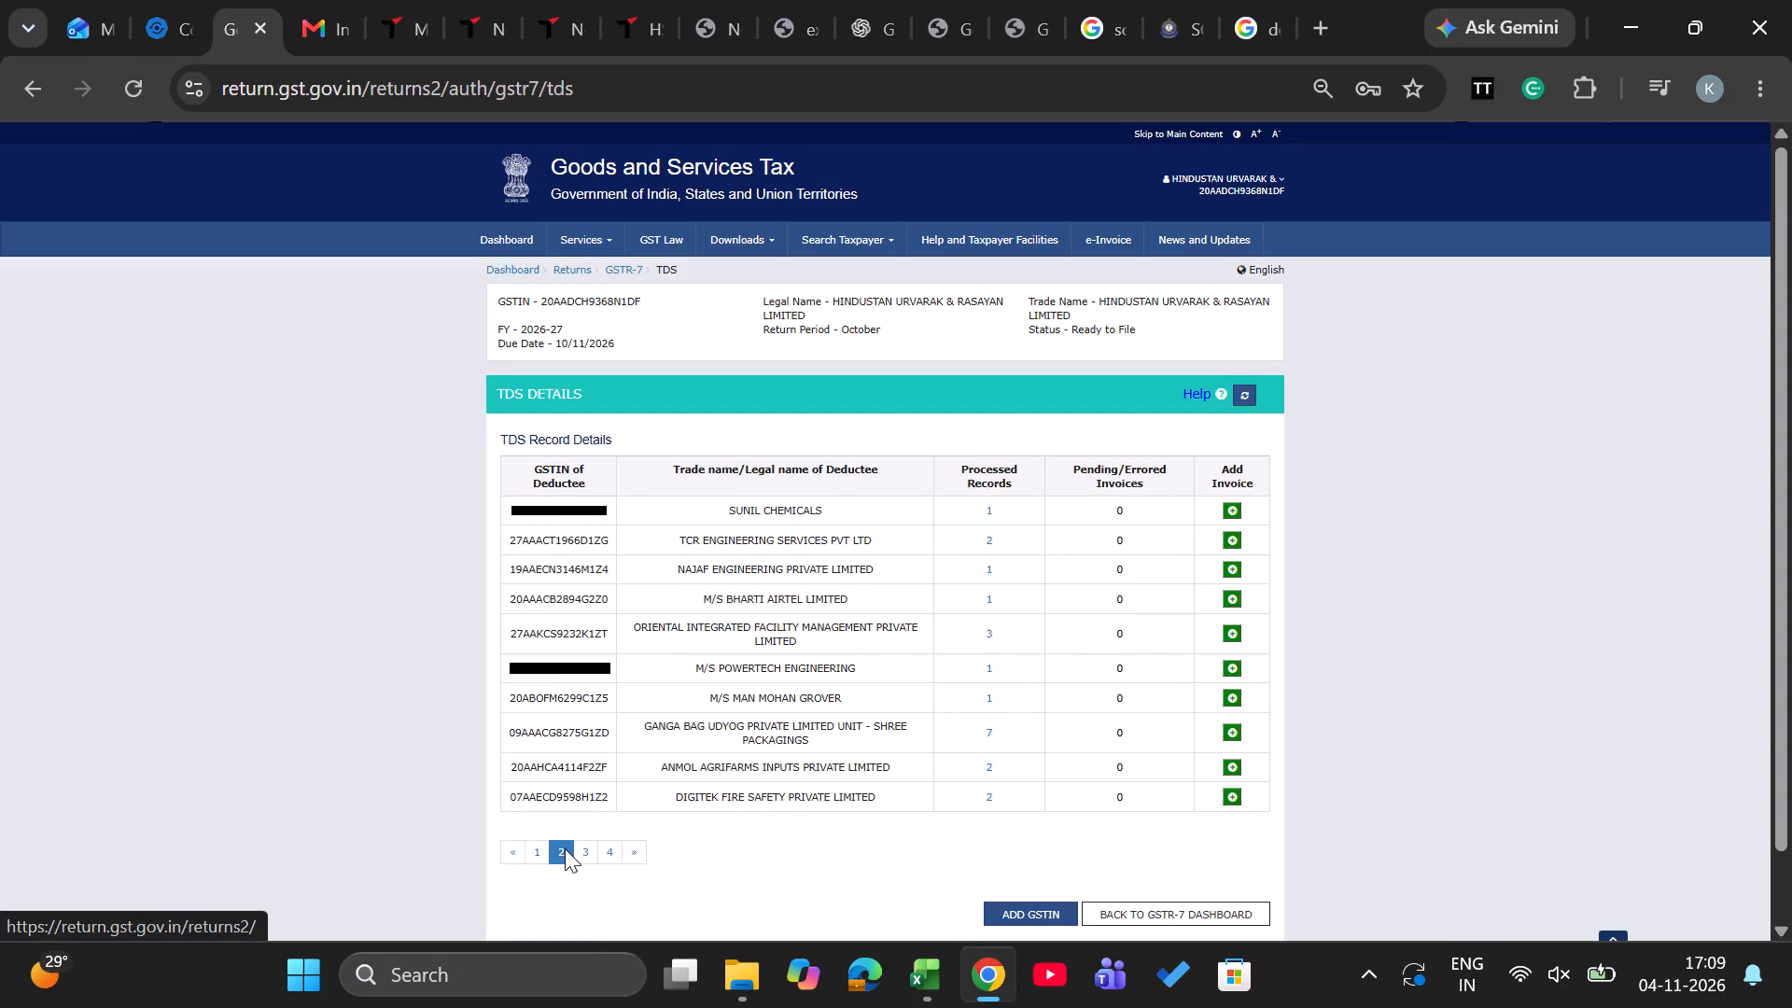
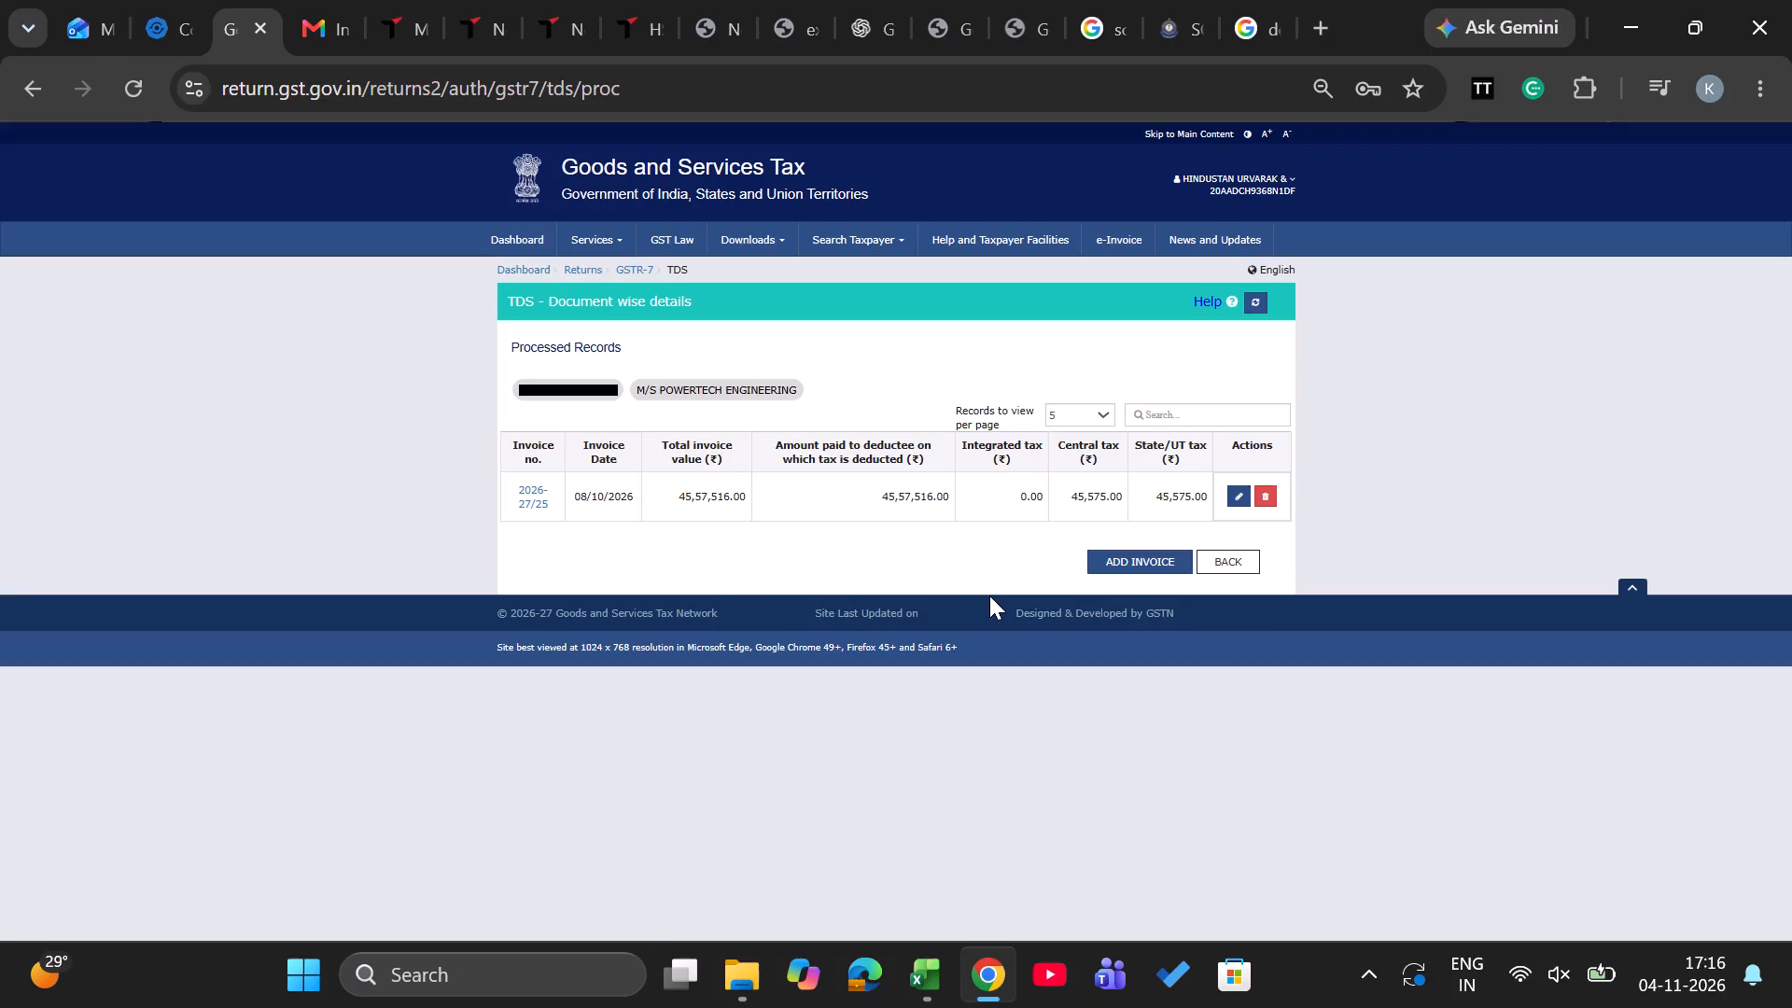
Return from M/S Powertech Engineering's processed TDS invoice details to the list of deductees.
click(1226, 564)
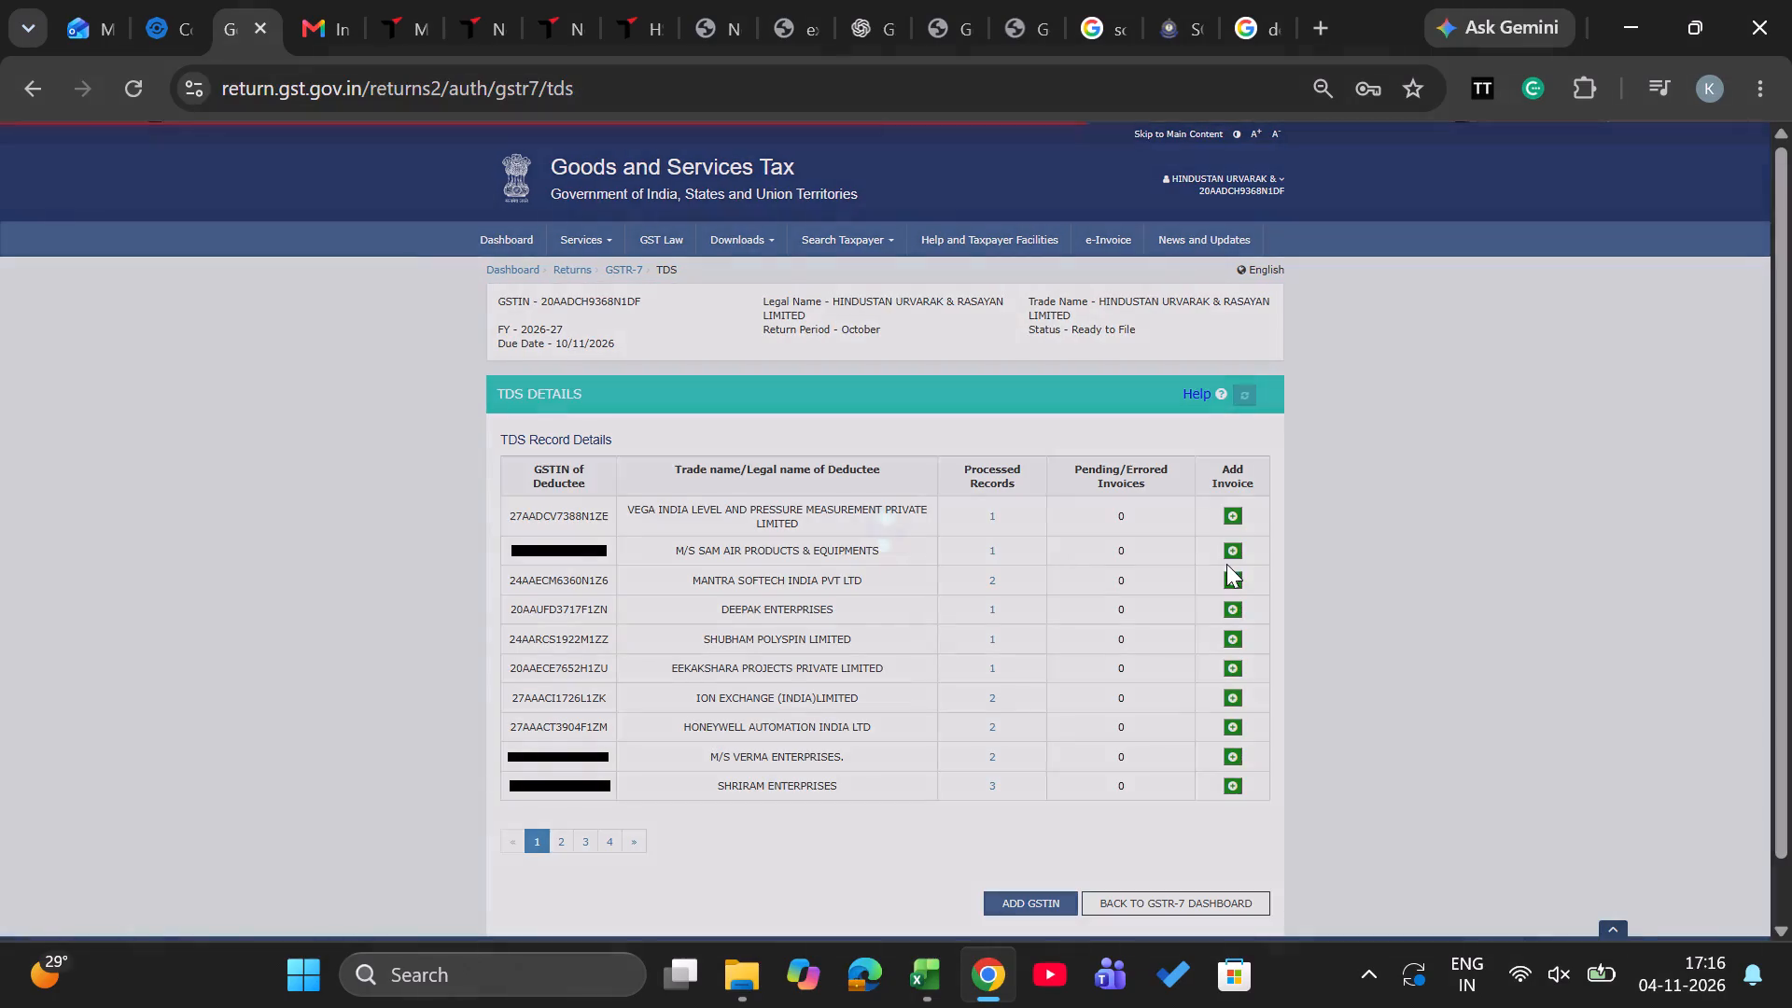
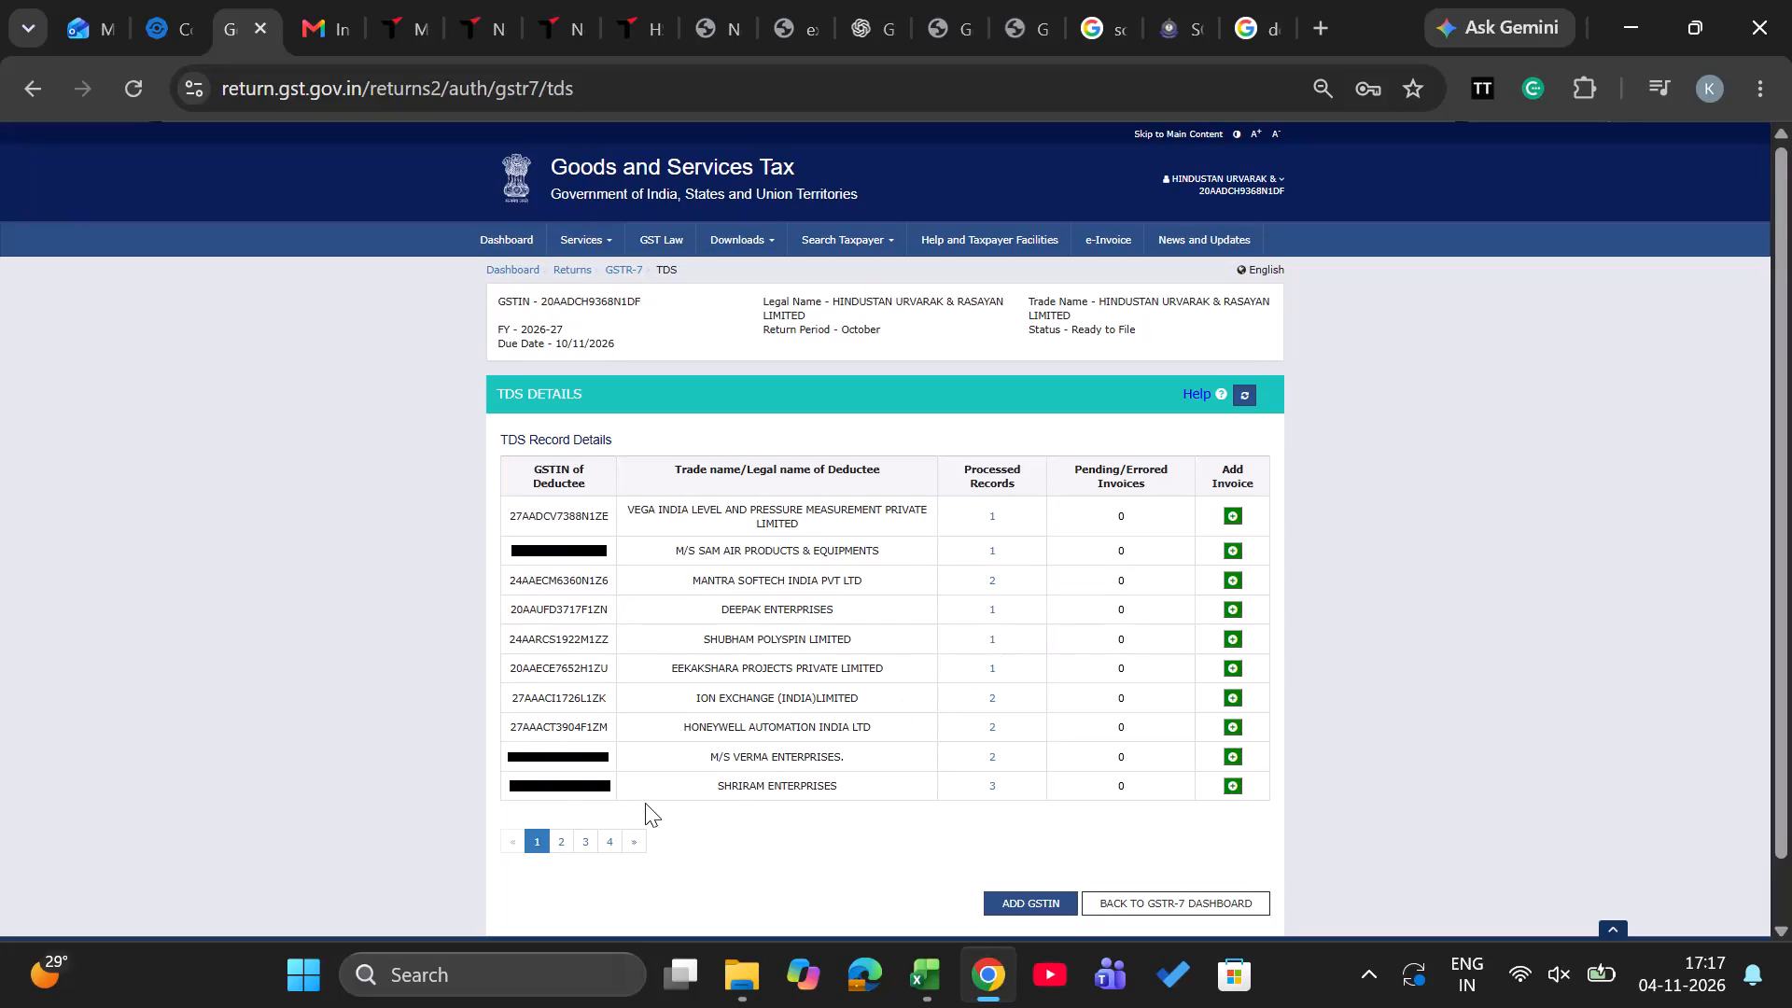
click(584, 842)
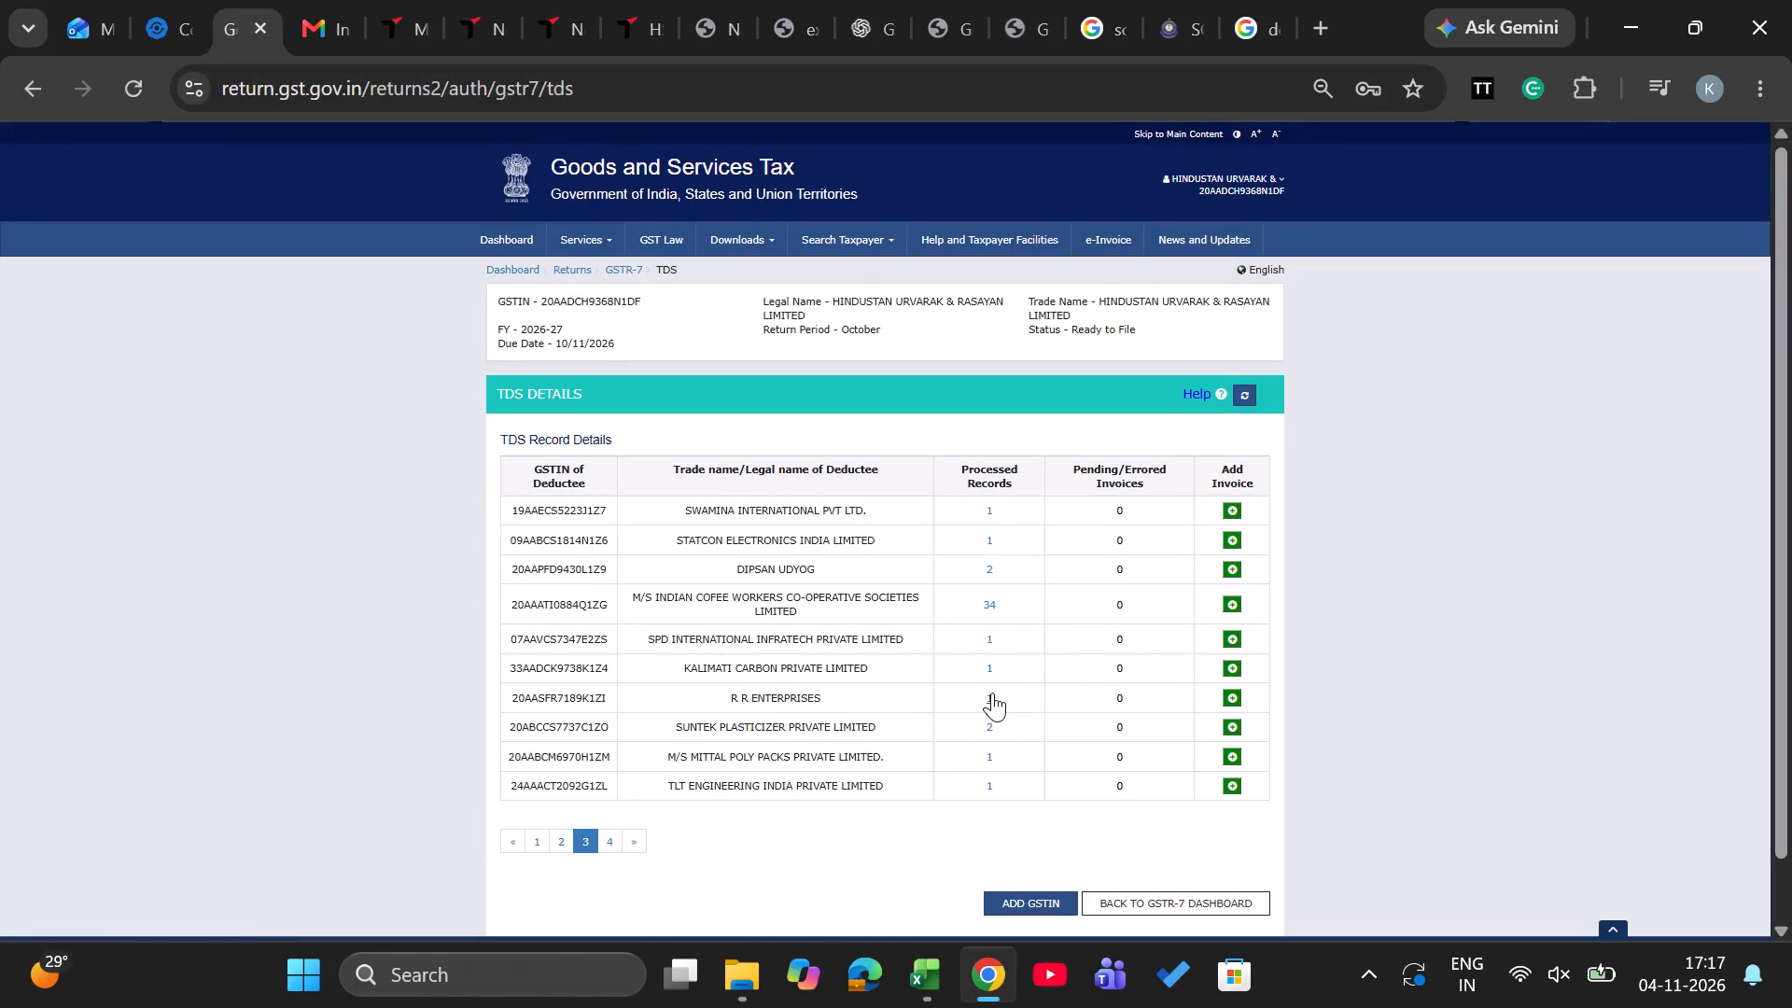
click(992, 693)
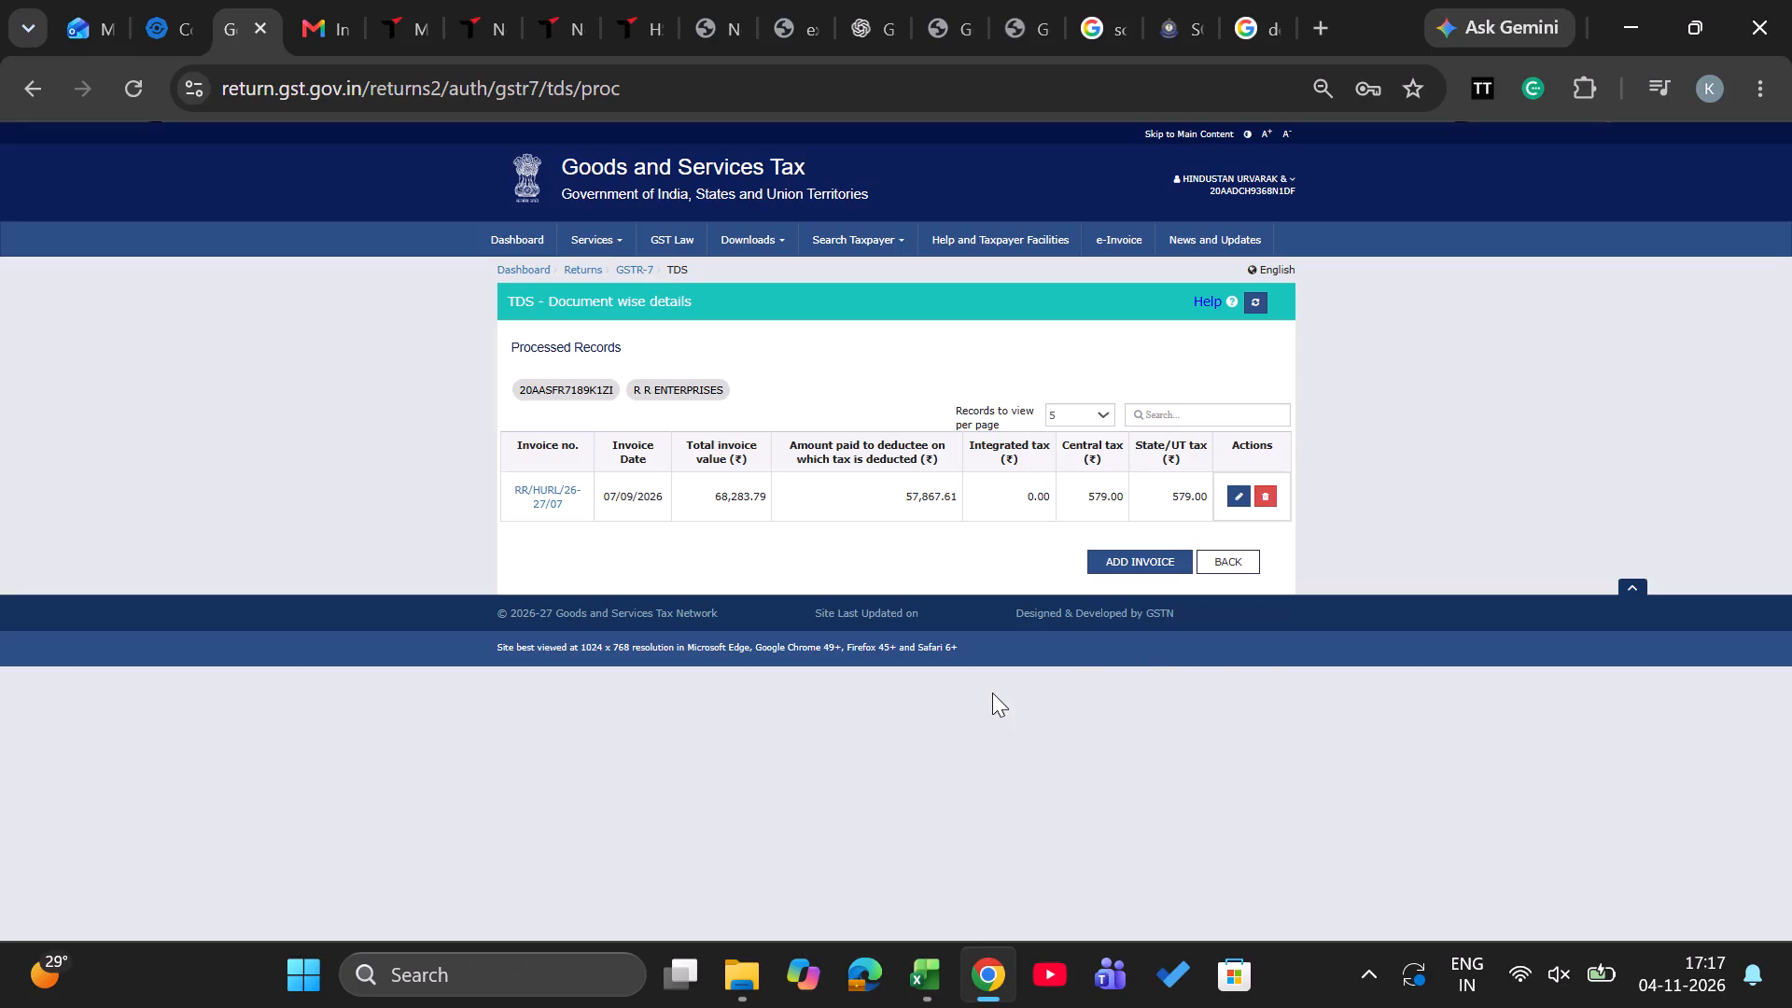
click(1225, 565)
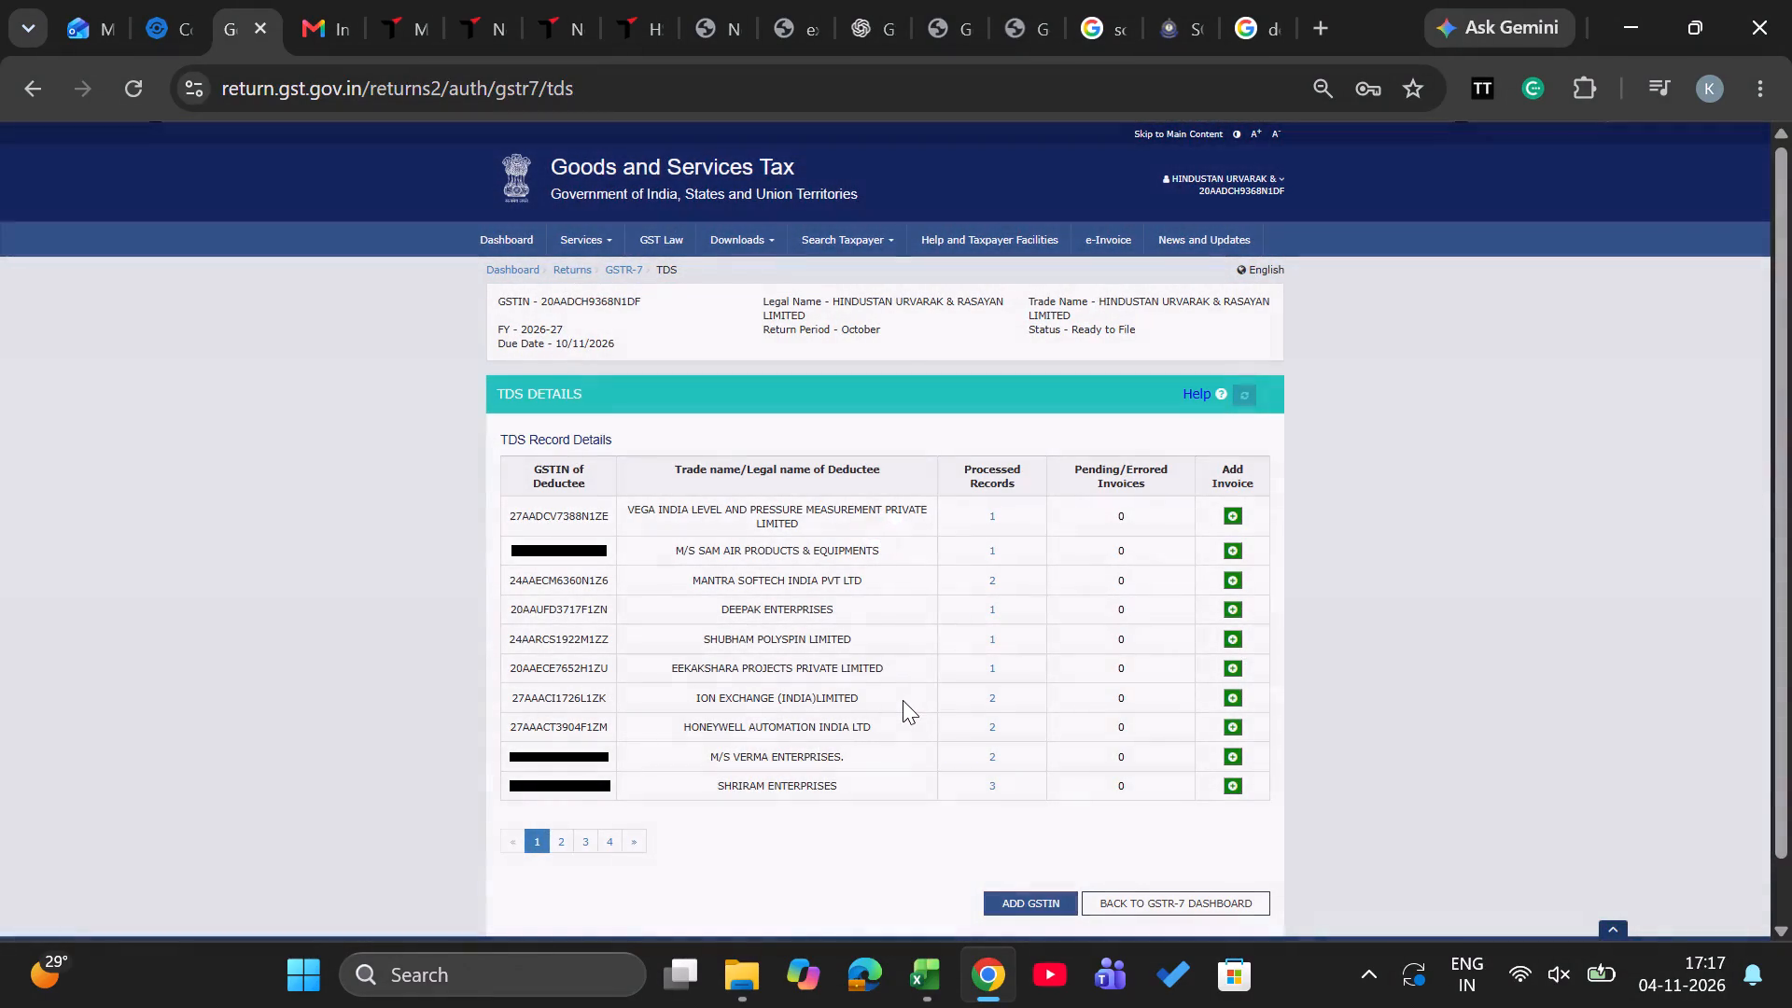
click(619, 851)
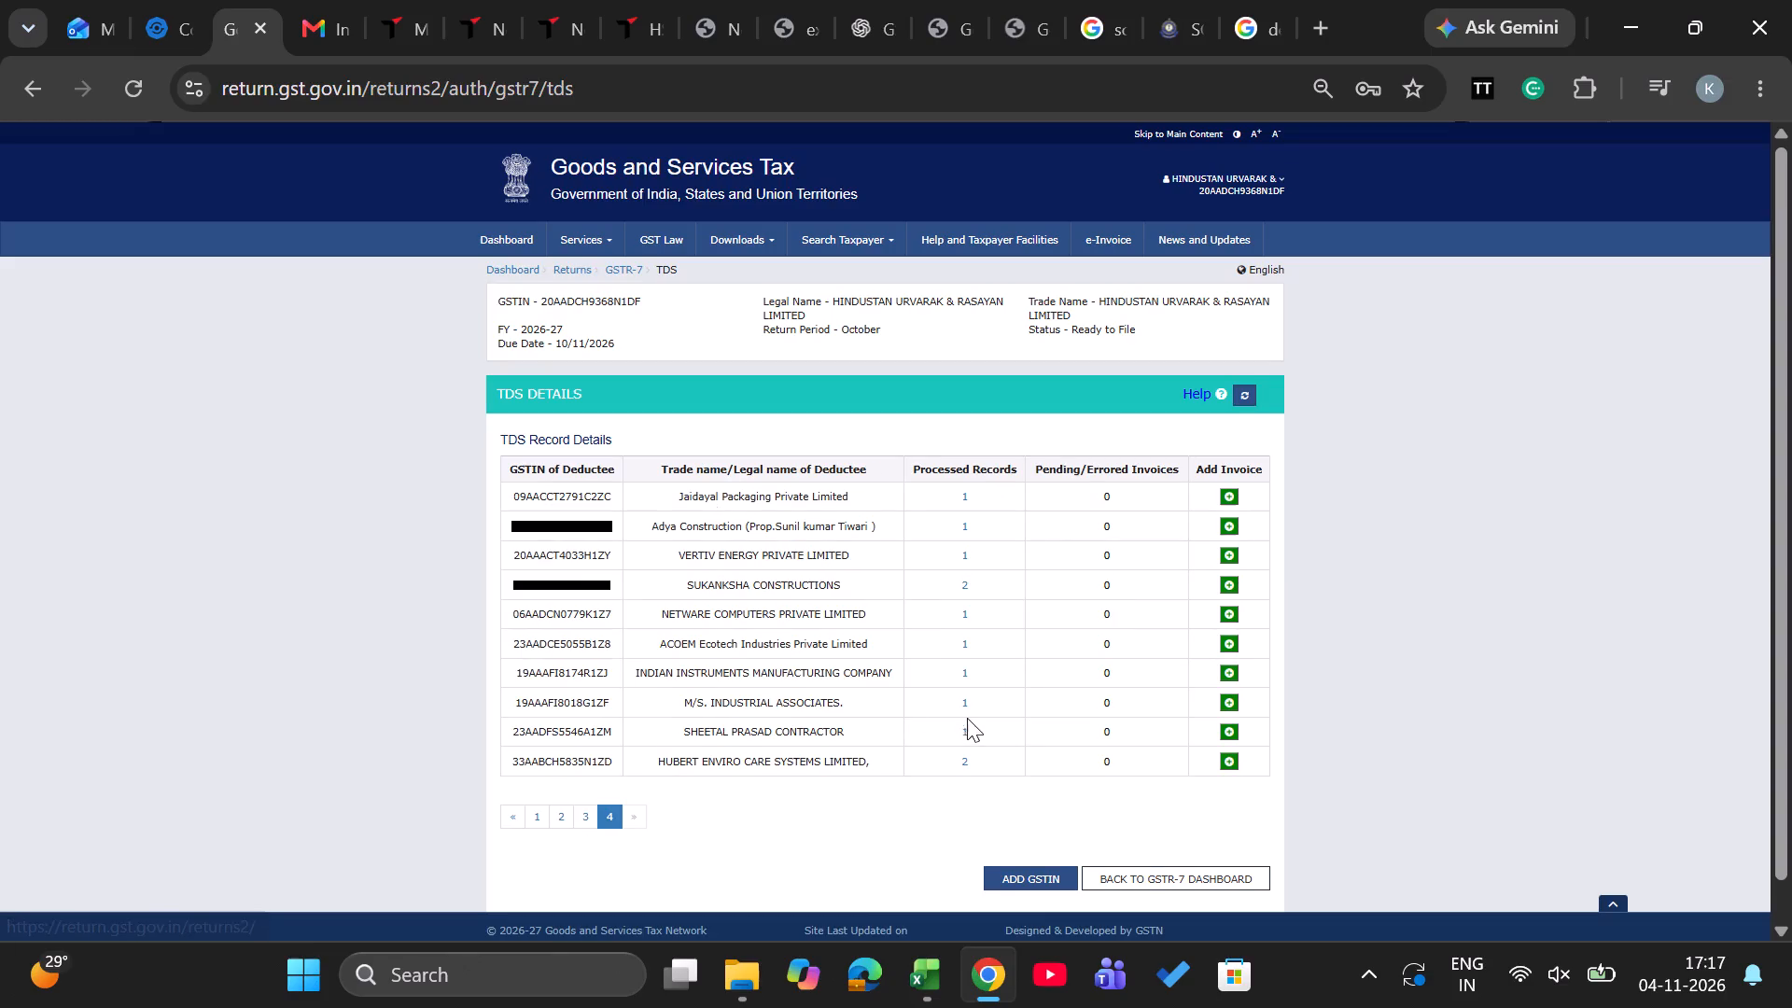
click(962, 733)
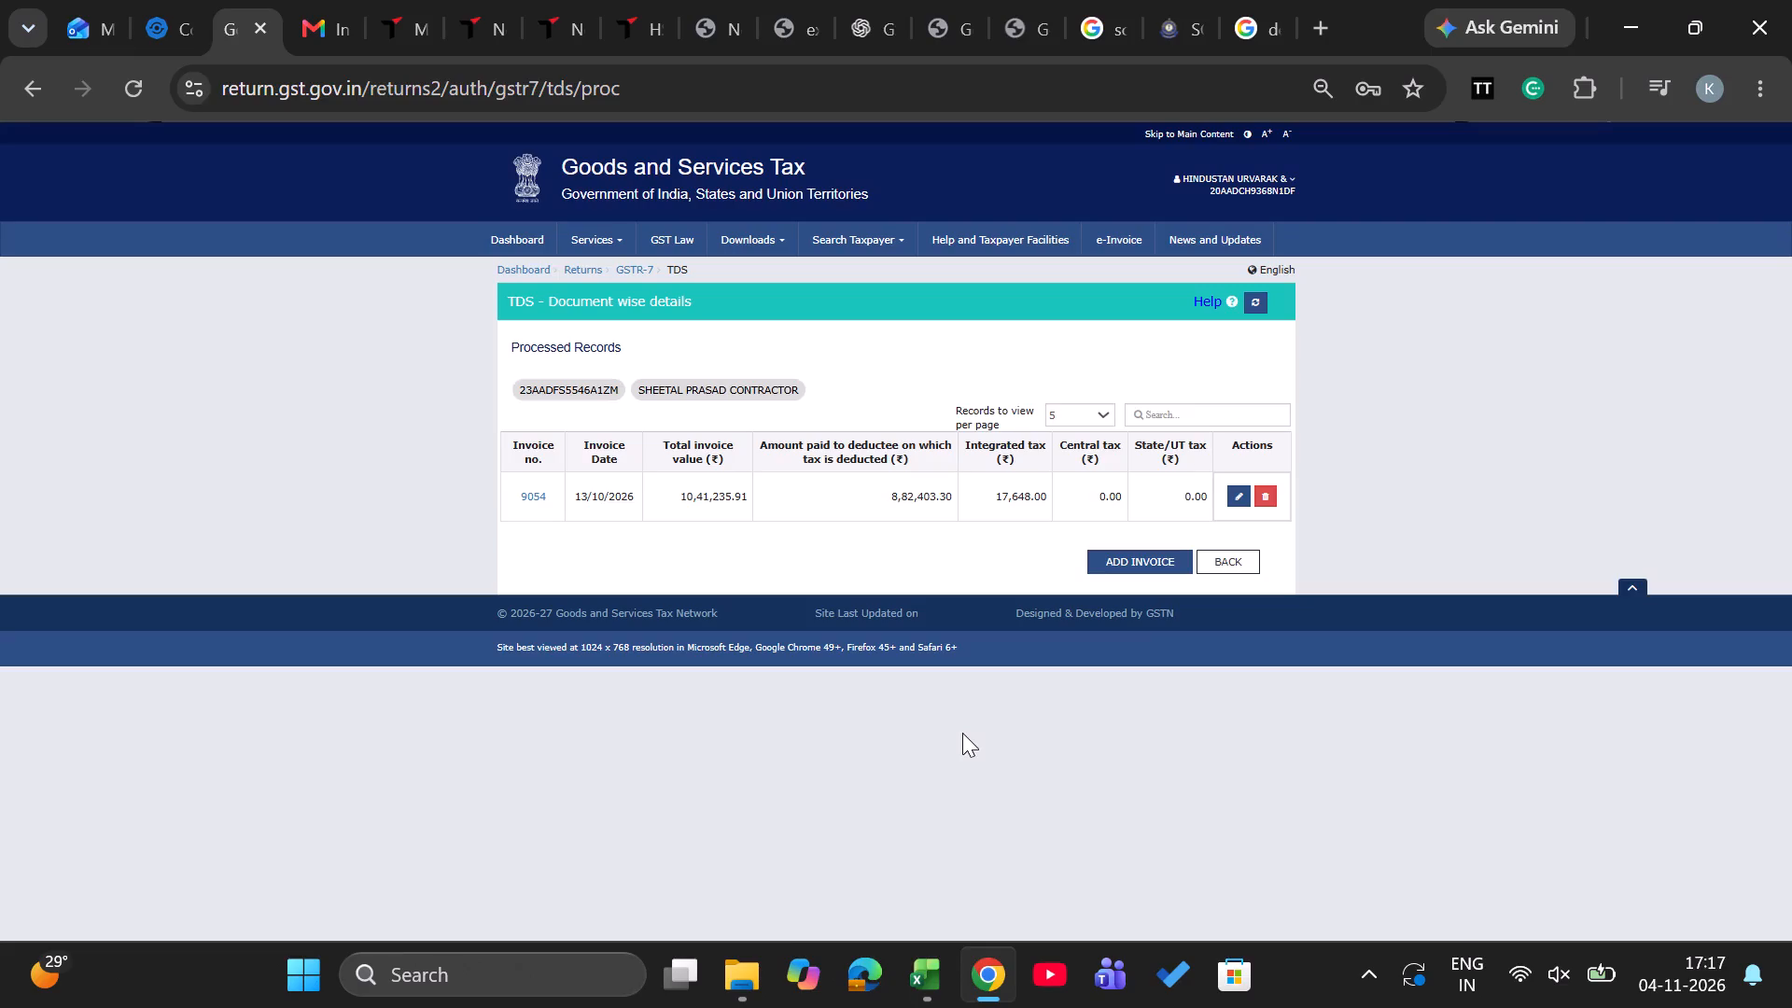
click(1243, 560)
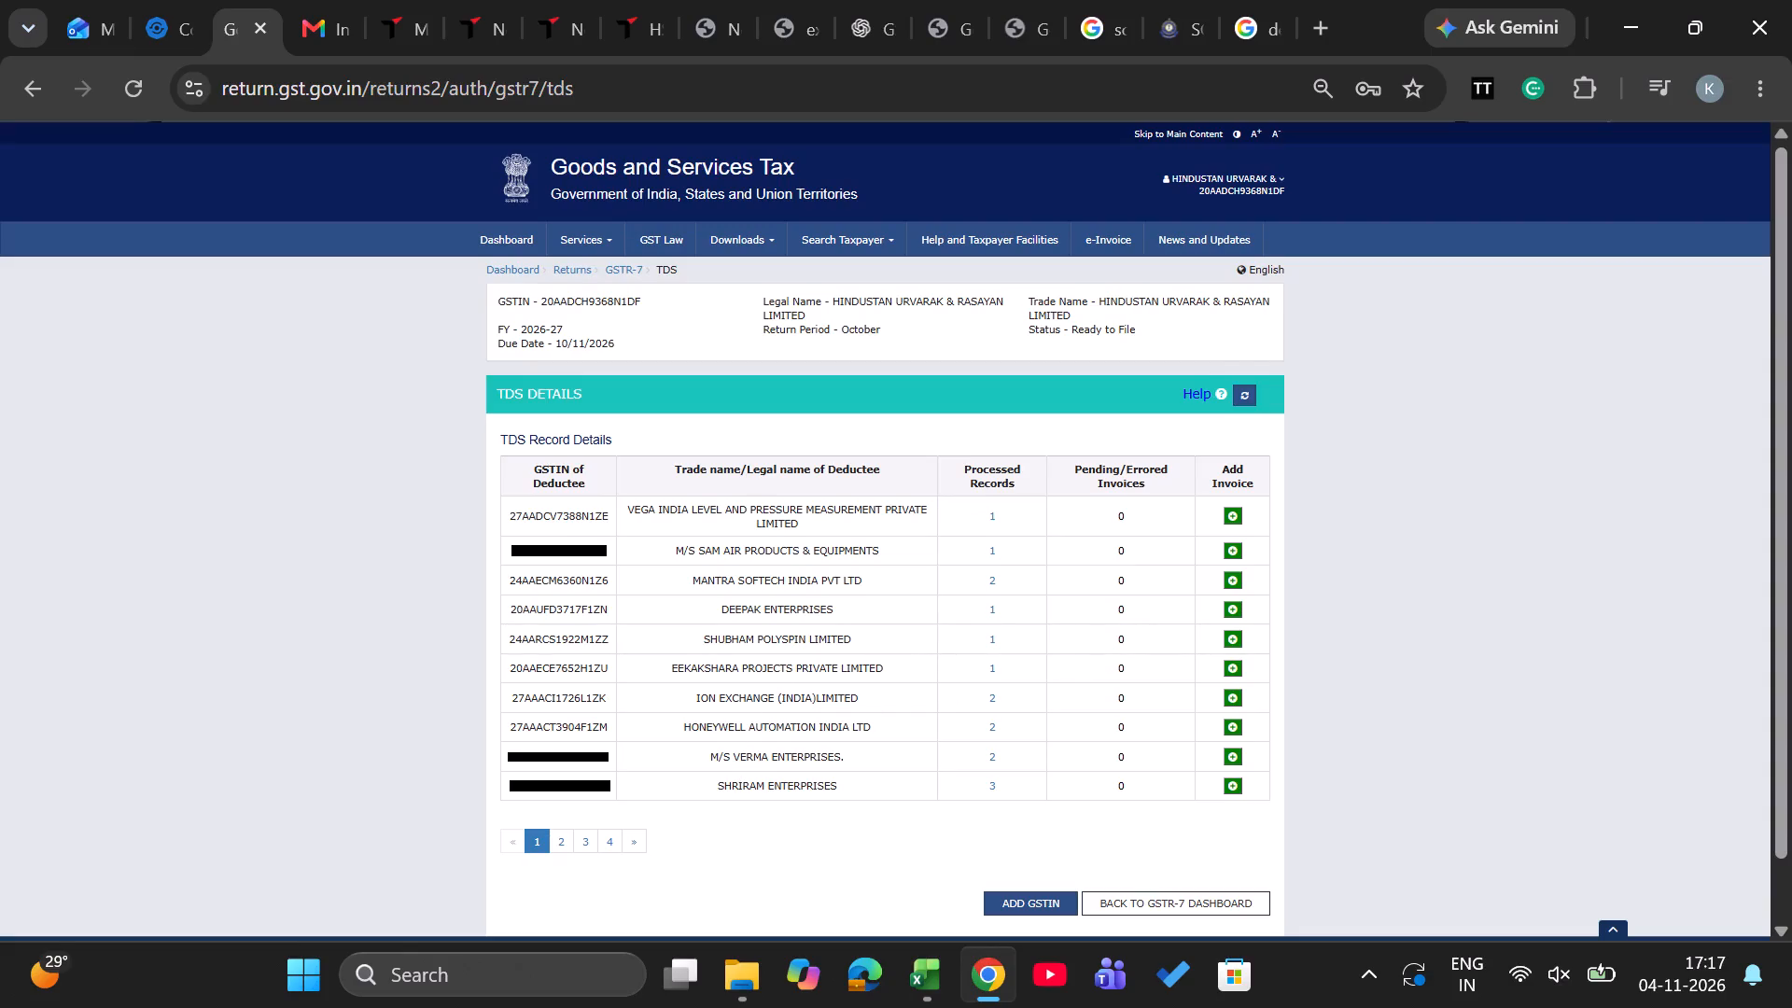
Review the processed TDS invoice details of Statcon Electronics India Limited and Suntek Plasticizer Private Limited, returning to the deductee list after each.
click(560, 844)
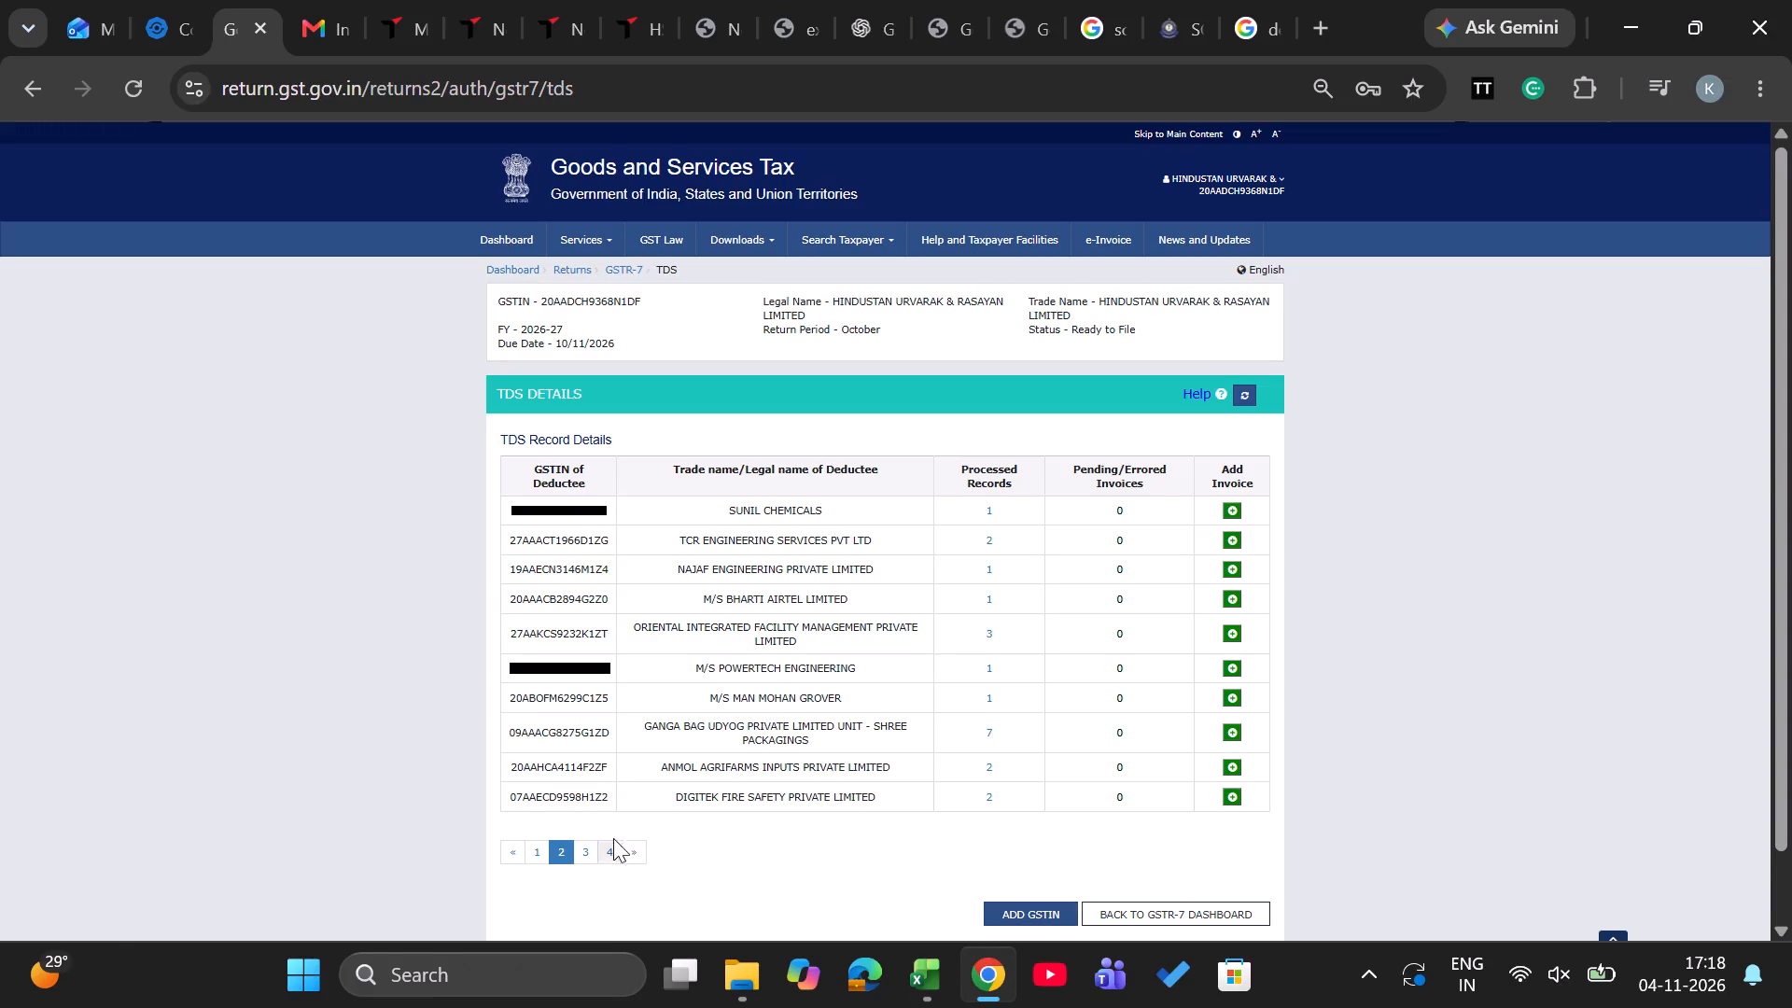
click(580, 847)
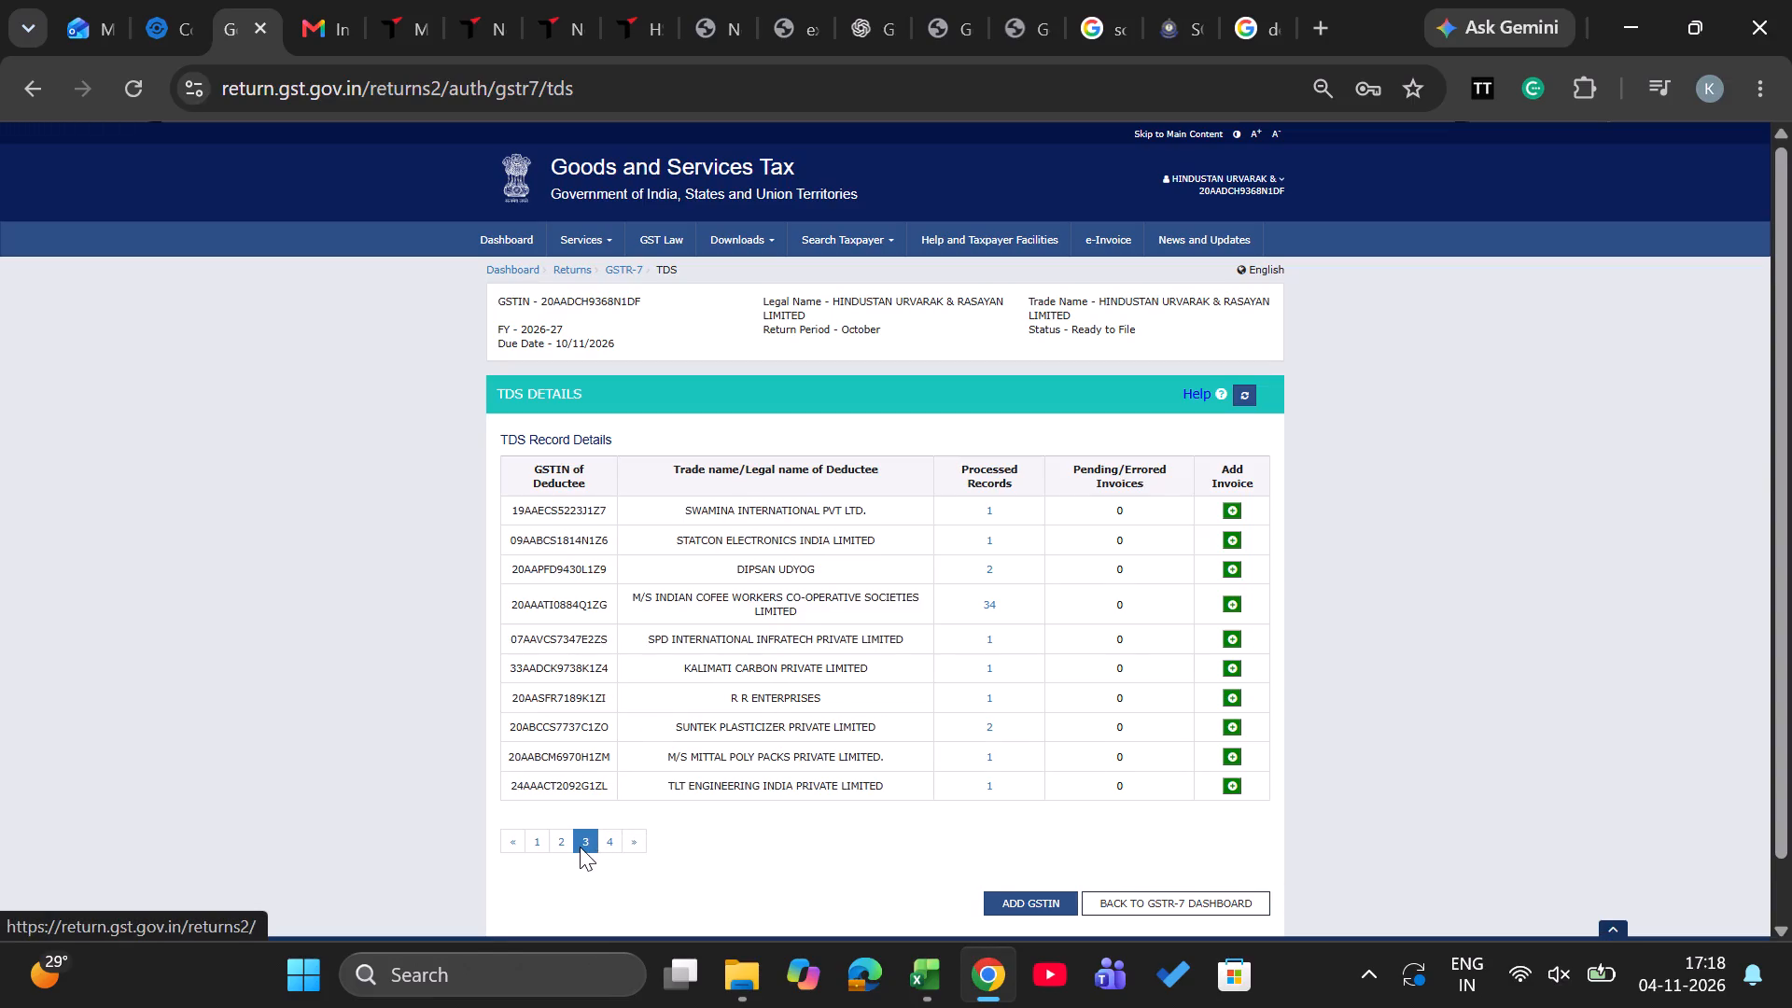
click(988, 540)
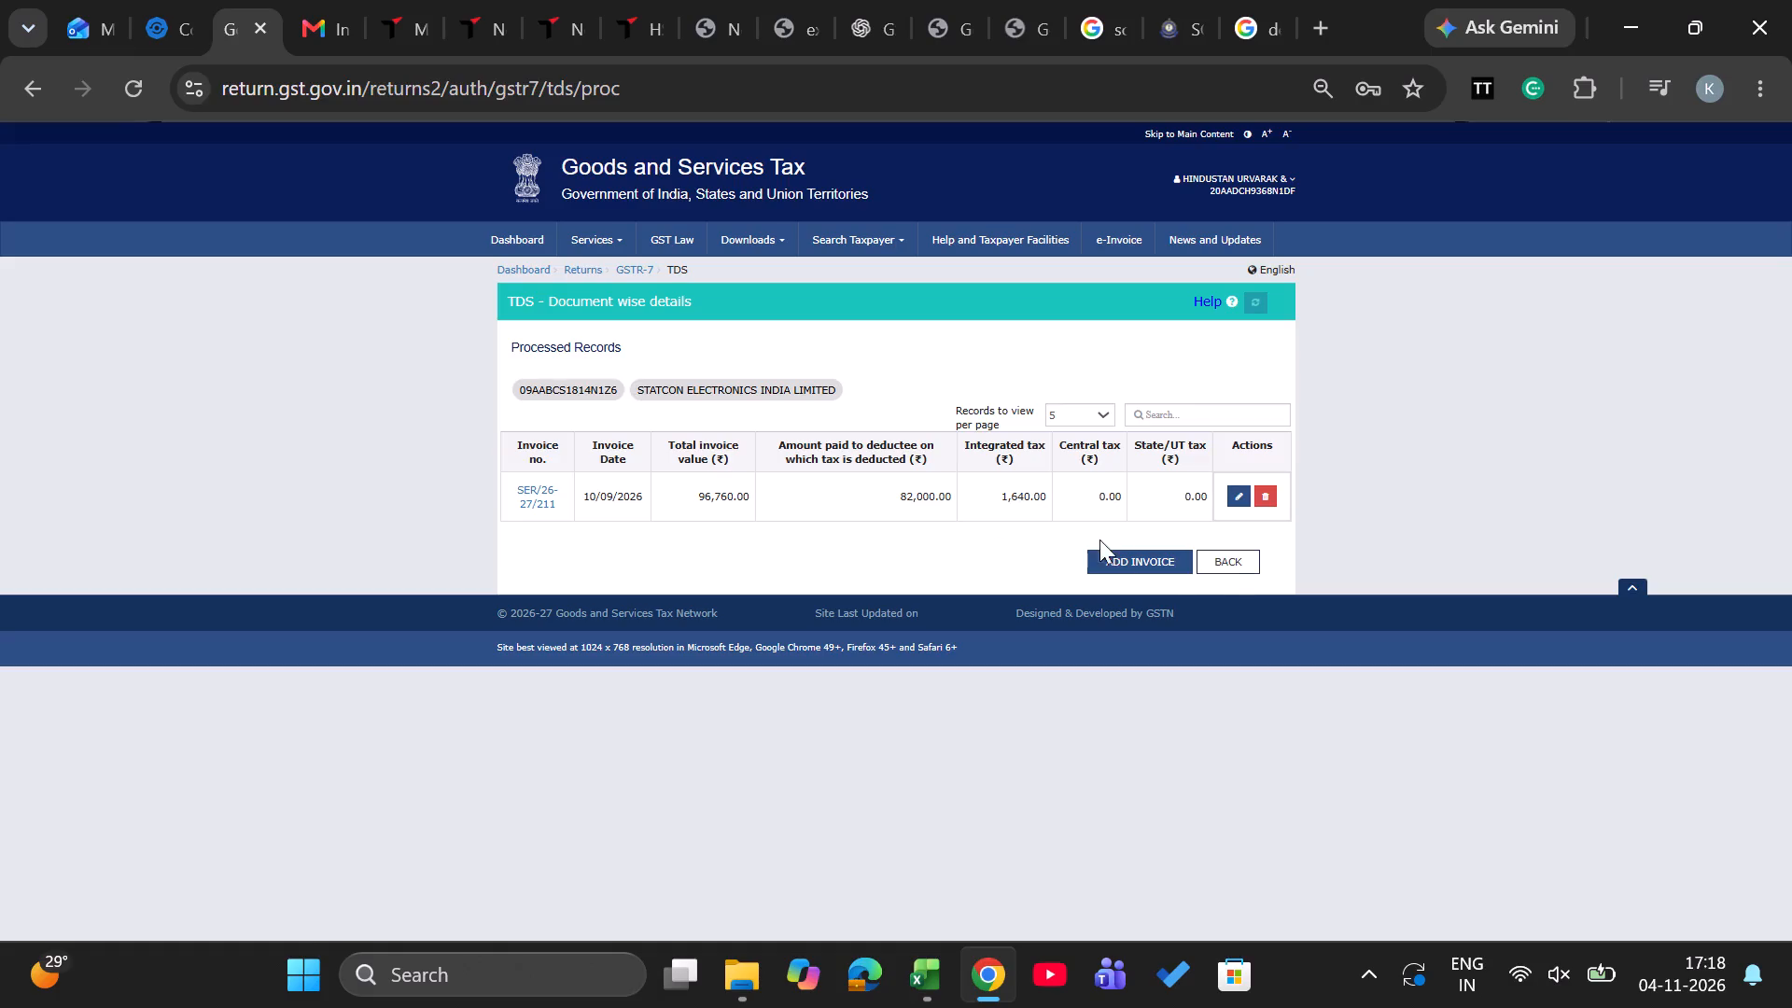
click(1230, 558)
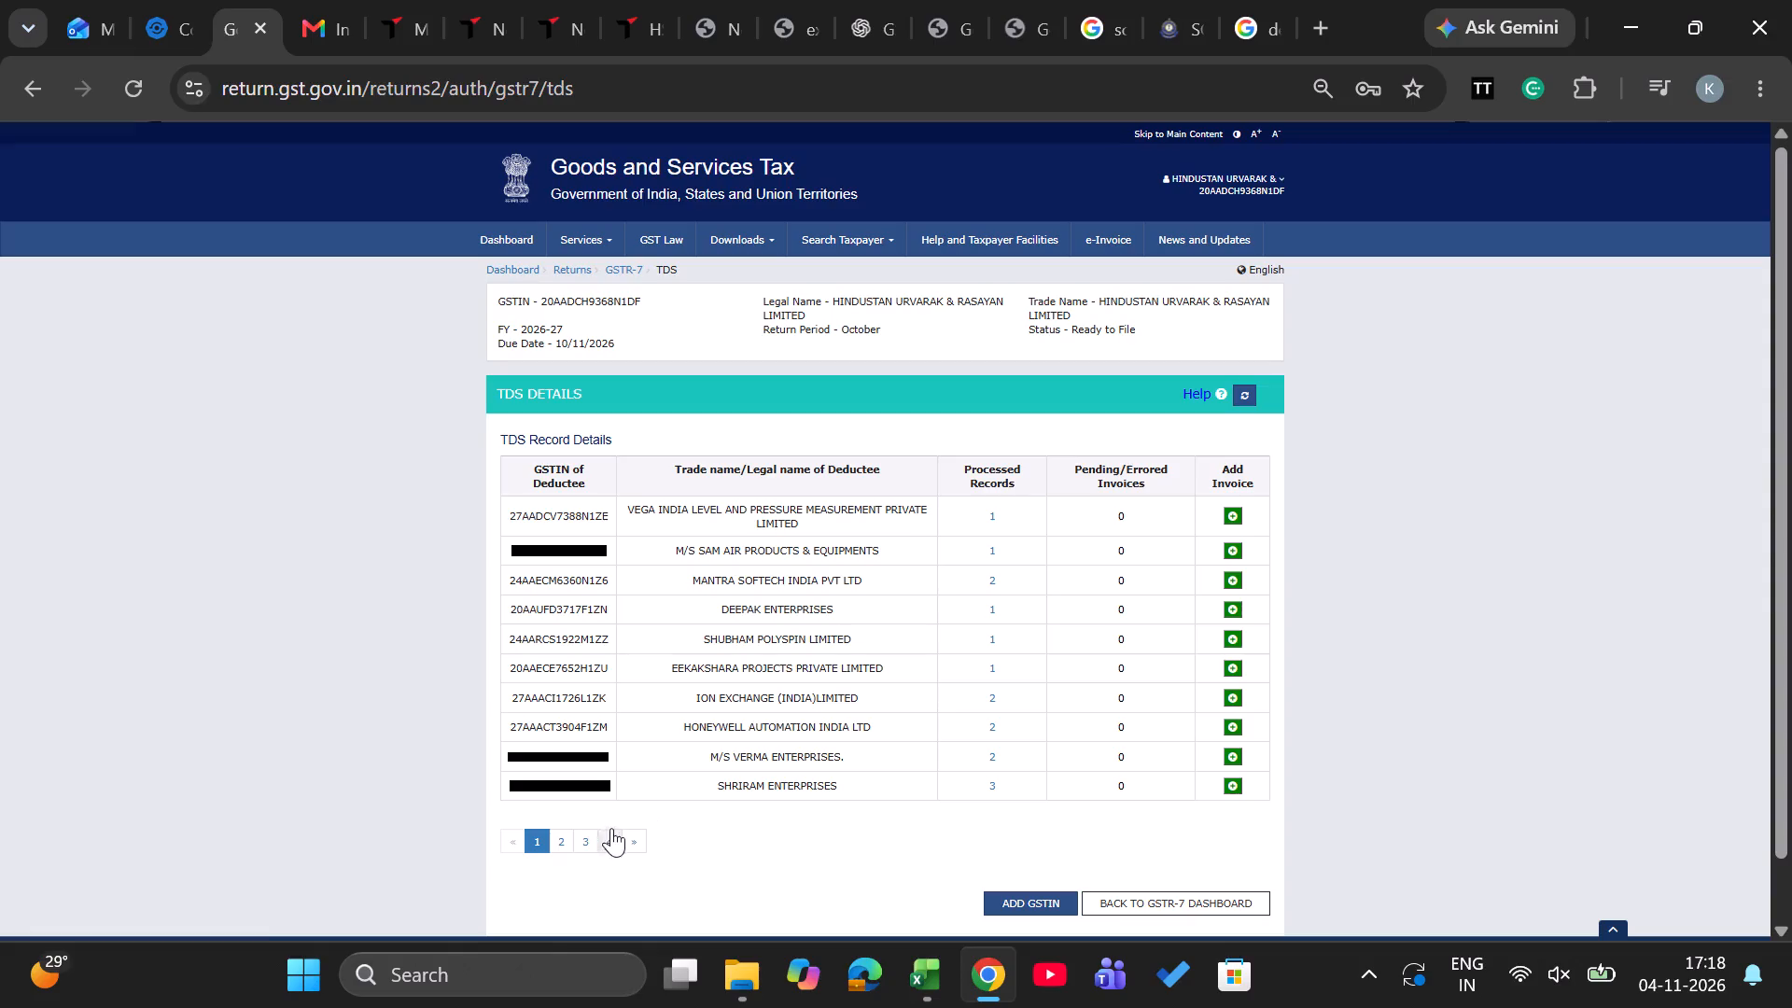
click(583, 839)
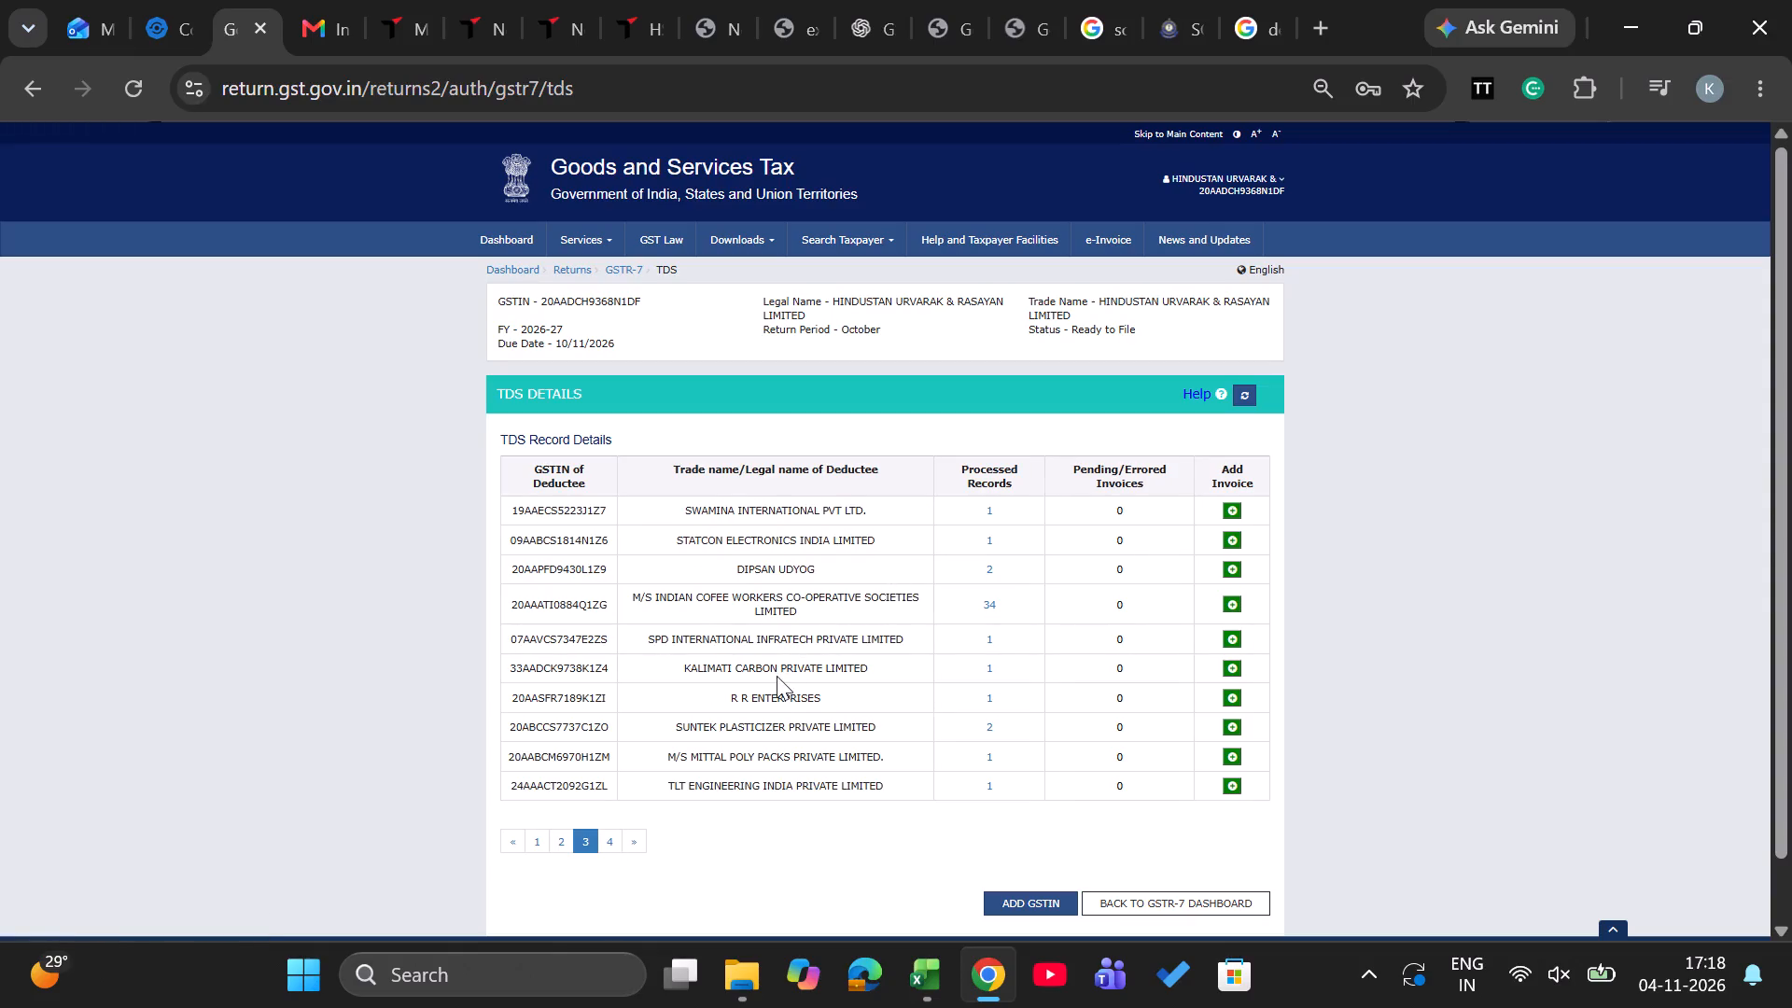
click(988, 722)
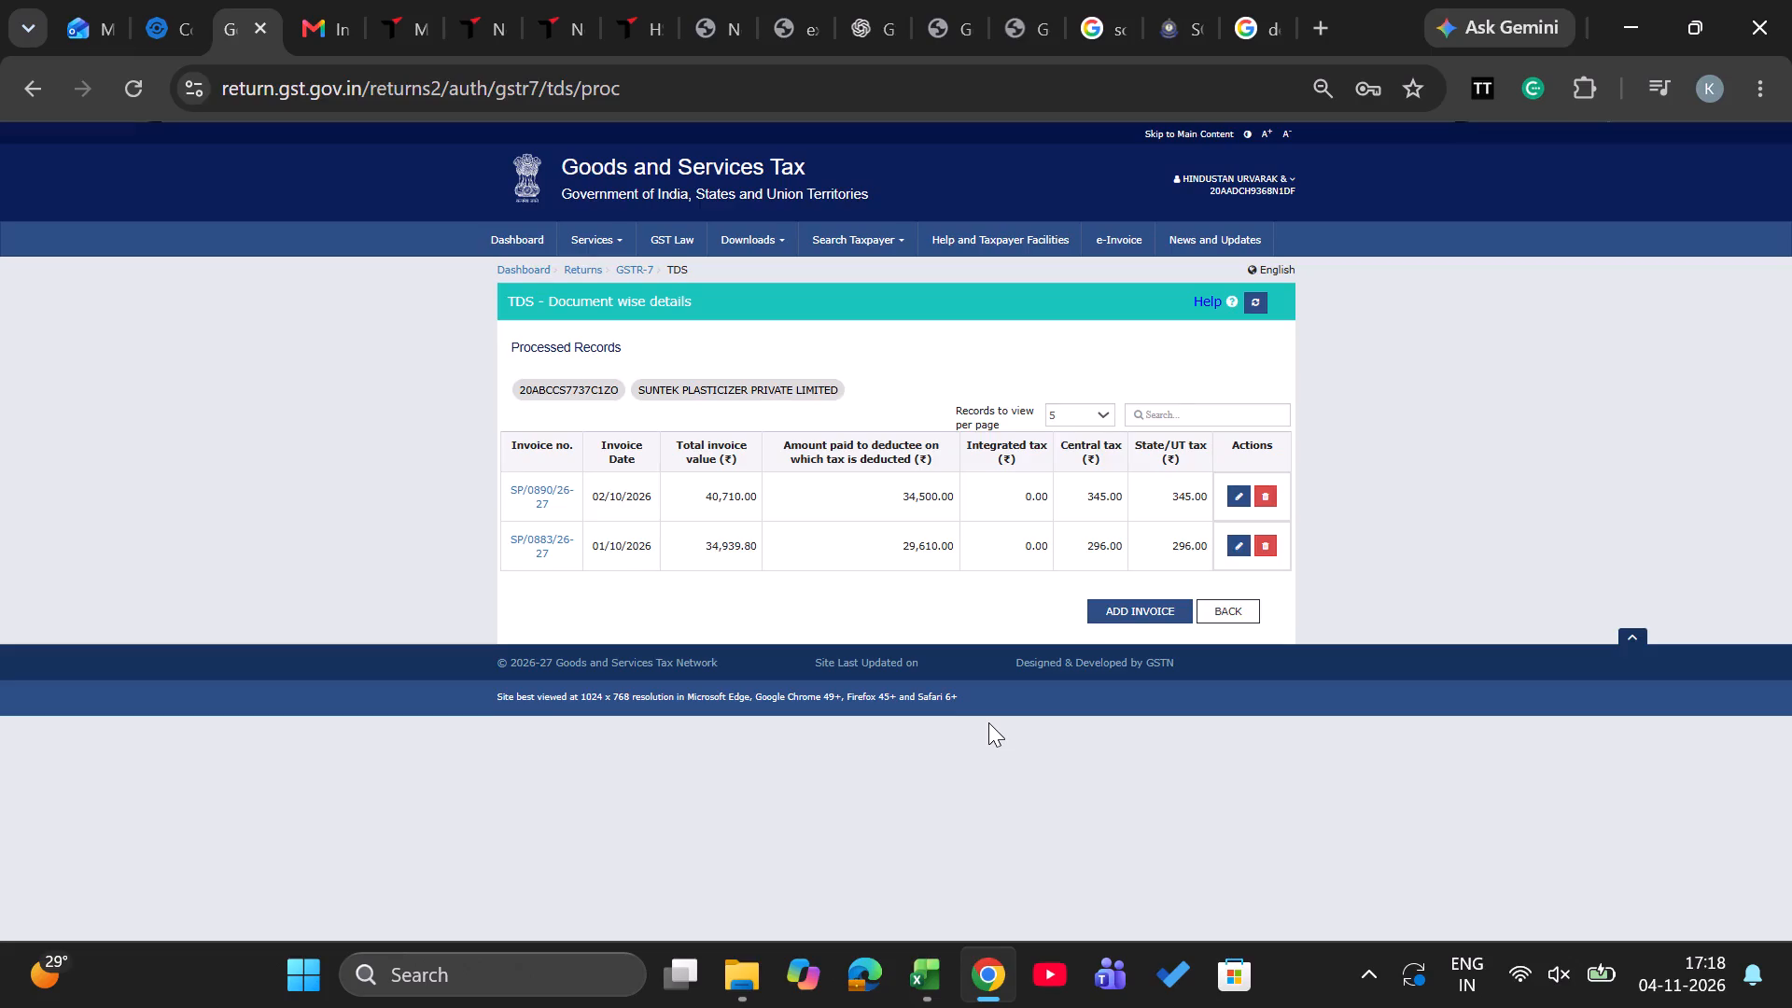
click(1241, 614)
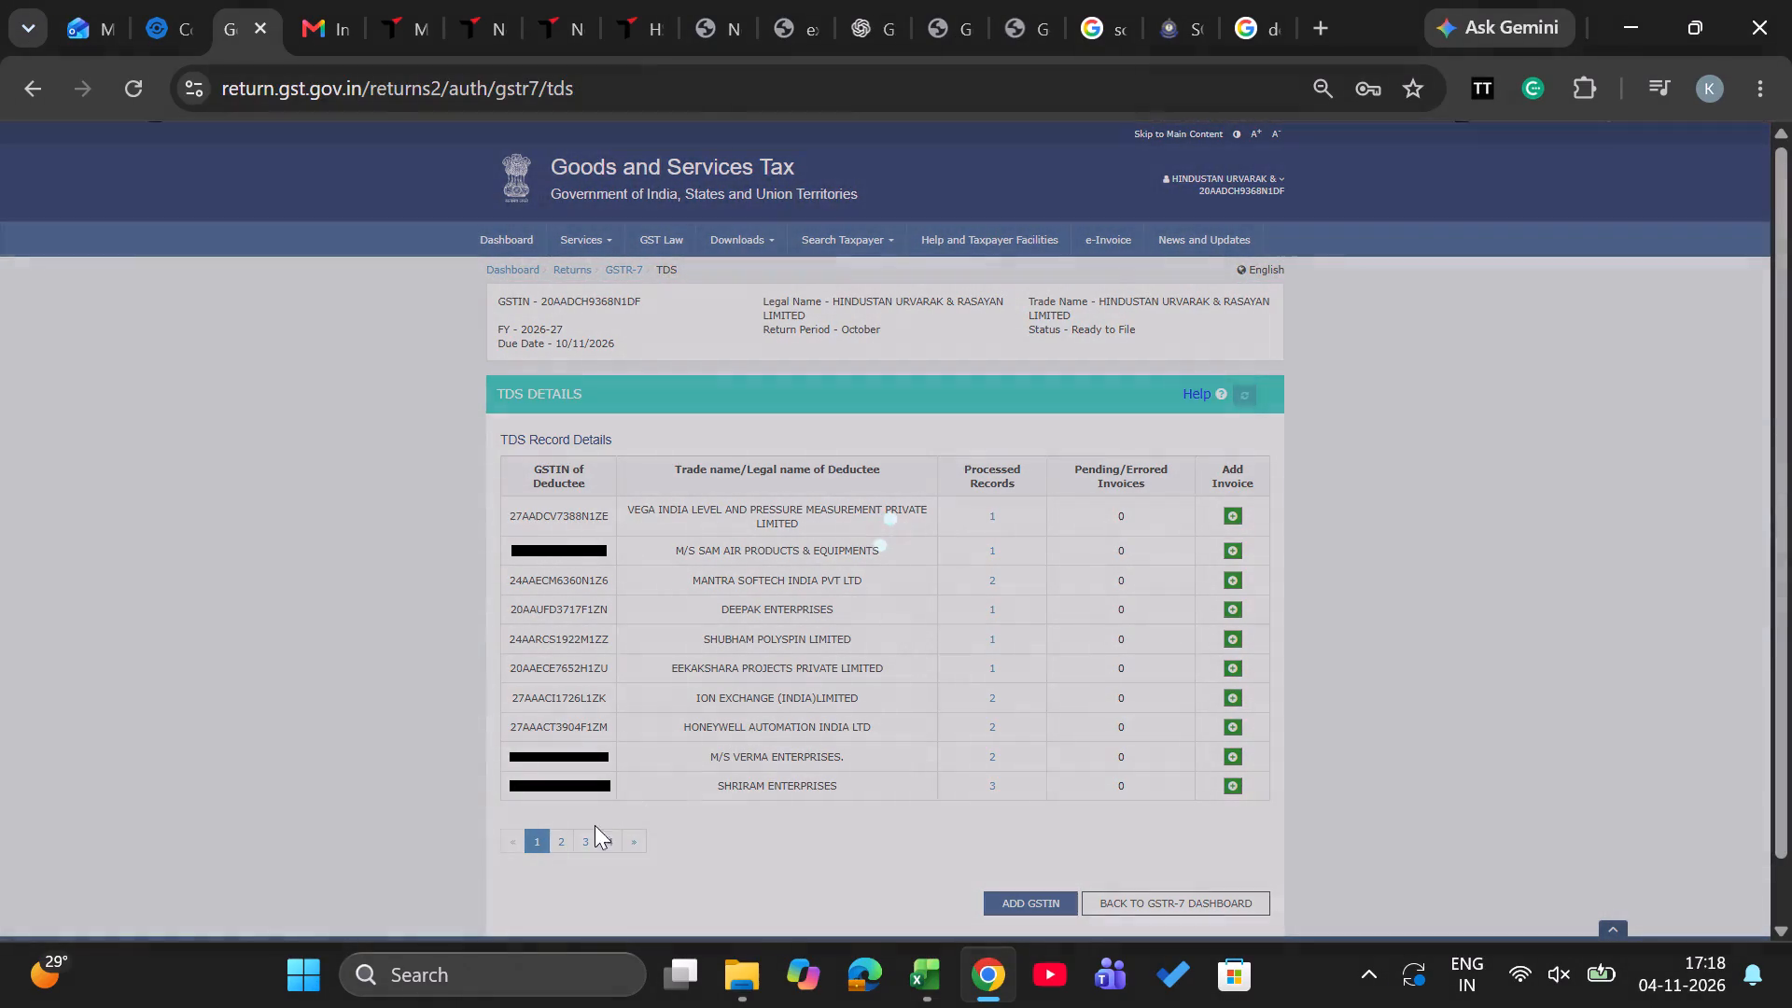
Review the processed TDS invoice details of TLT Engineering India Private Limited and Vertiv Energy Private Limited, returning to the deductee list after each.
click(568, 839)
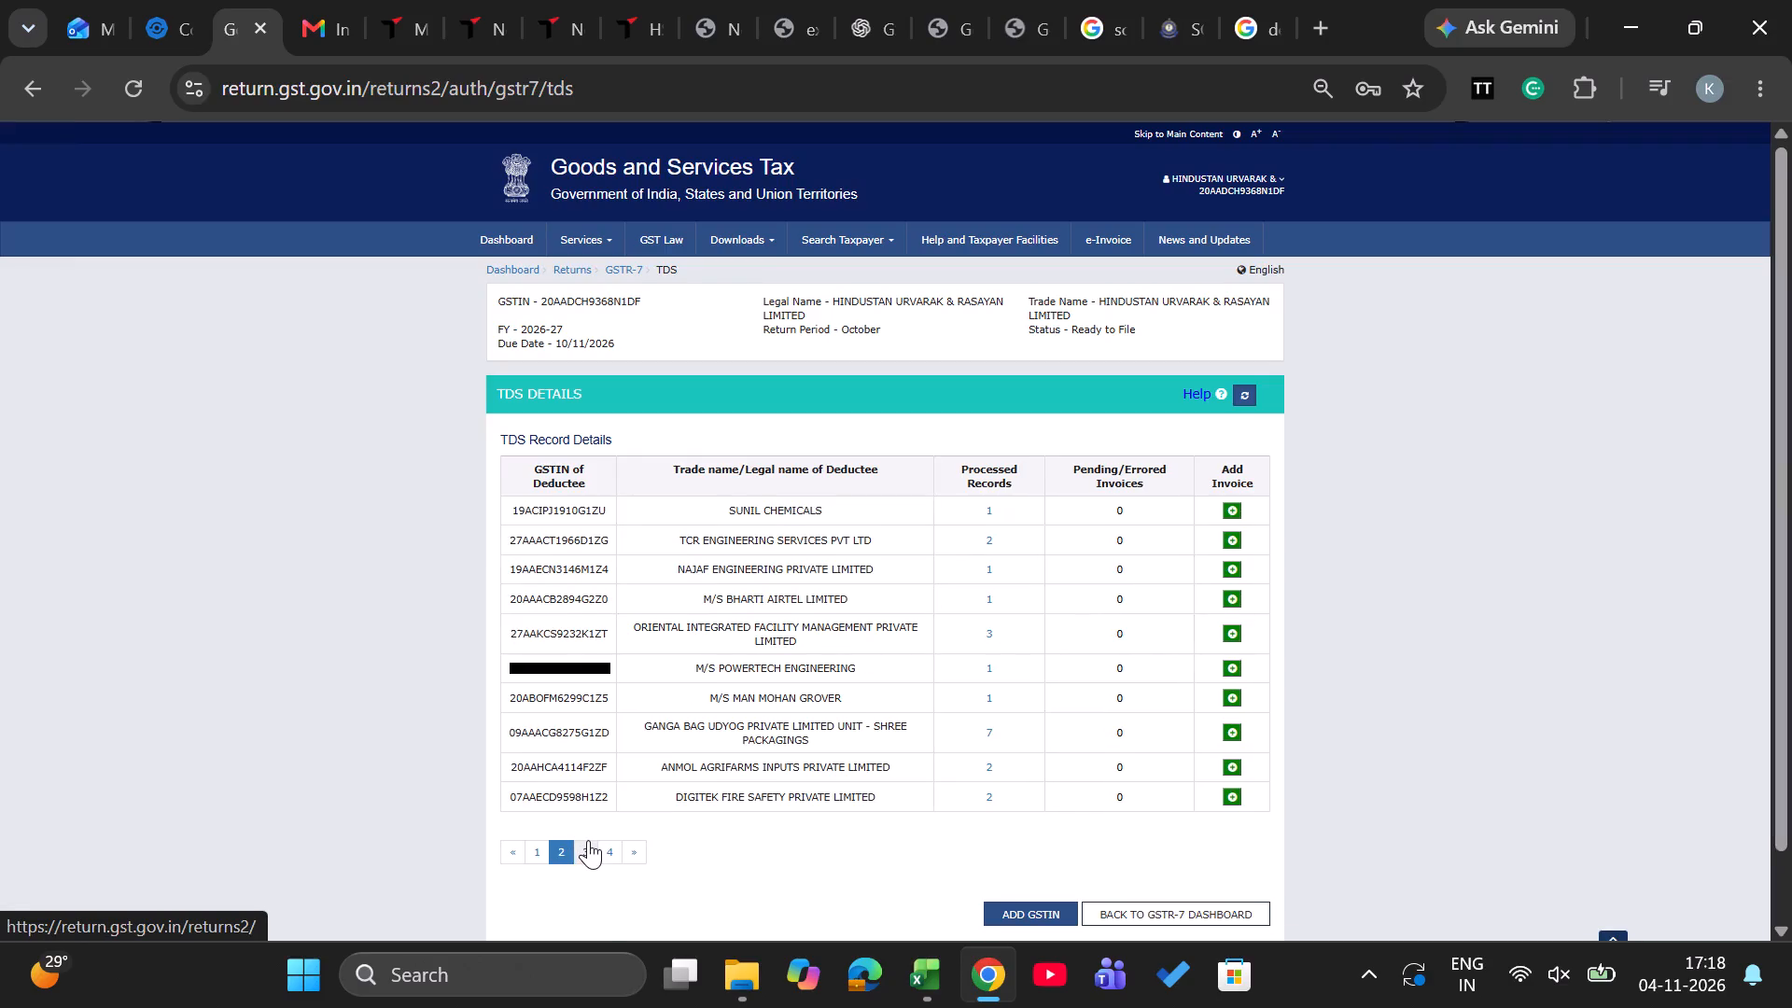
click(588, 840)
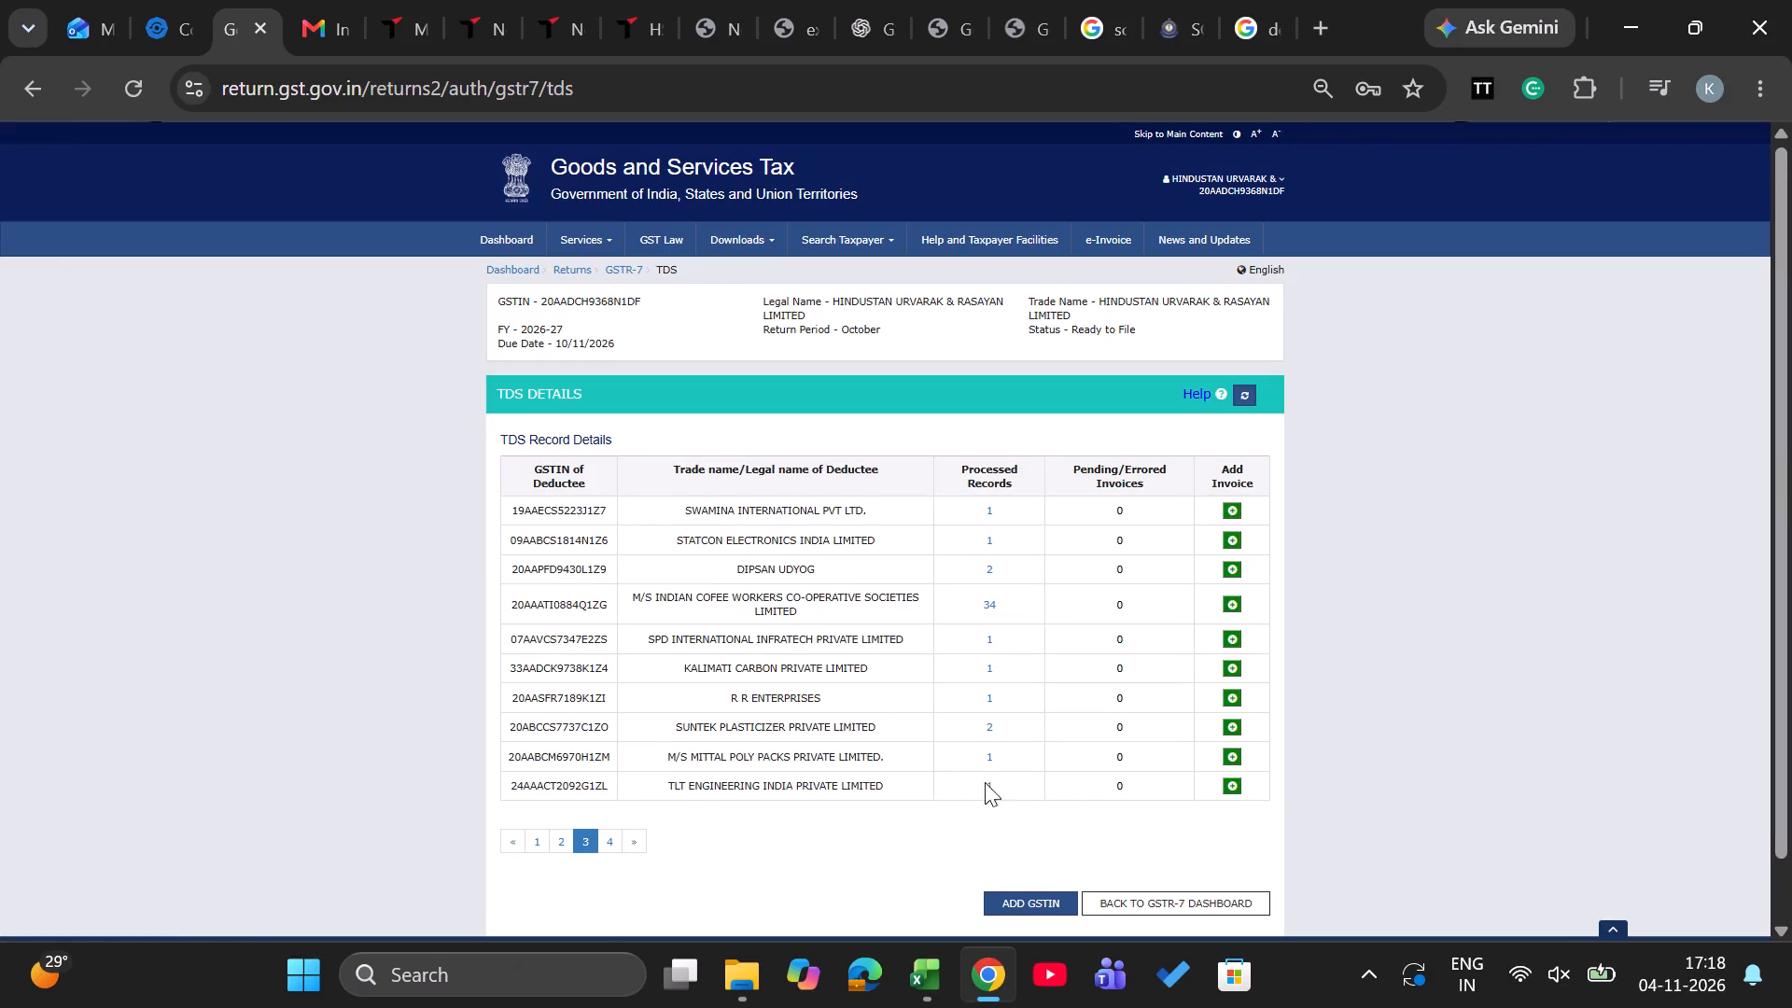
click(990, 788)
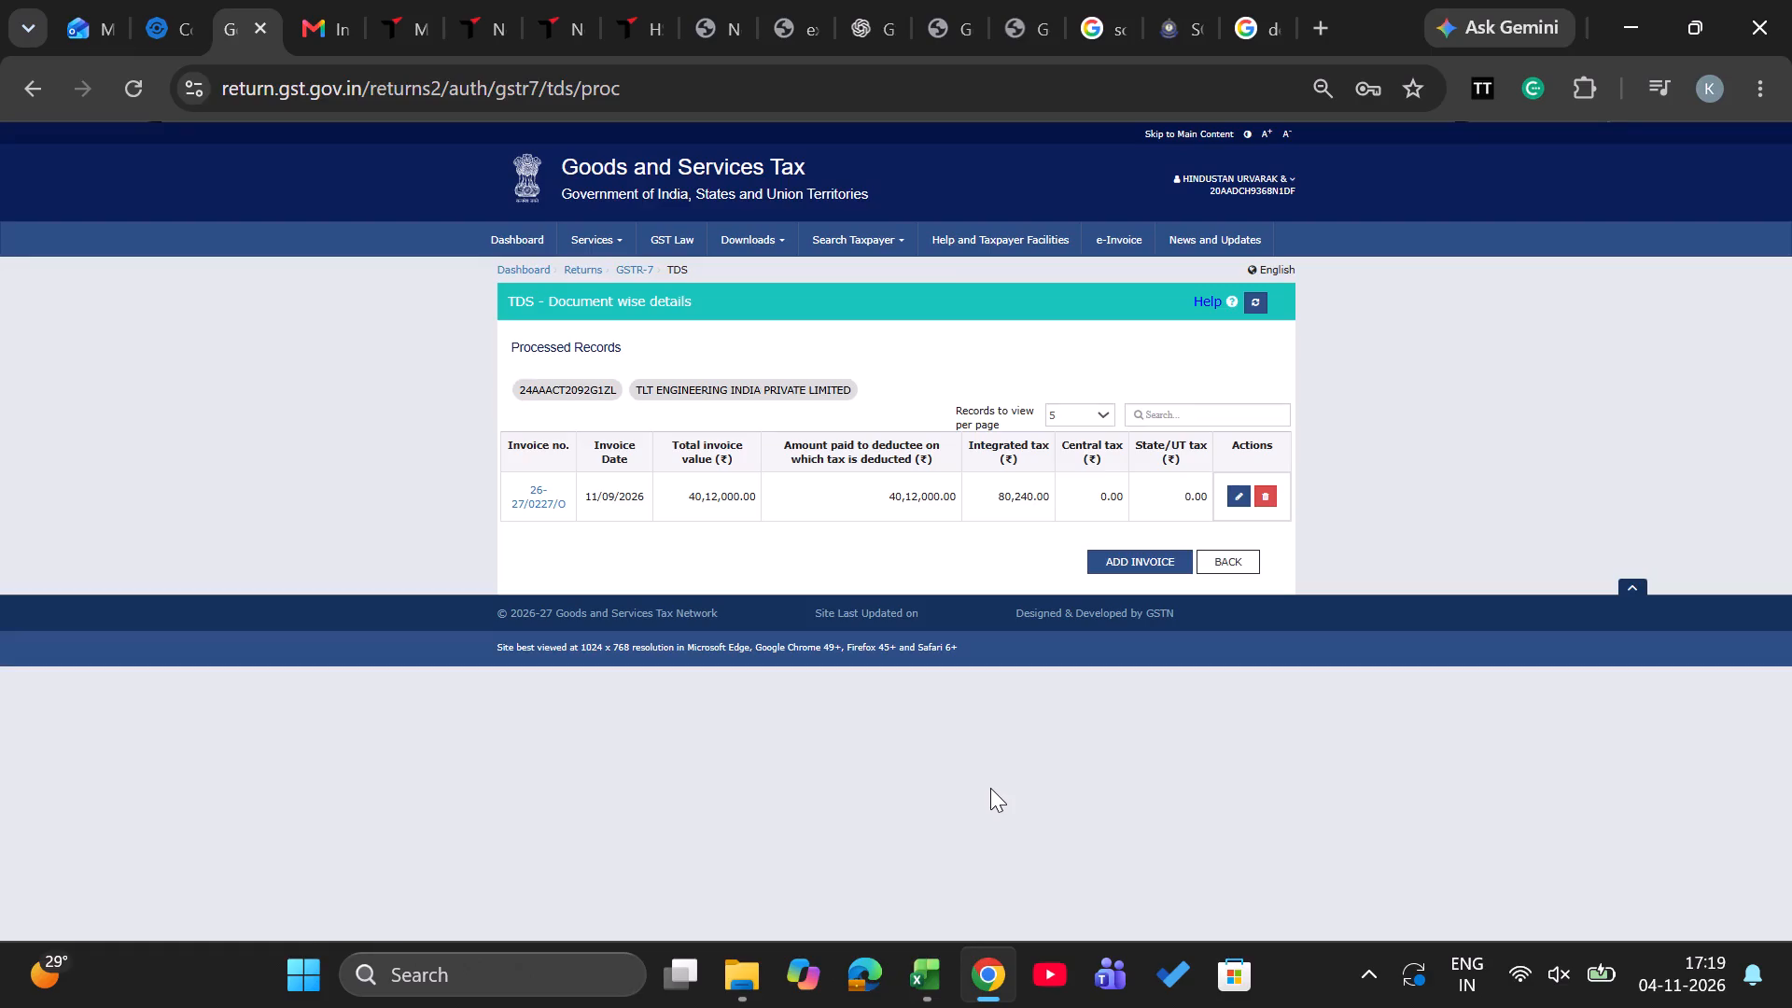
click(1232, 564)
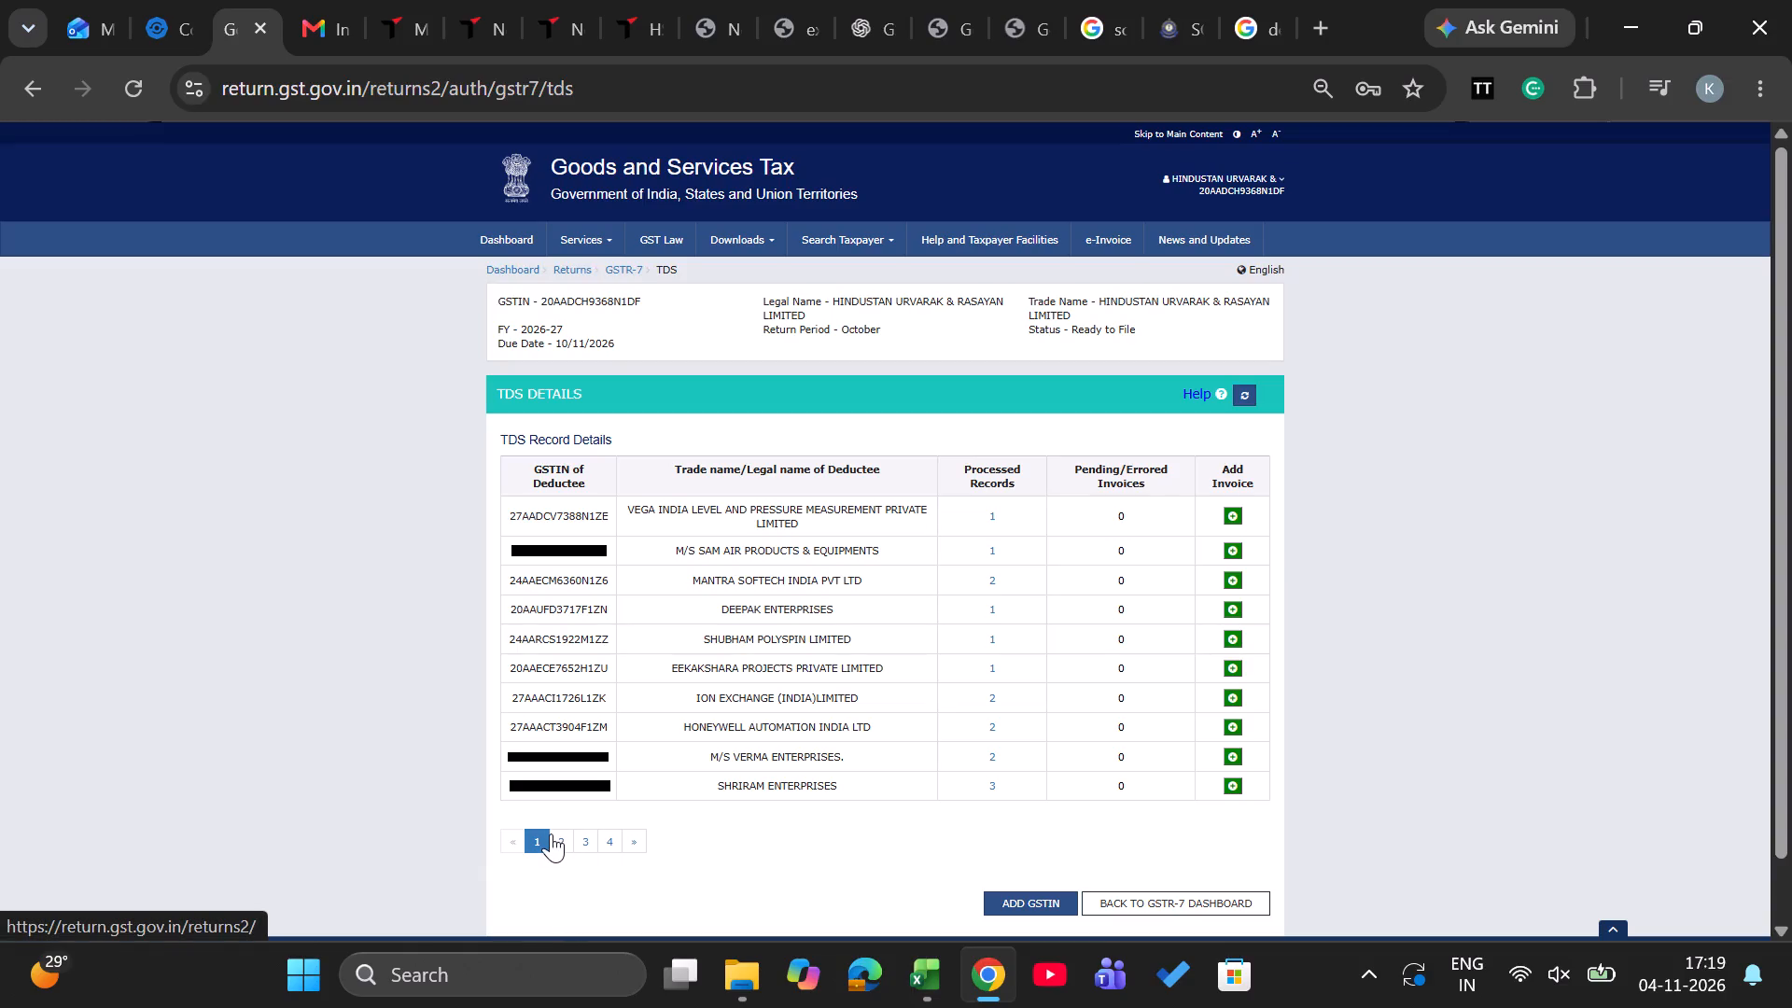
click(564, 841)
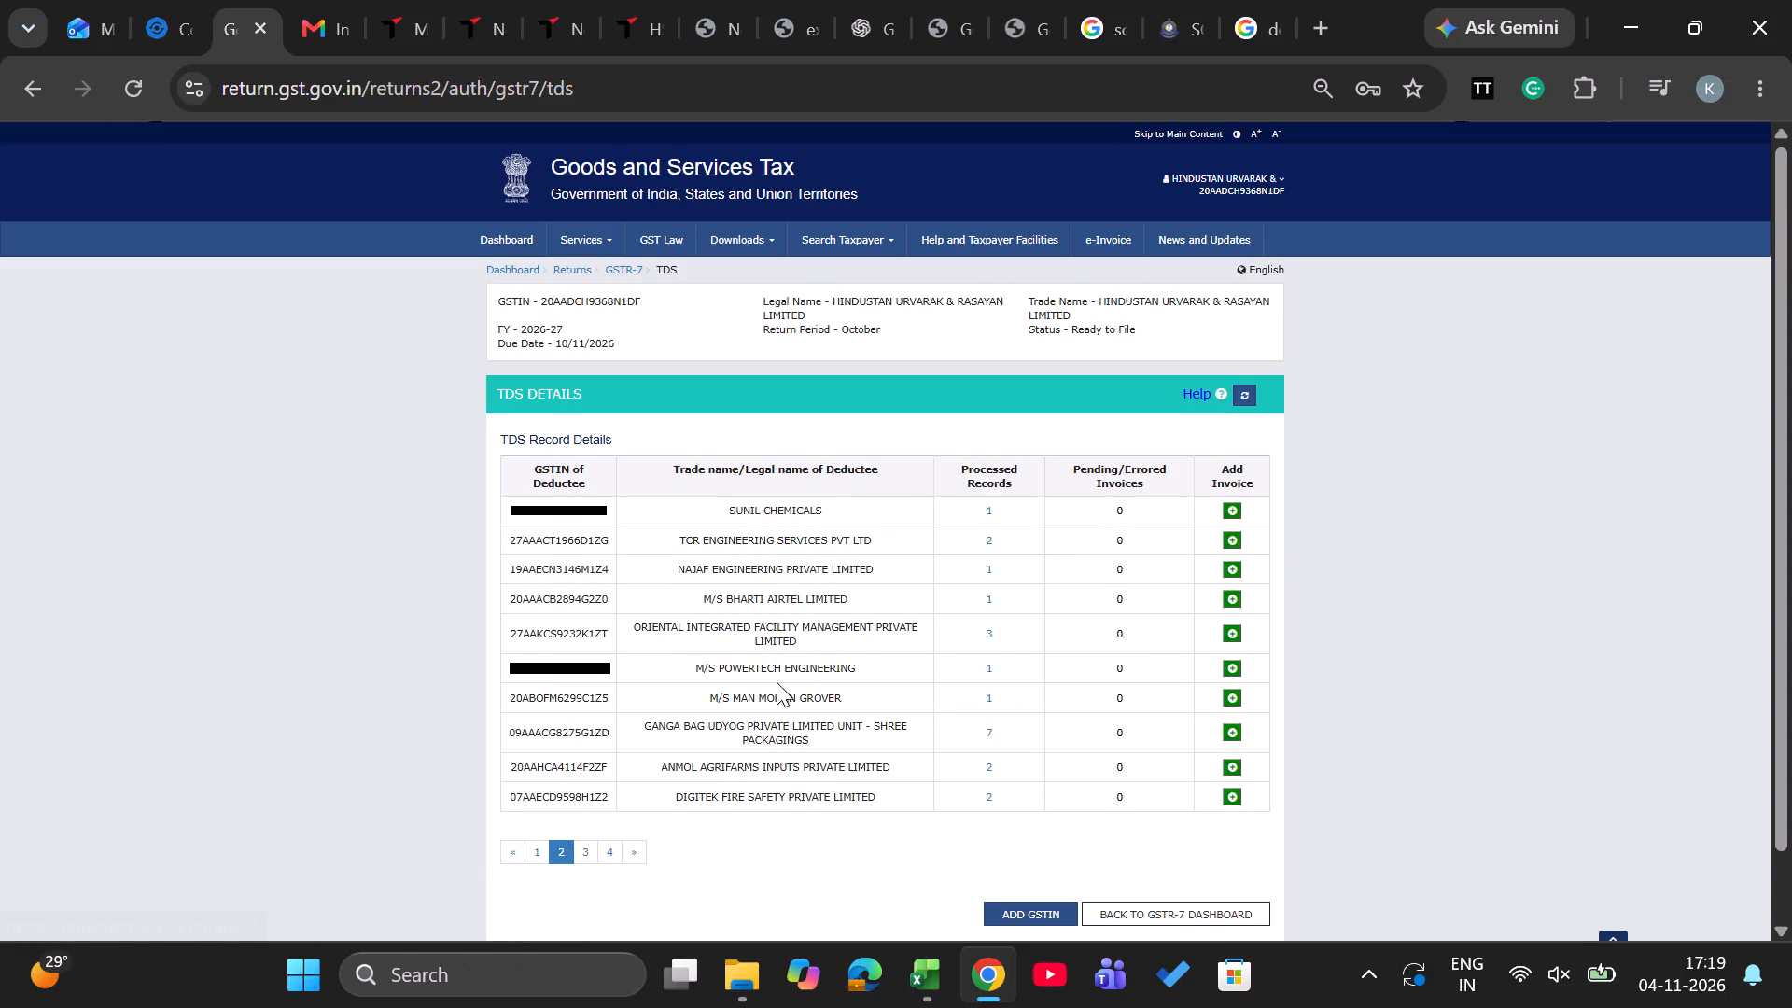
click(588, 853)
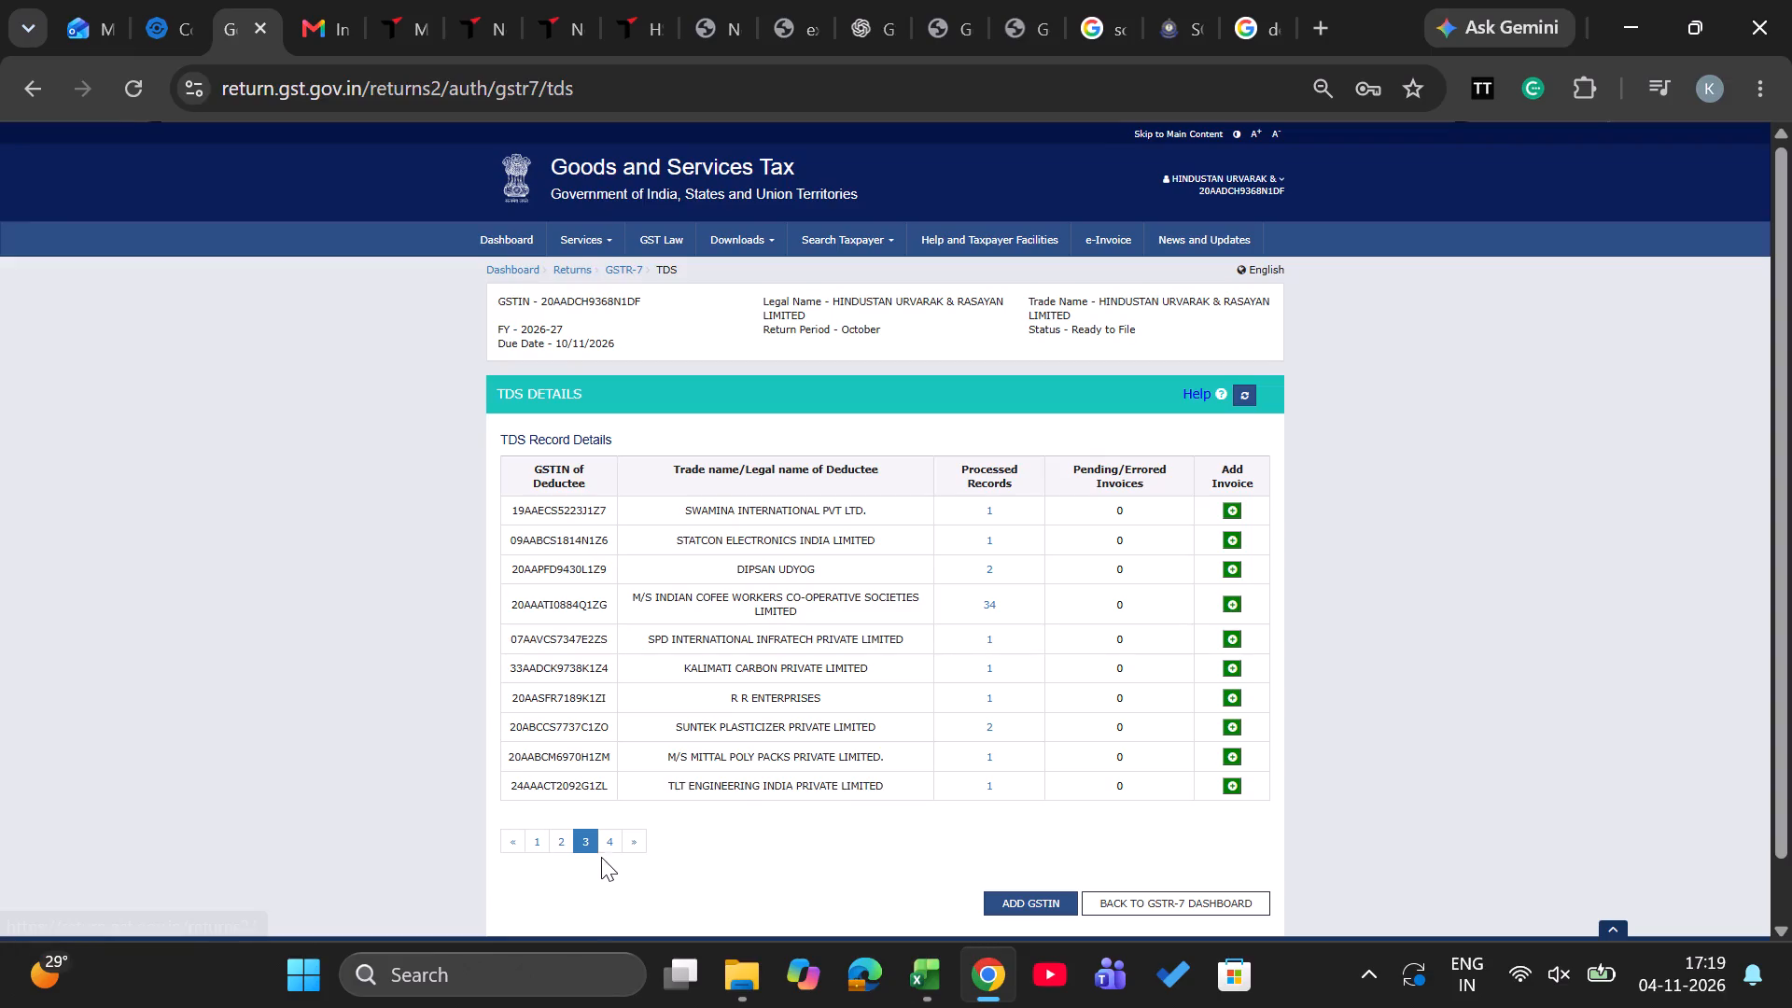
click(609, 831)
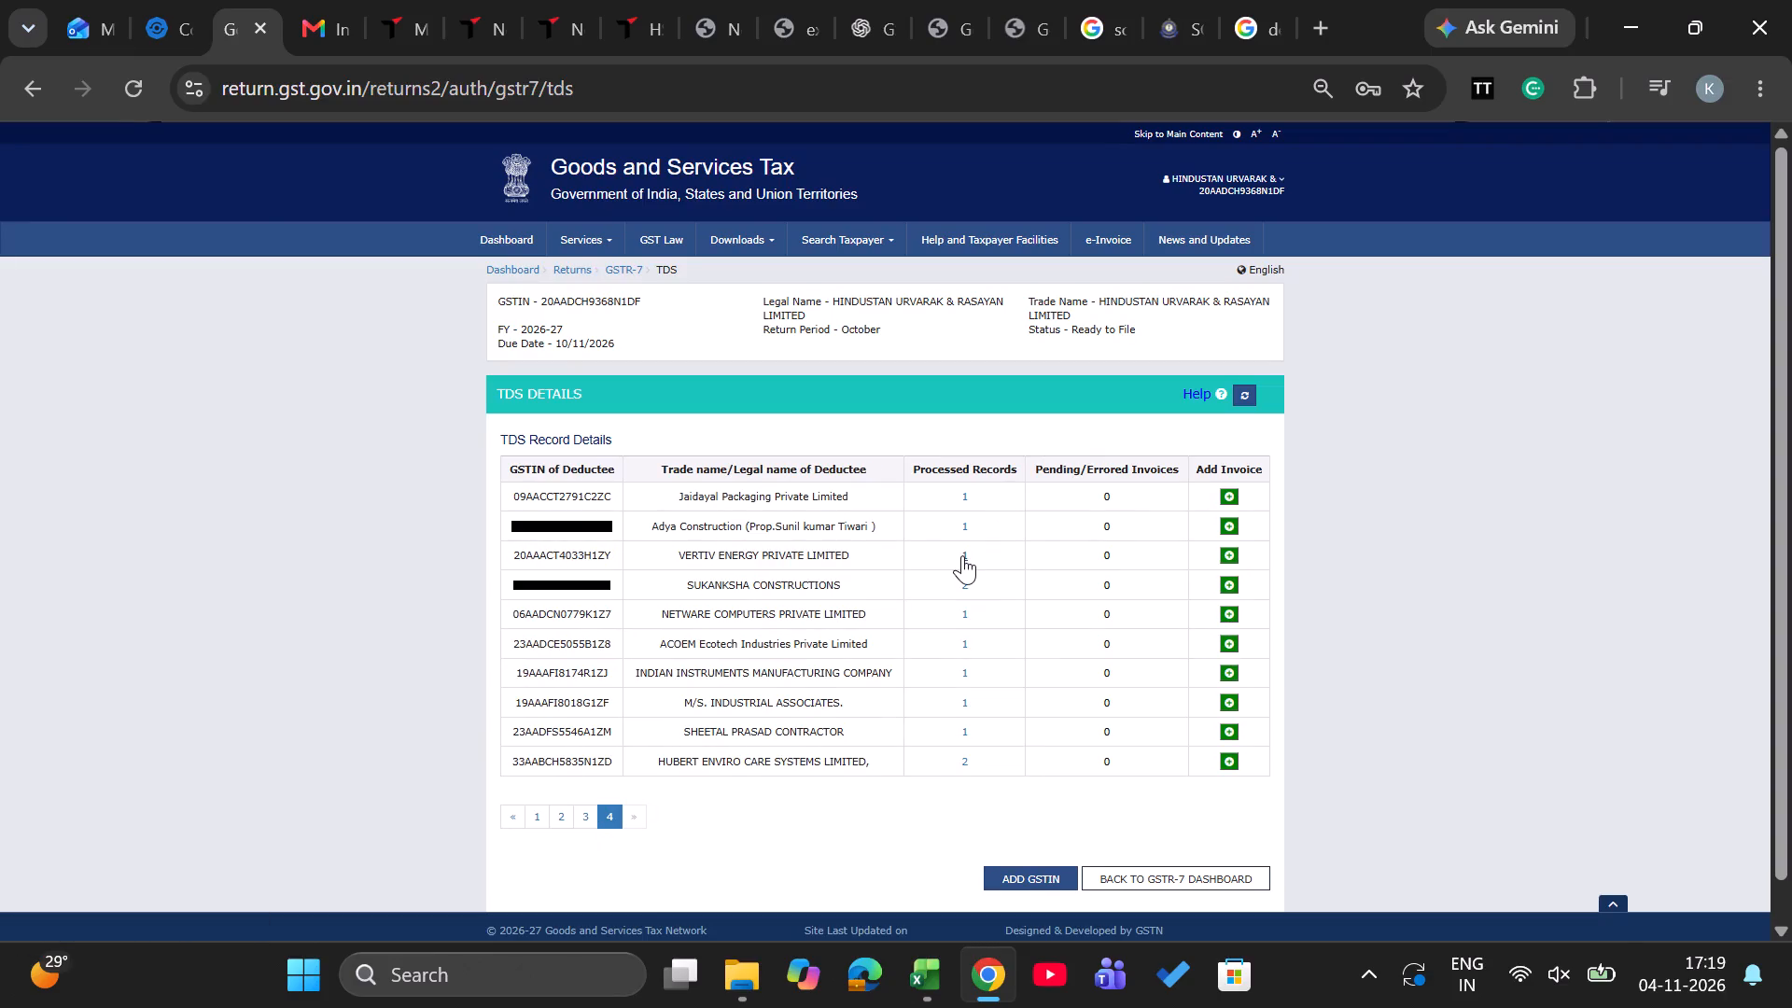
click(962, 555)
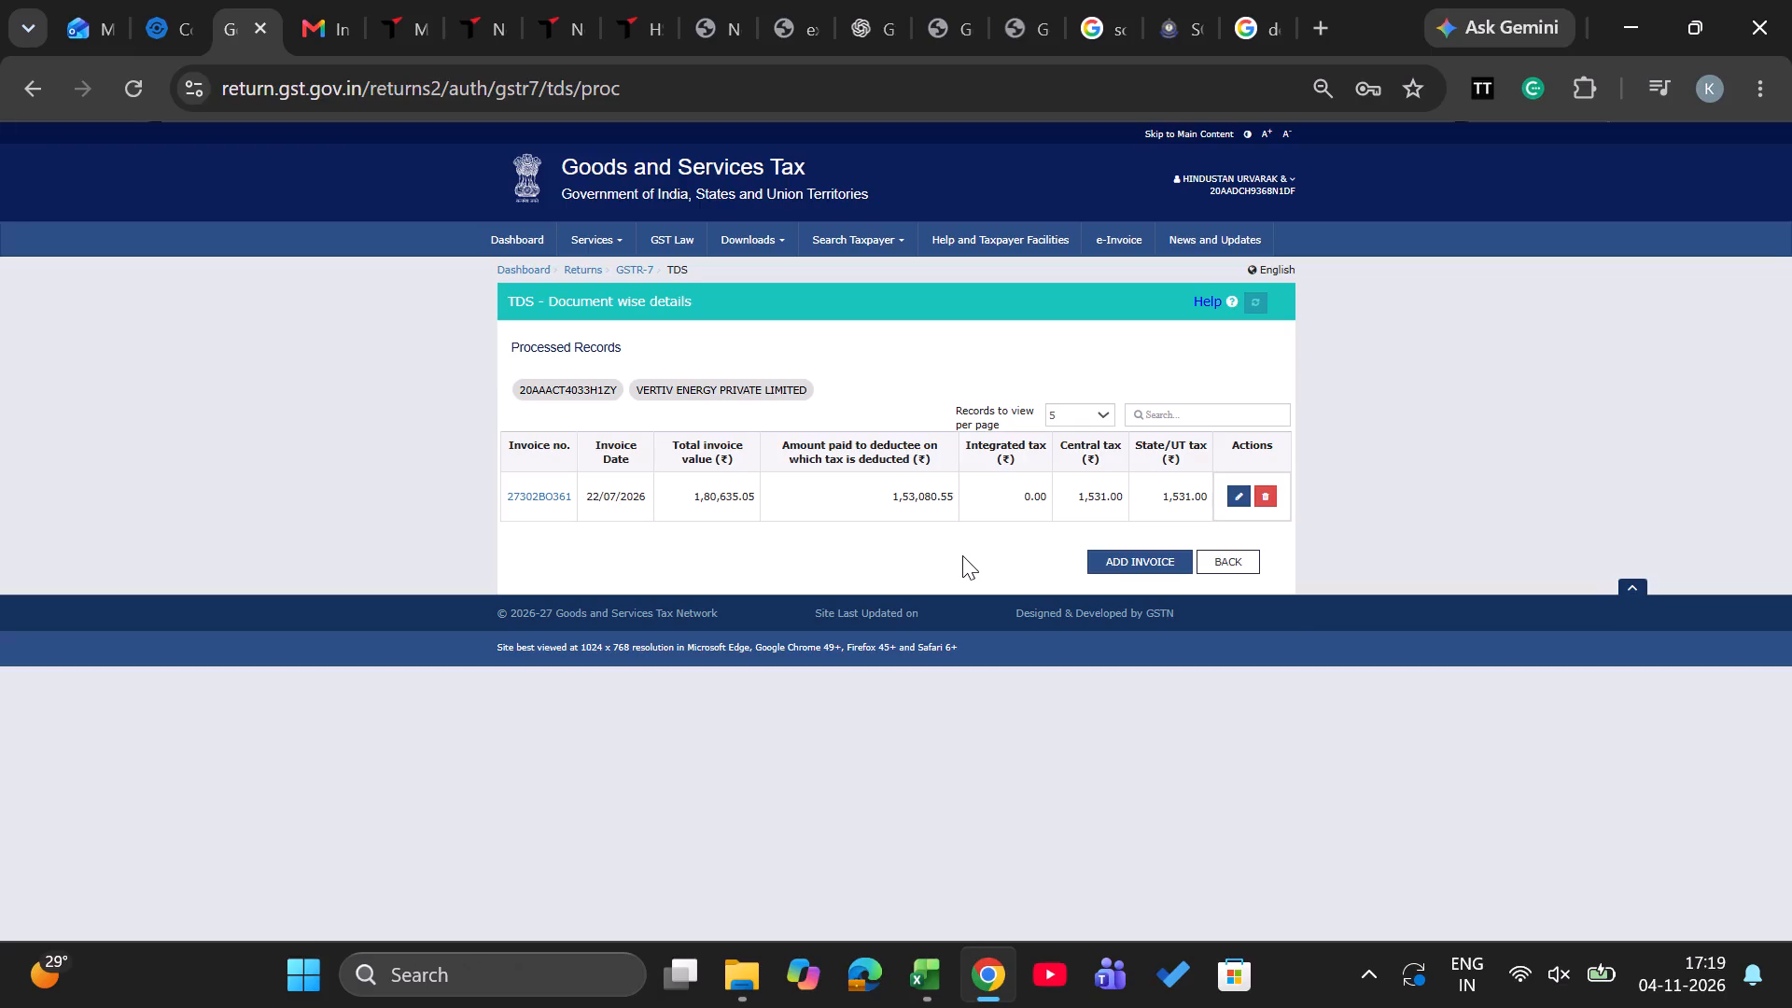
click(1219, 555)
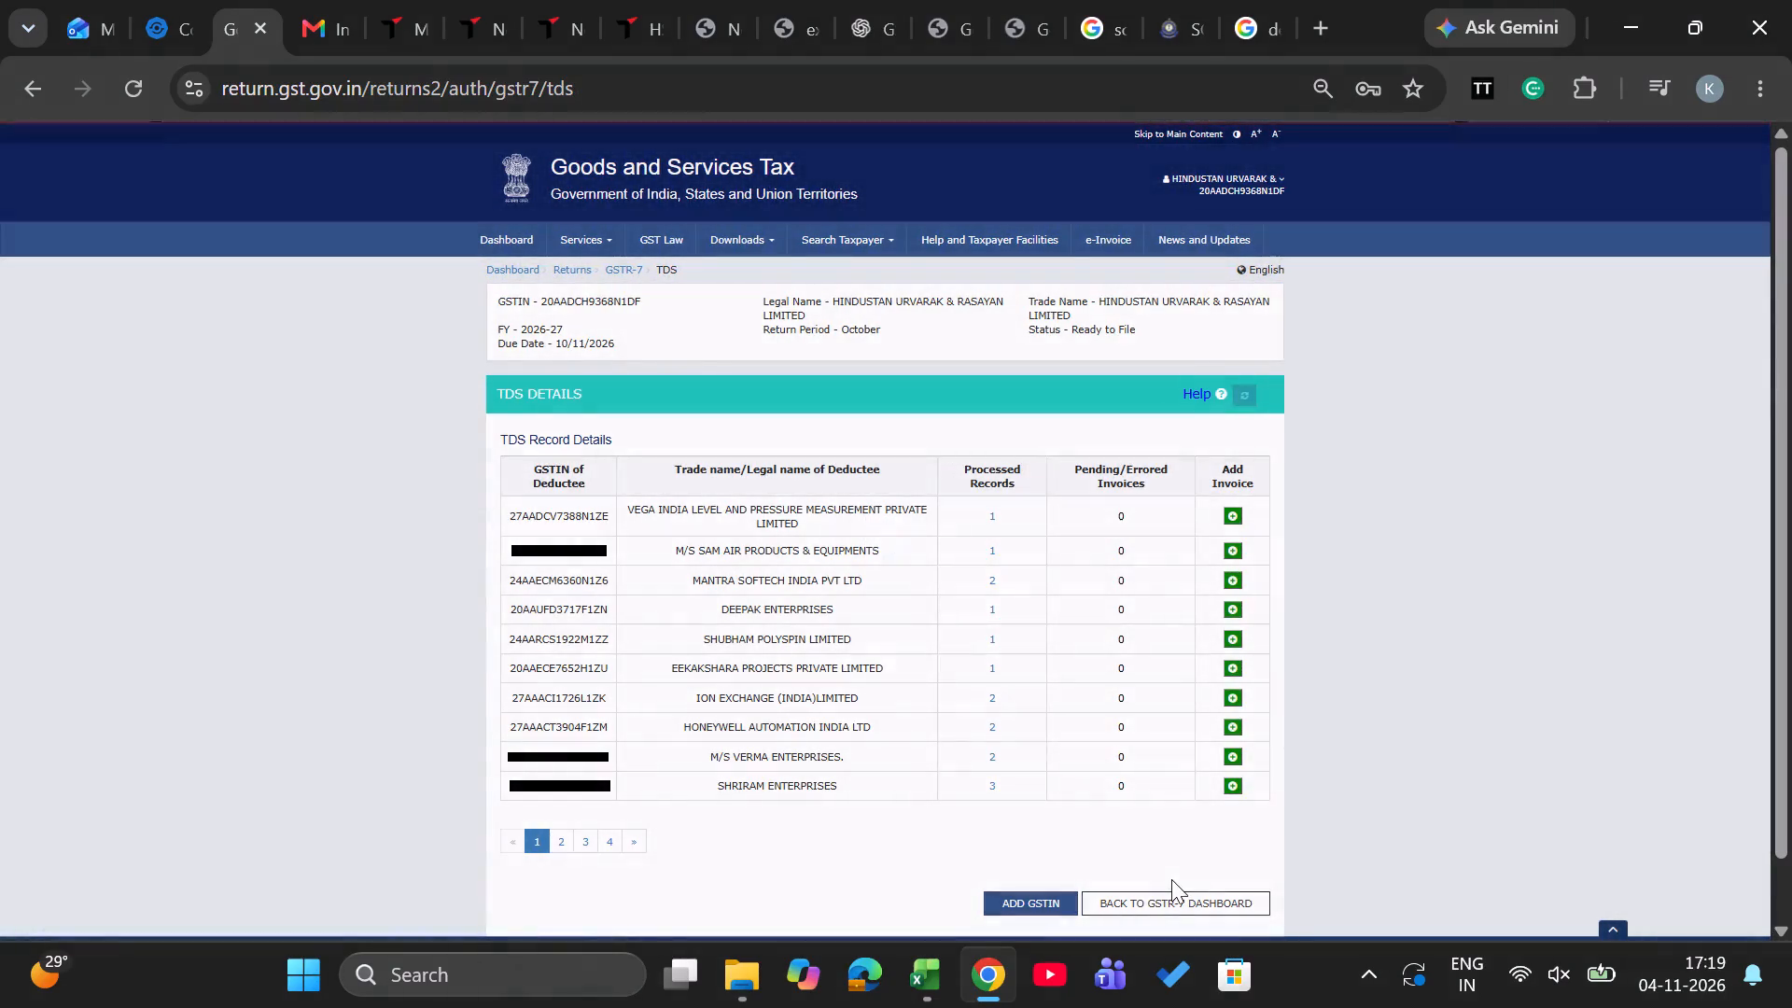
Go back to the GSTR-7 dashboard and proceed to file the return, opening the payment of tax page.
click(1183, 893)
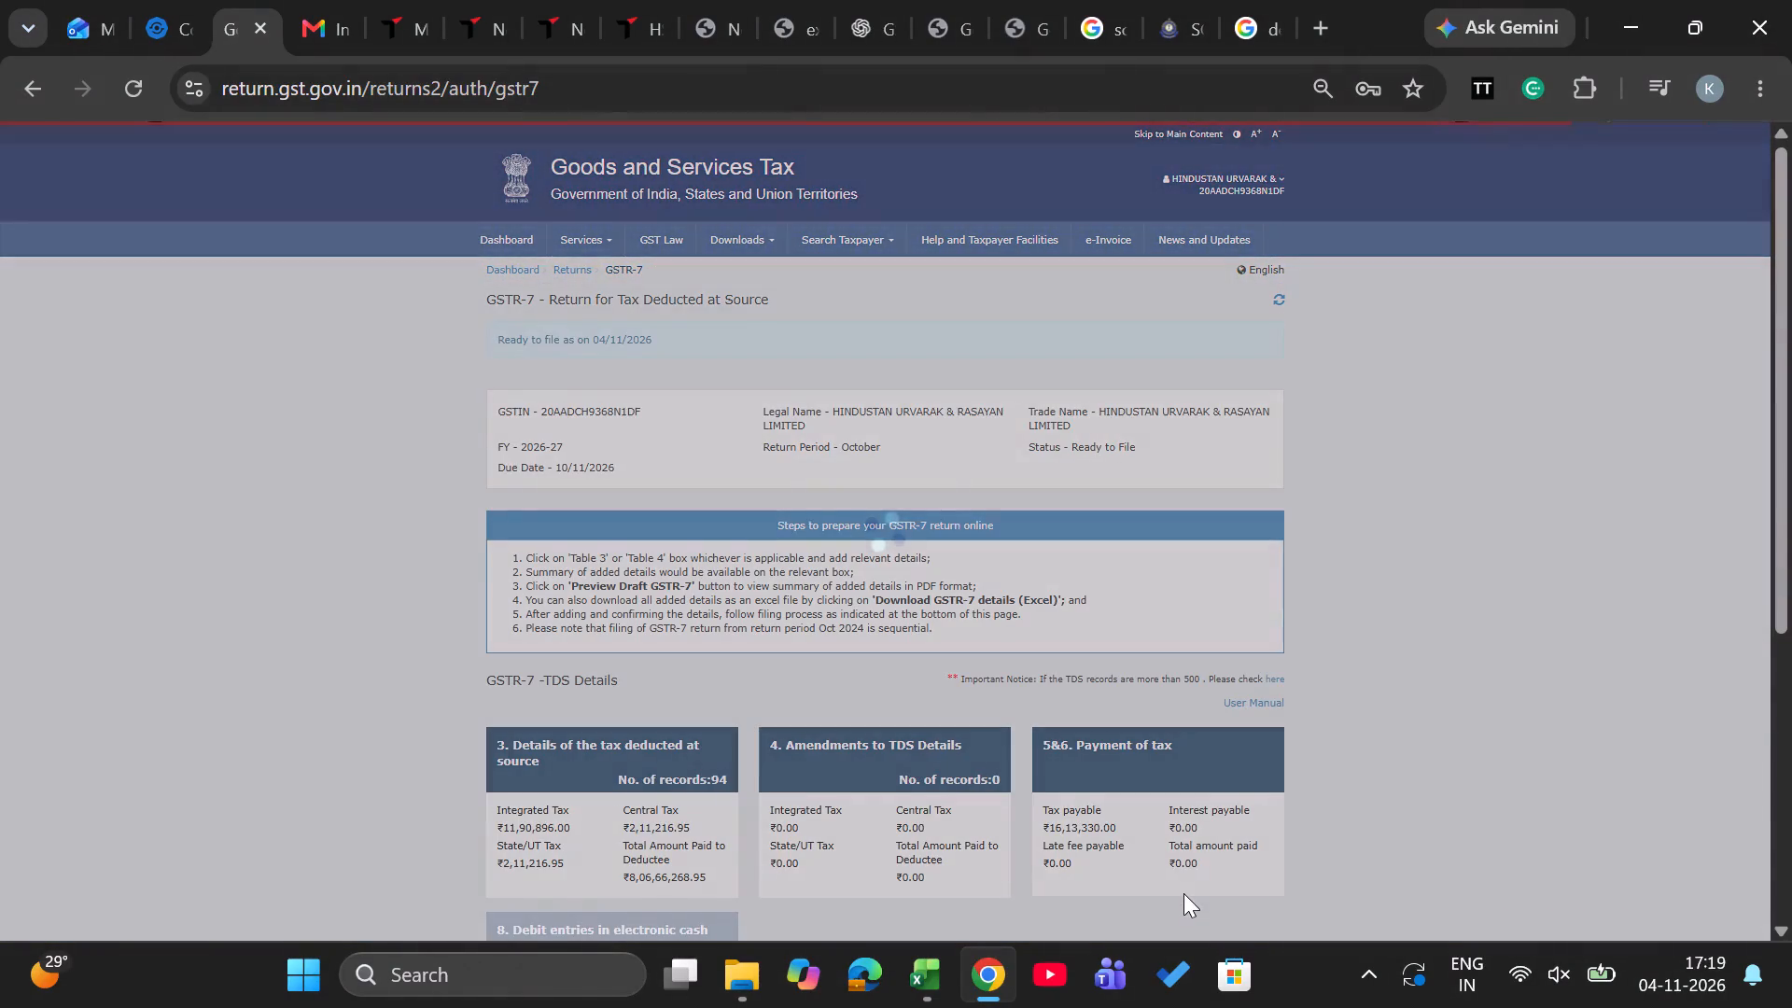
scroll(1025, 841, down, 5)
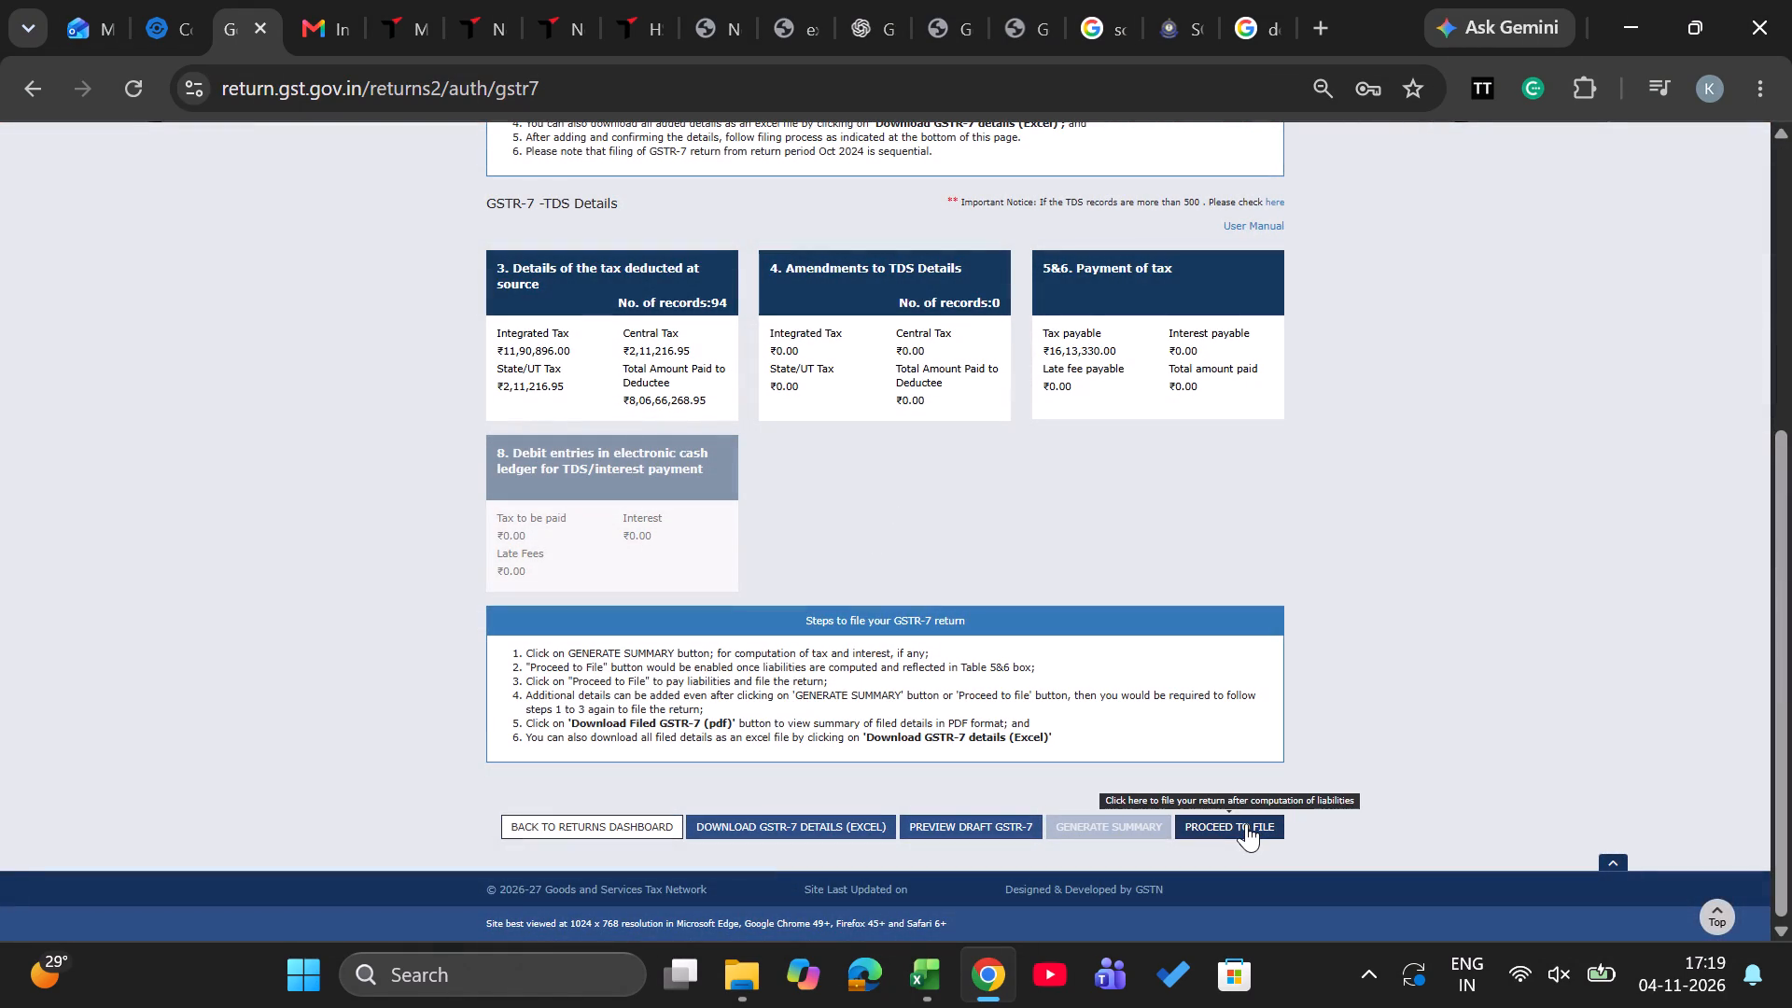
click(1246, 823)
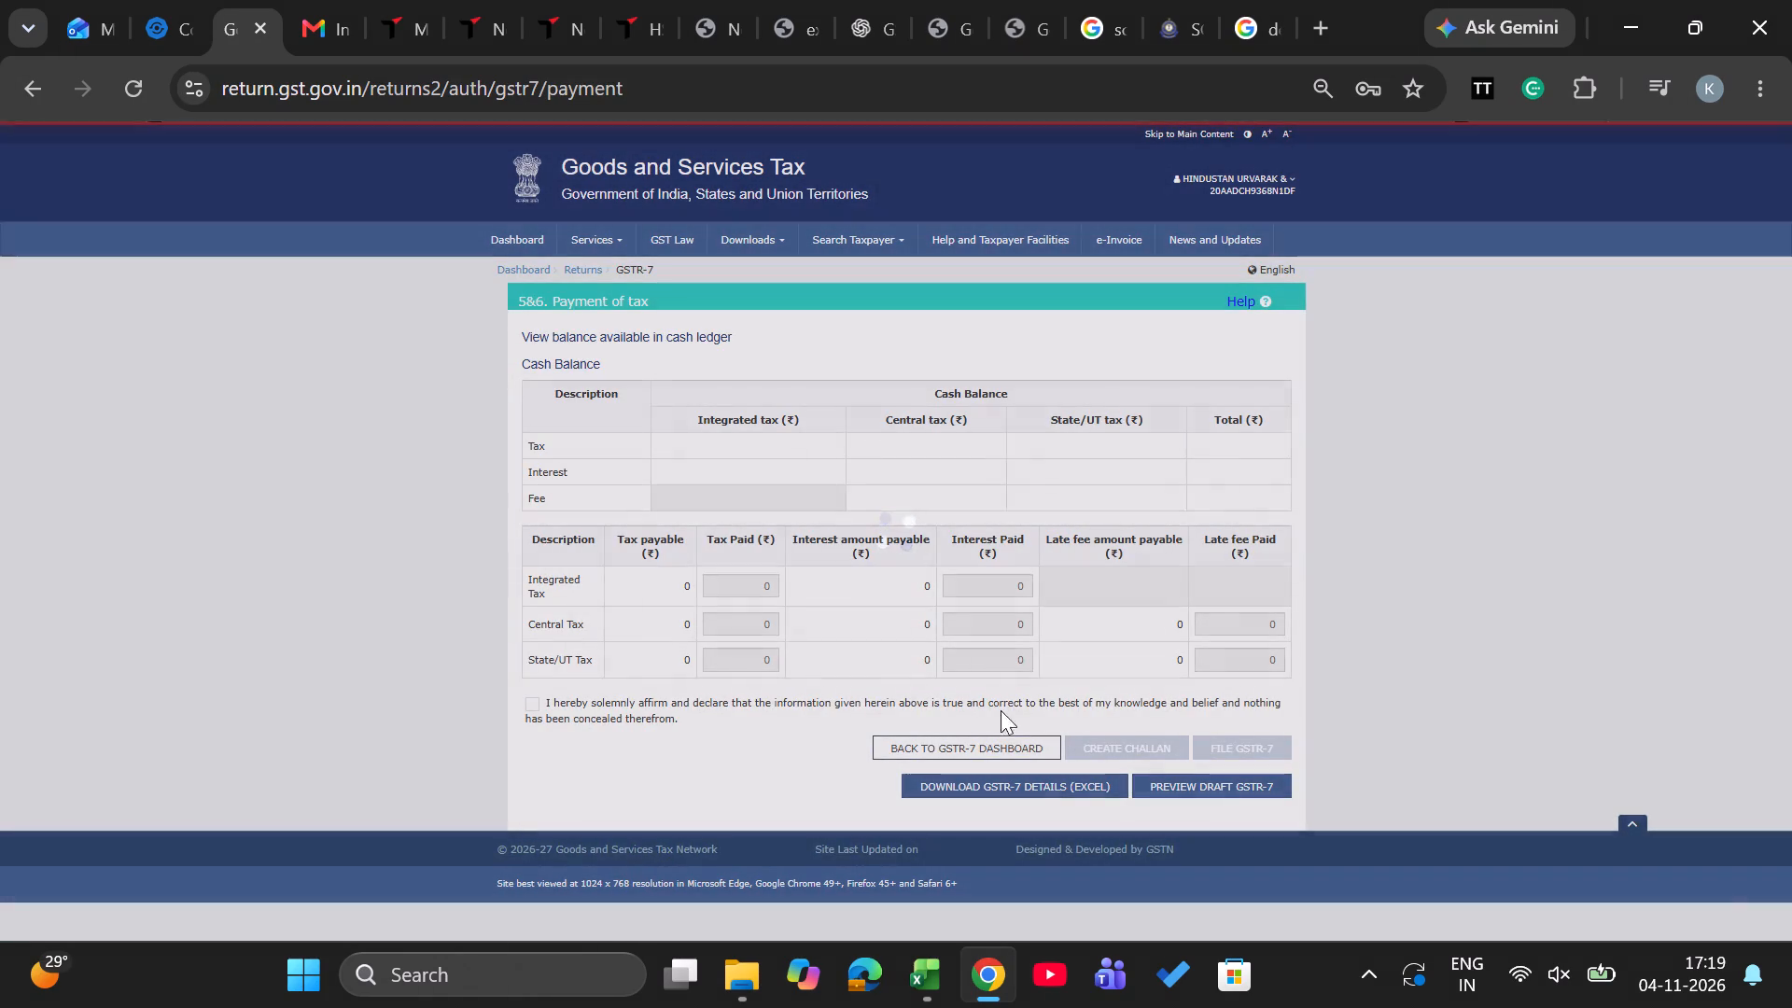
Accept the declaration that the information given in the GSTR-7 return is true and correct.
click(533, 707)
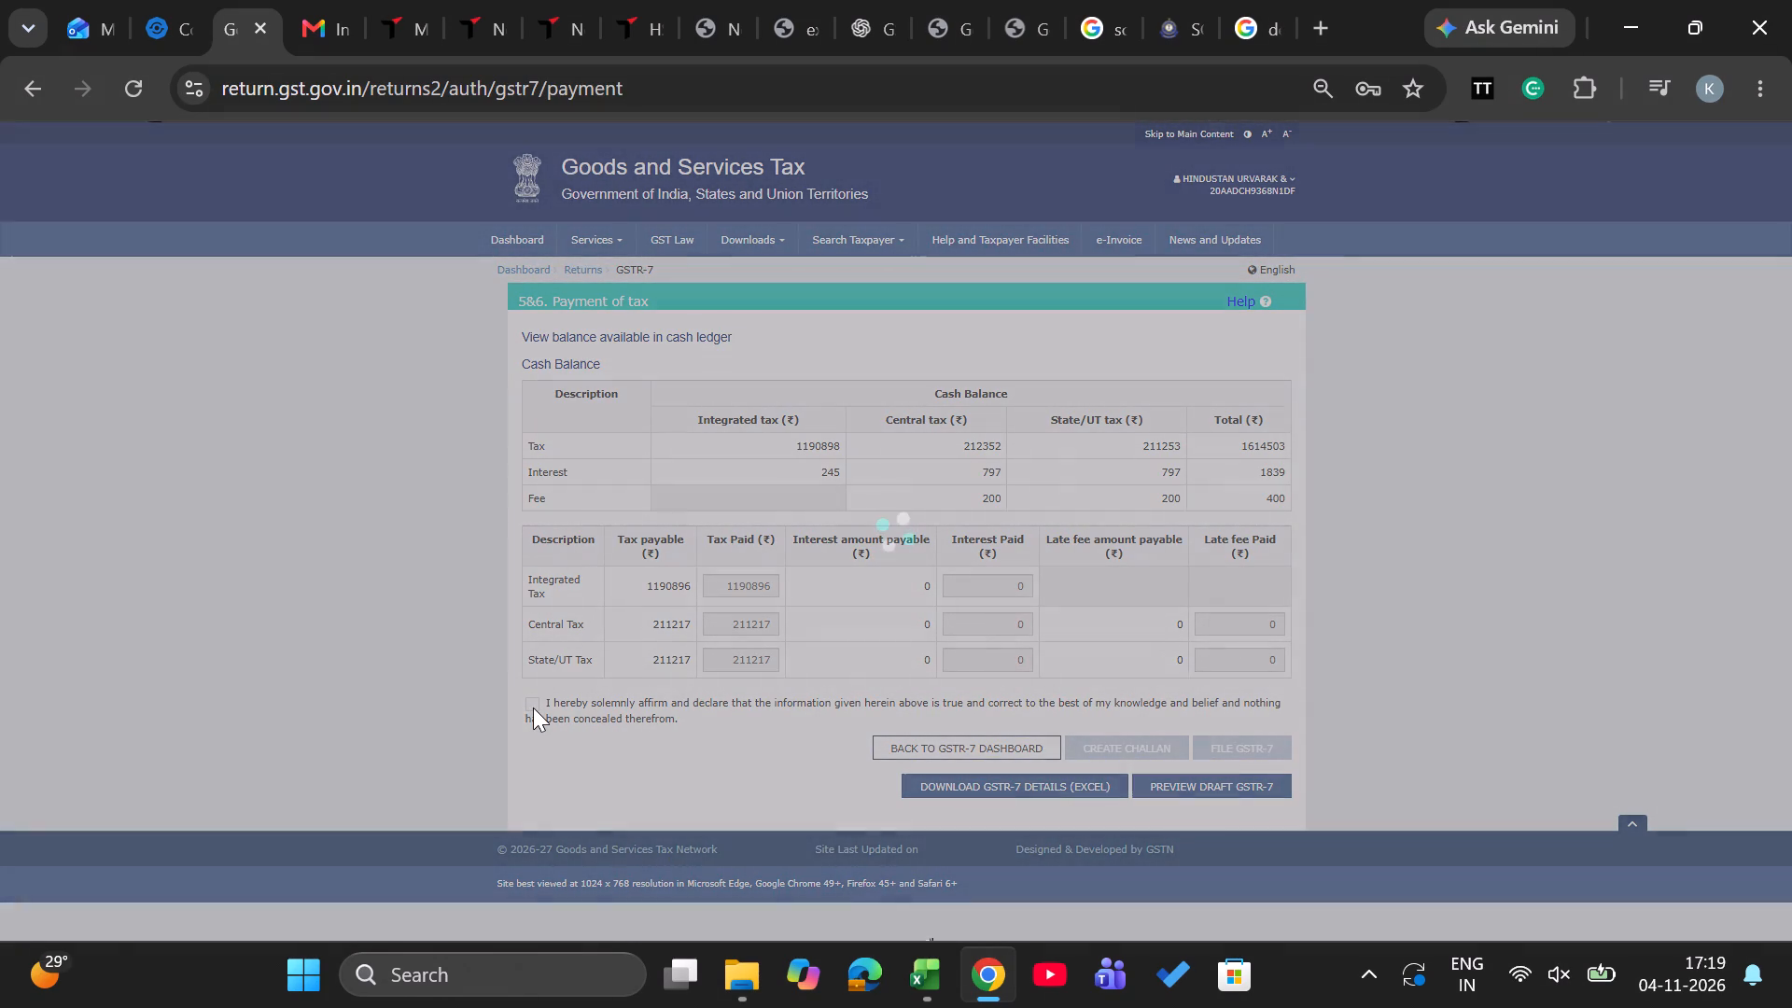
click(533, 707)
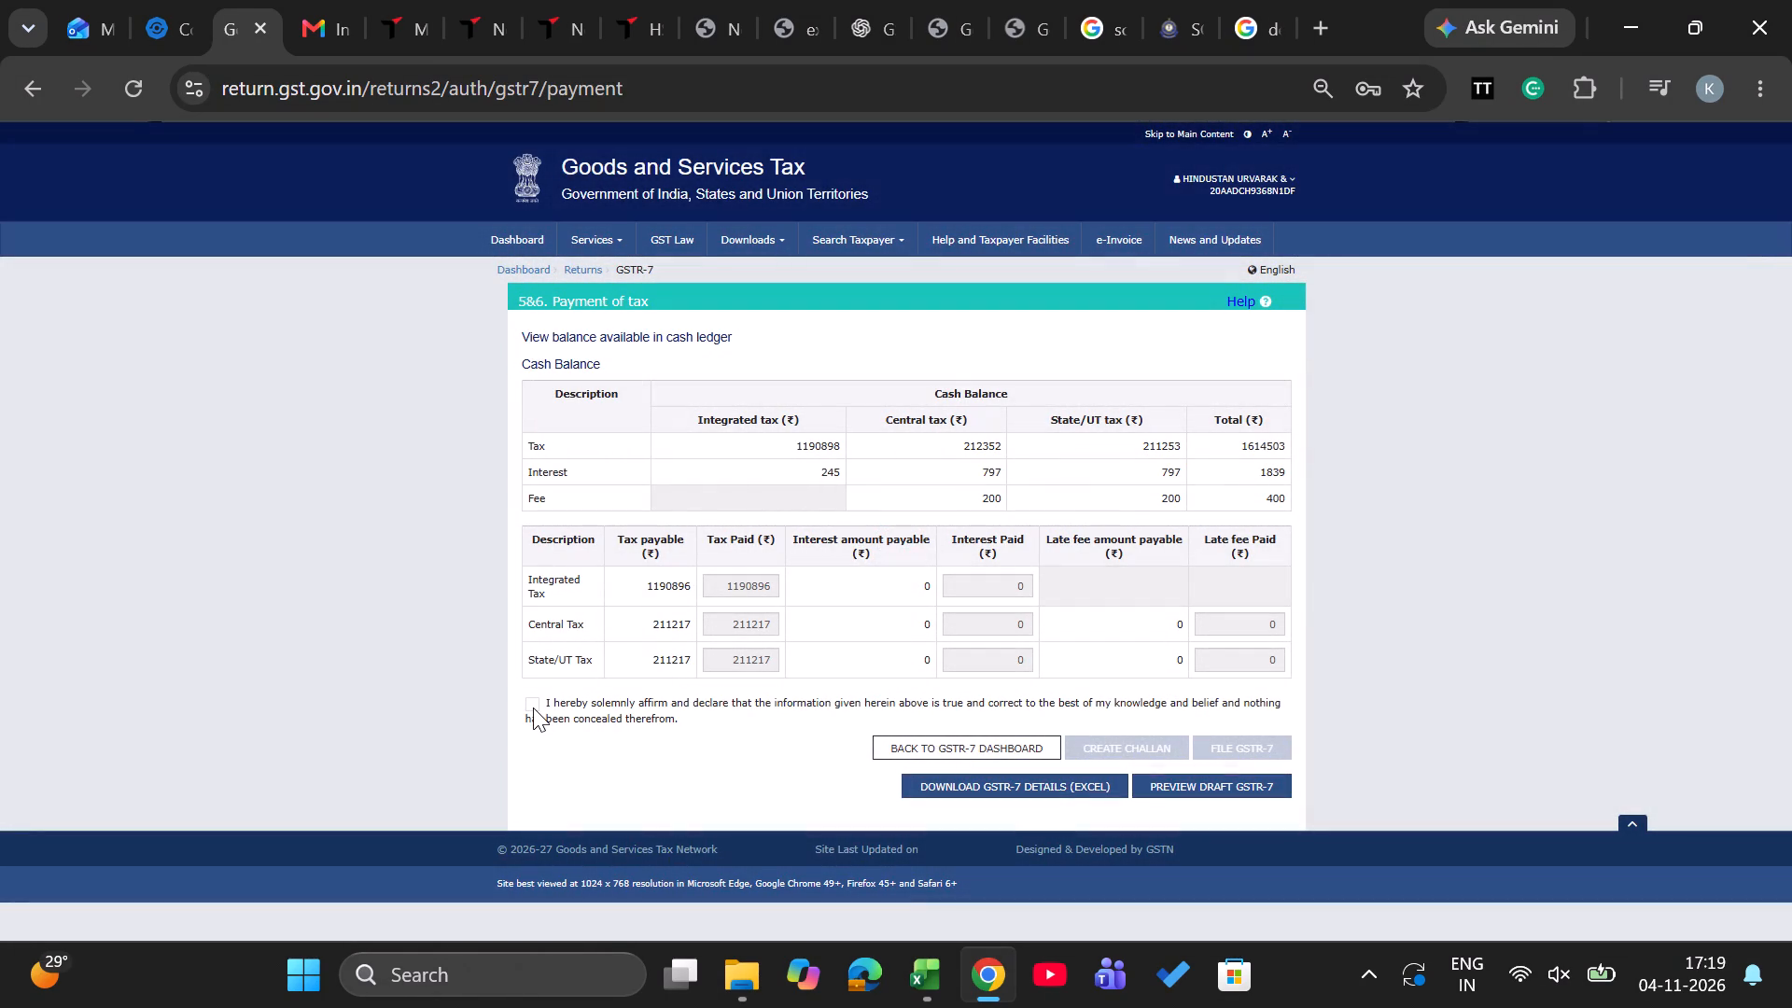
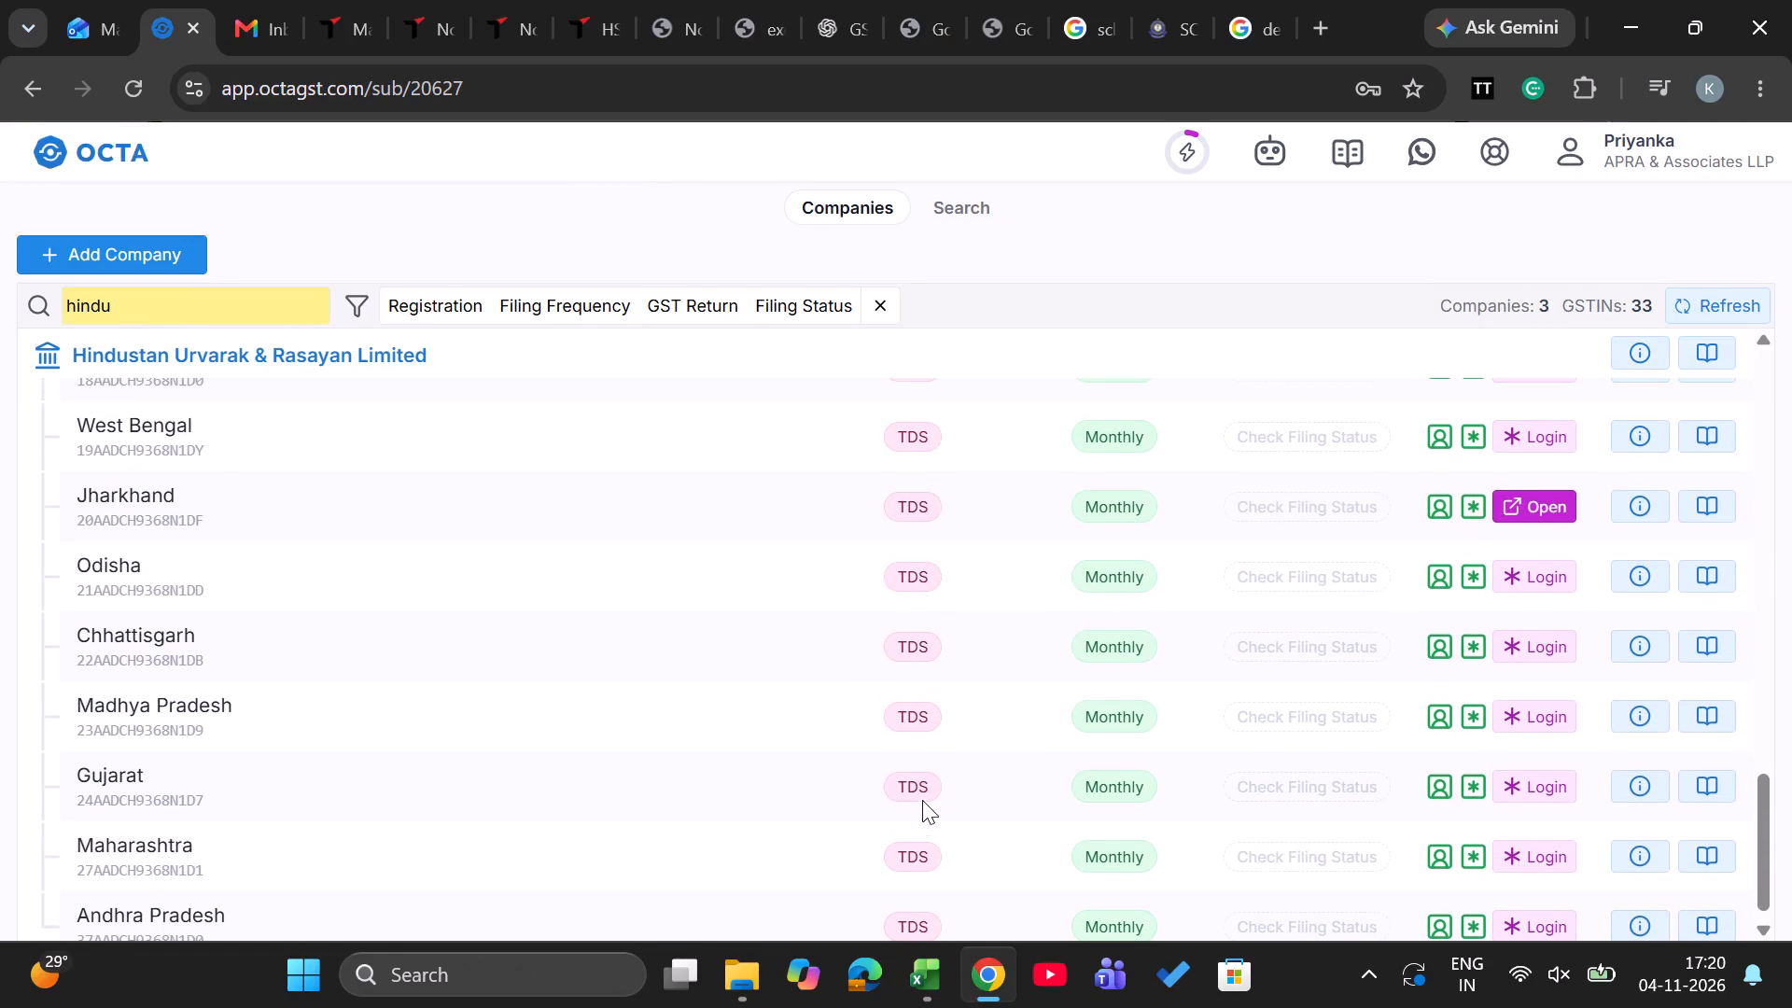
Log in to the government portal for the Madhya Pradesh registration, open the GST site and dismiss its announcement.
scroll(922, 800, up, 1)
scroll(149, 726, down, 1)
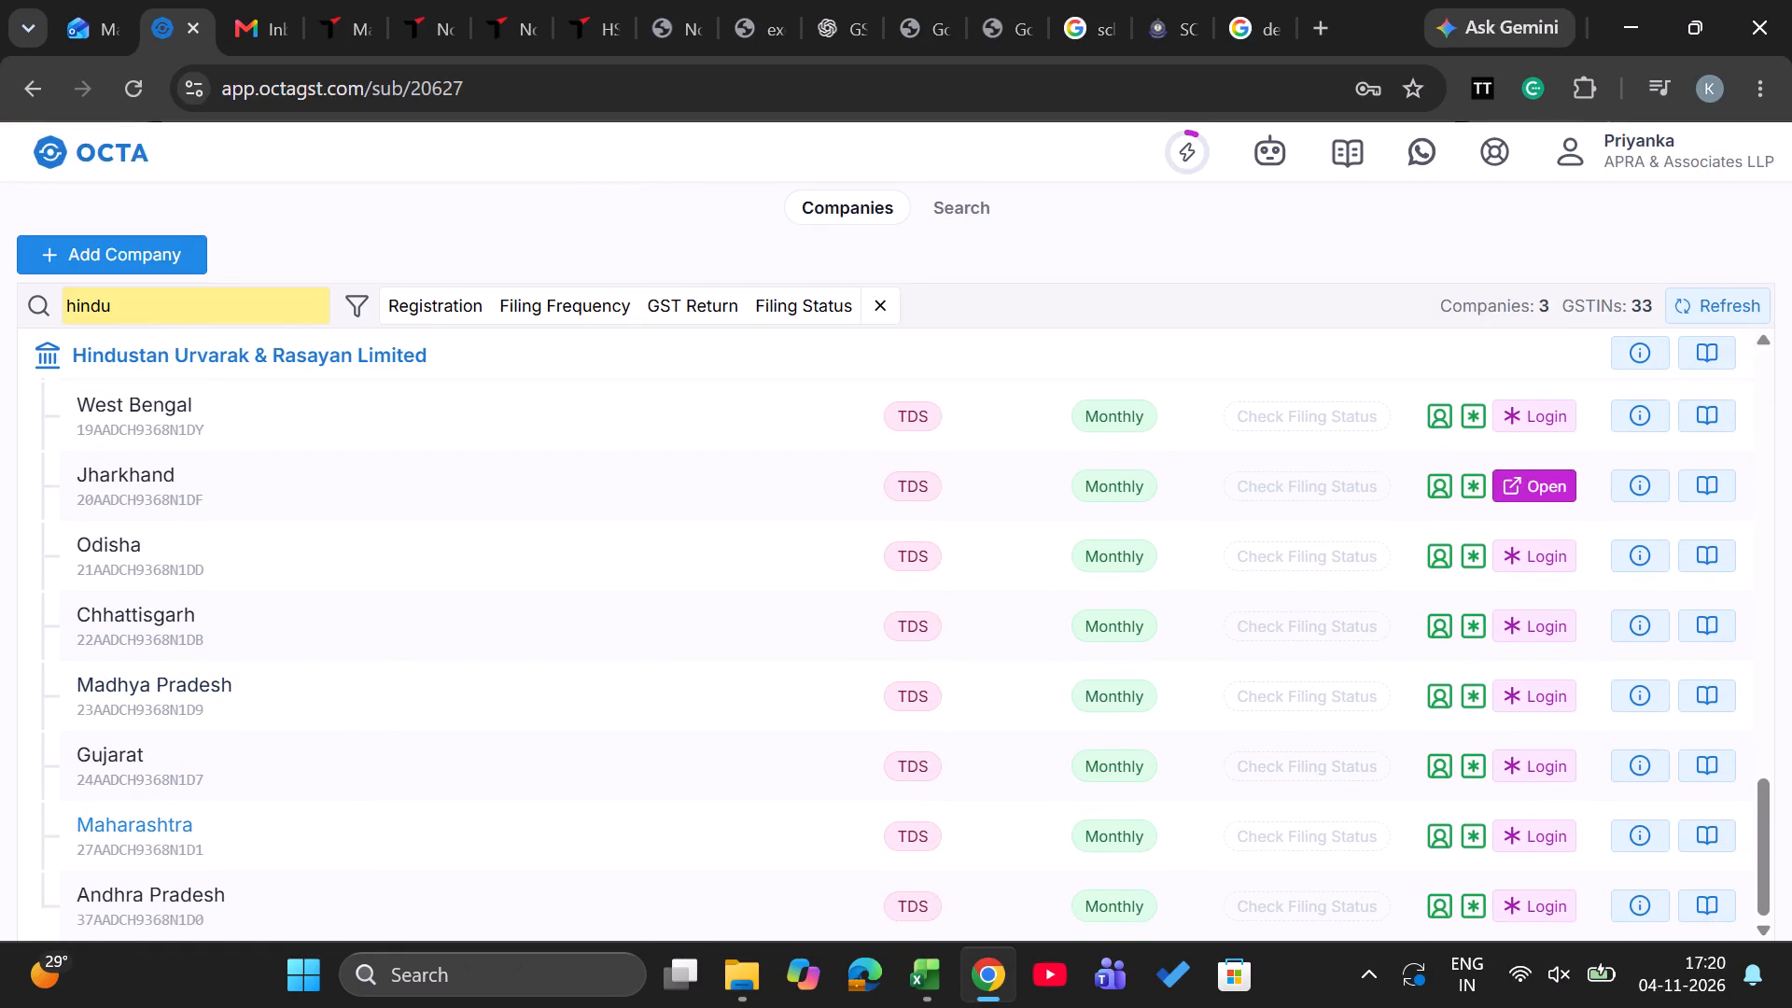
click(1521, 694)
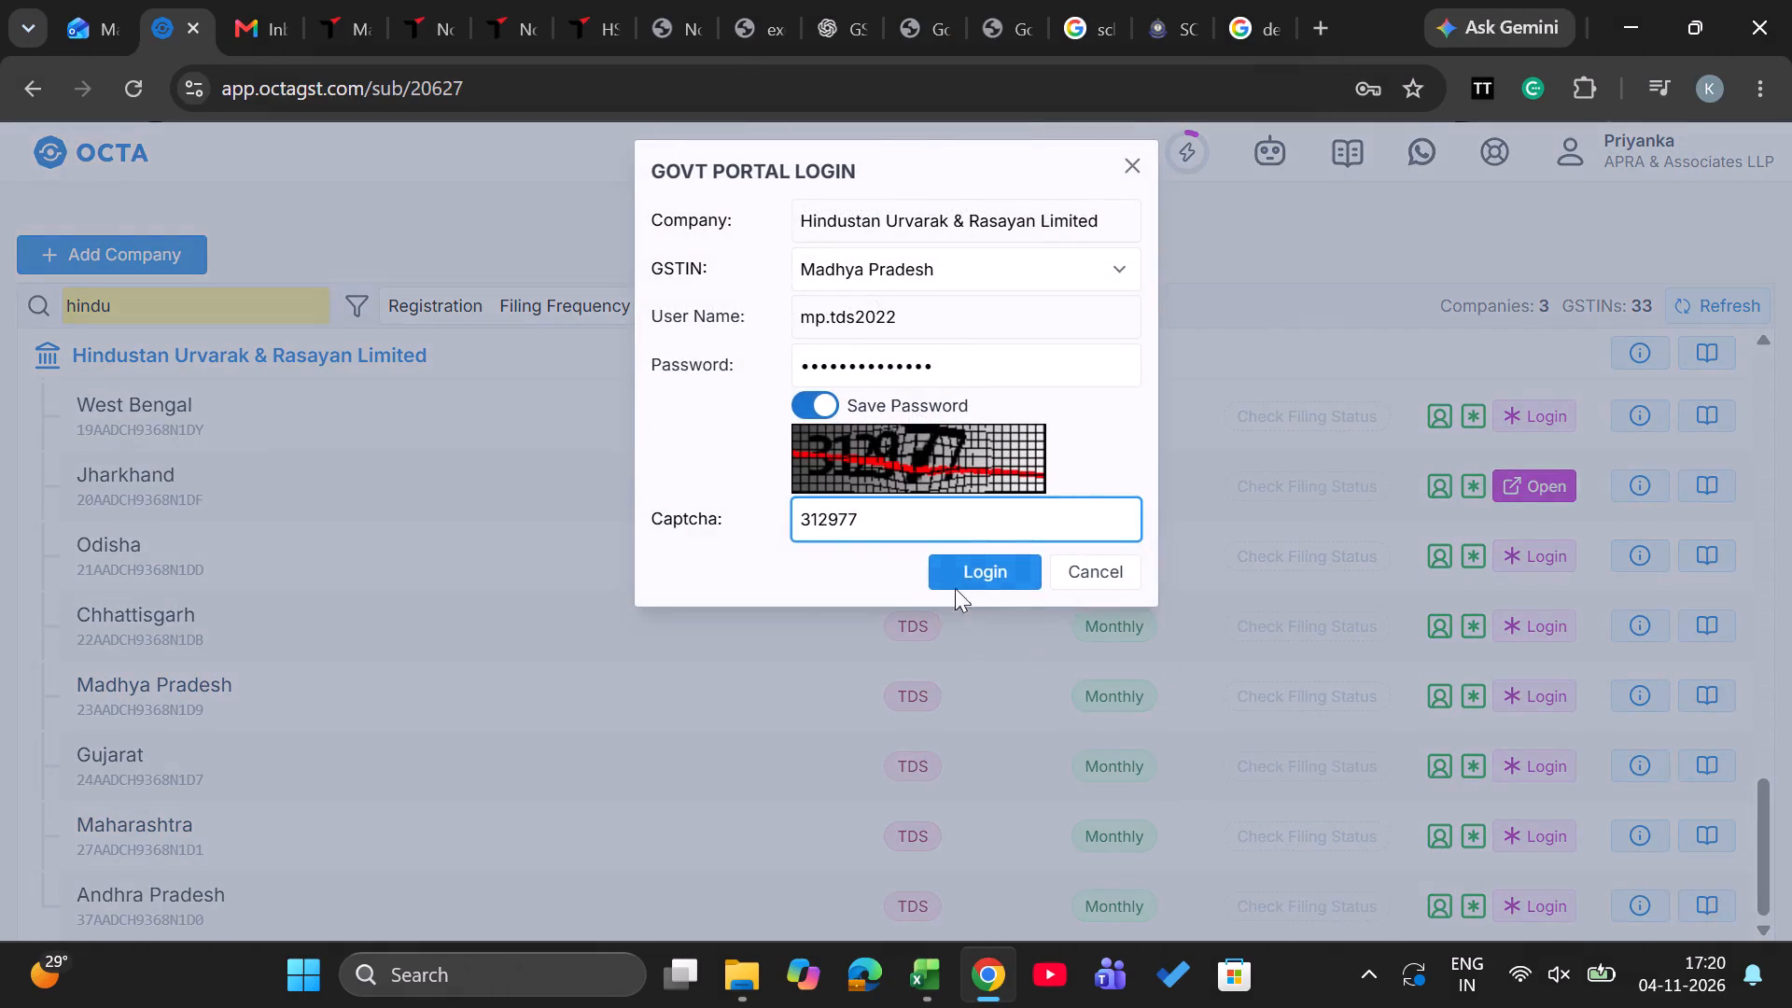
click(973, 580)
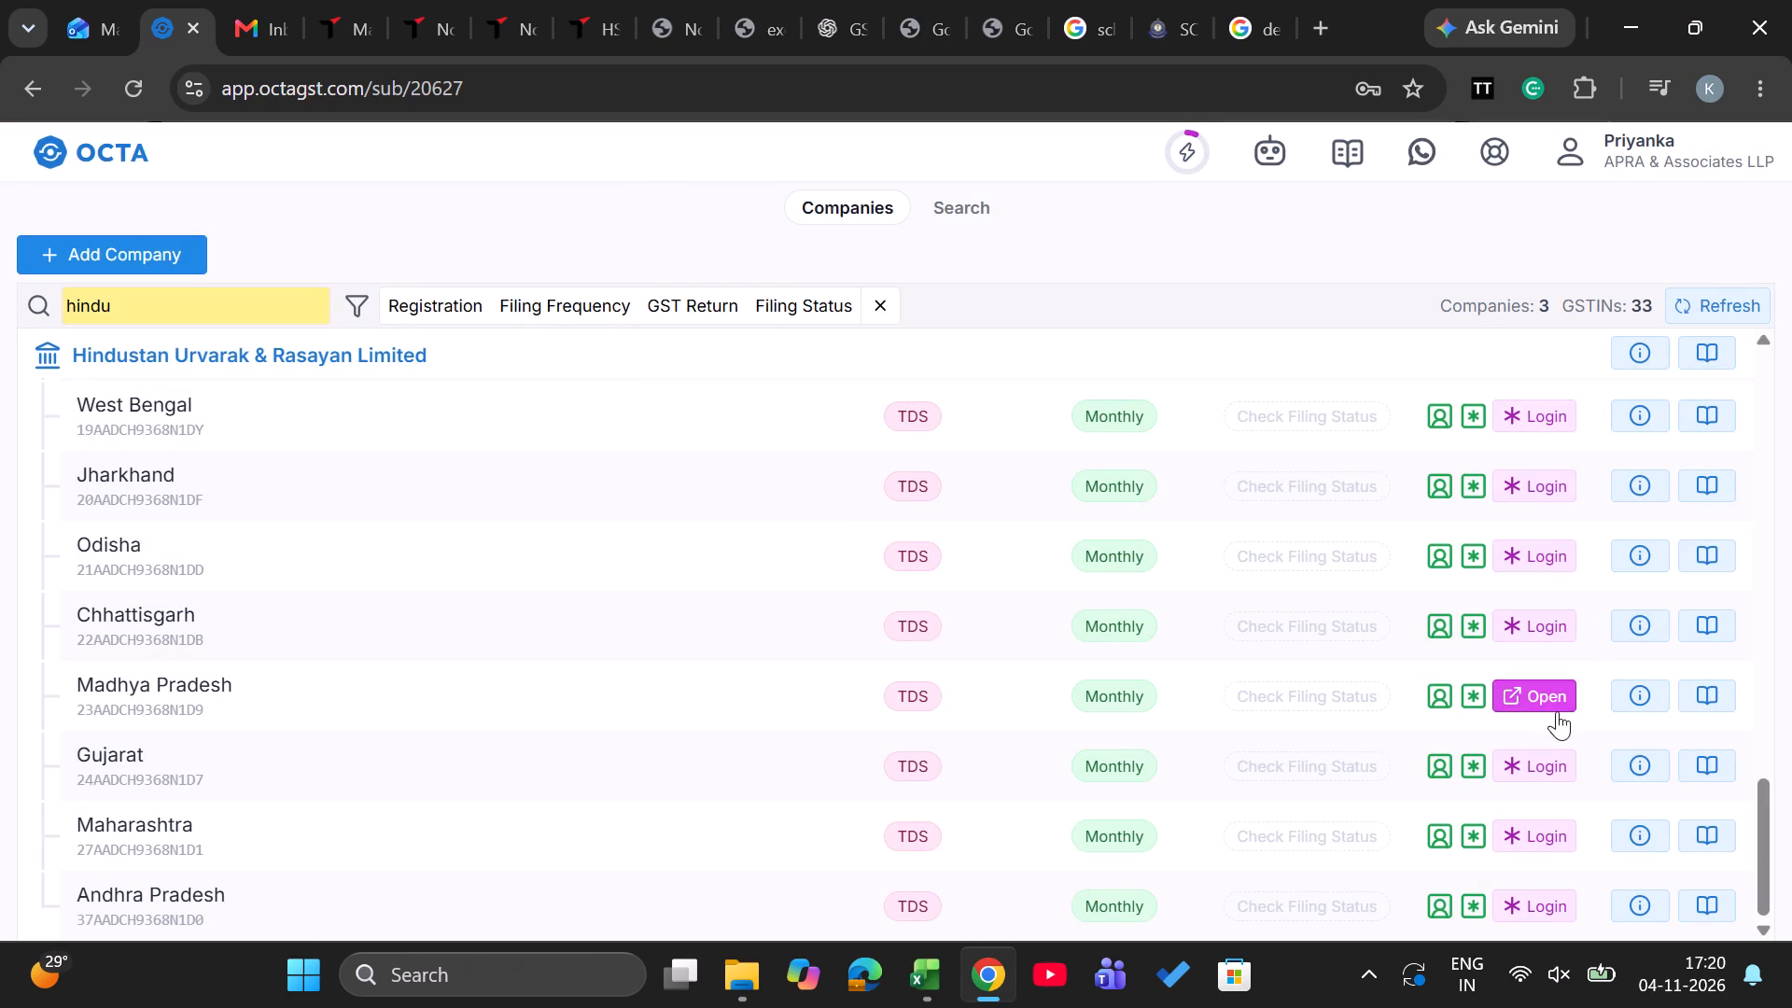
click(1543, 710)
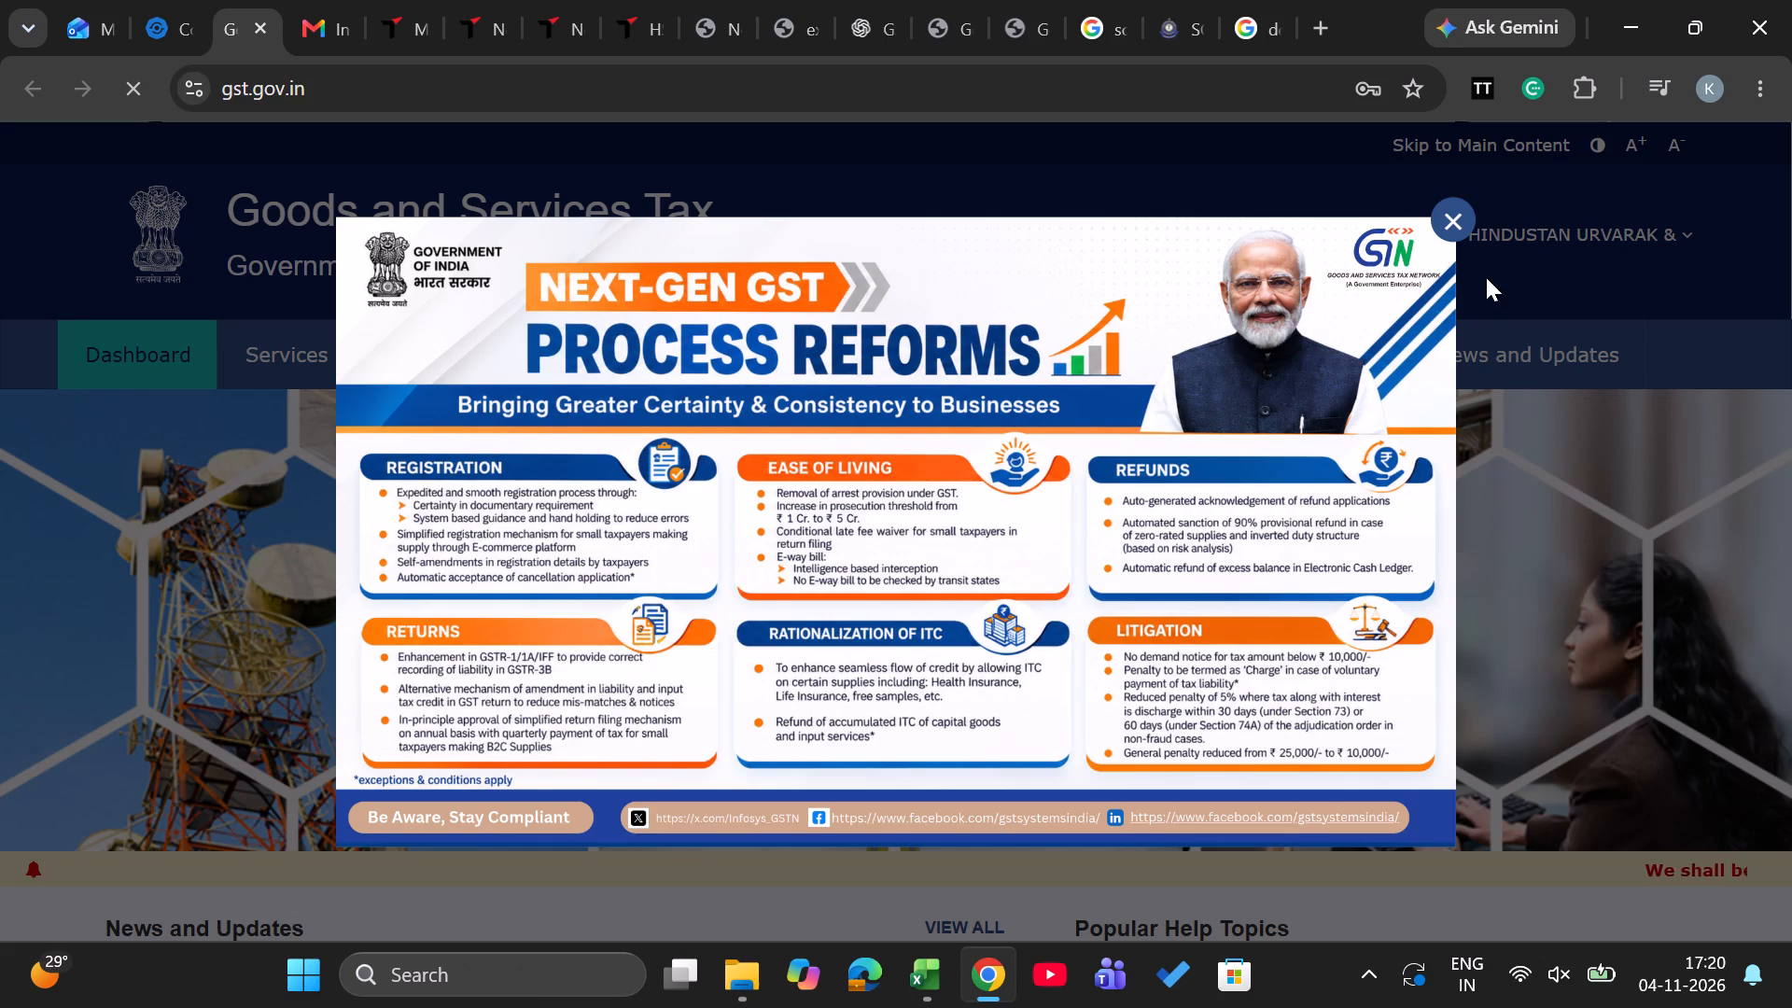
click(1458, 236)
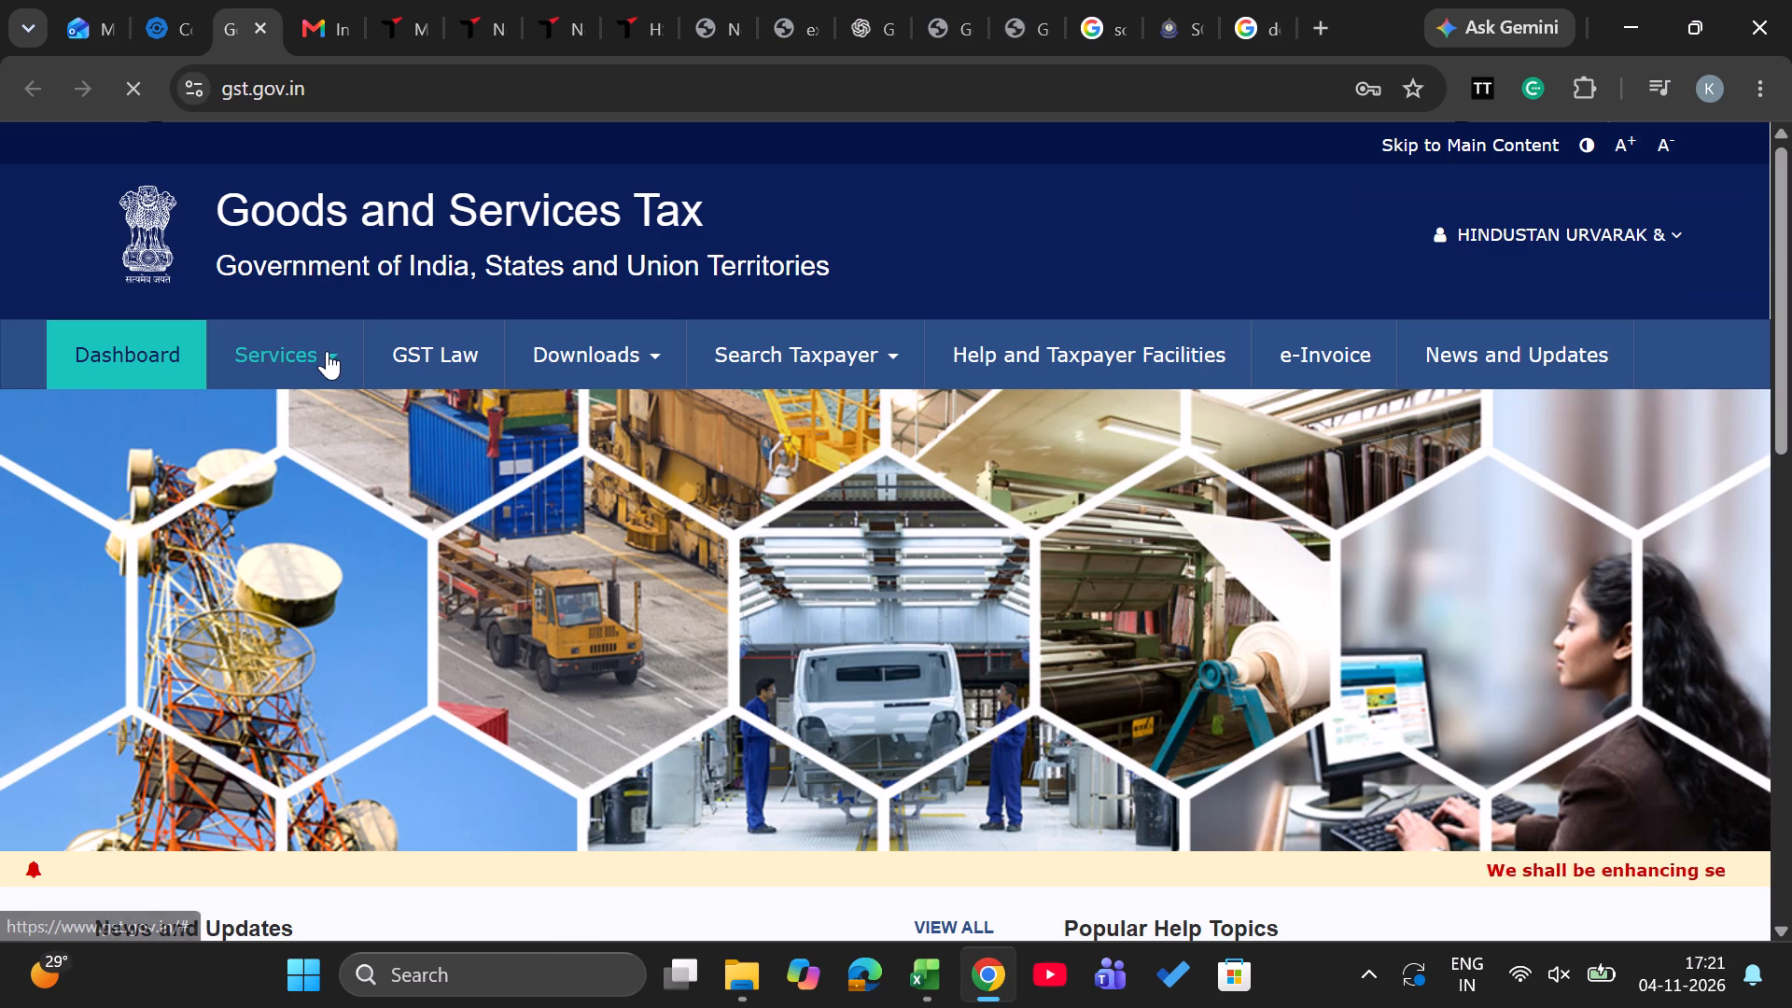
Find the October 2026-27 returns on the returns dashboard and open GSTR-7 for online preparation.
click(327, 351)
click(189, 474)
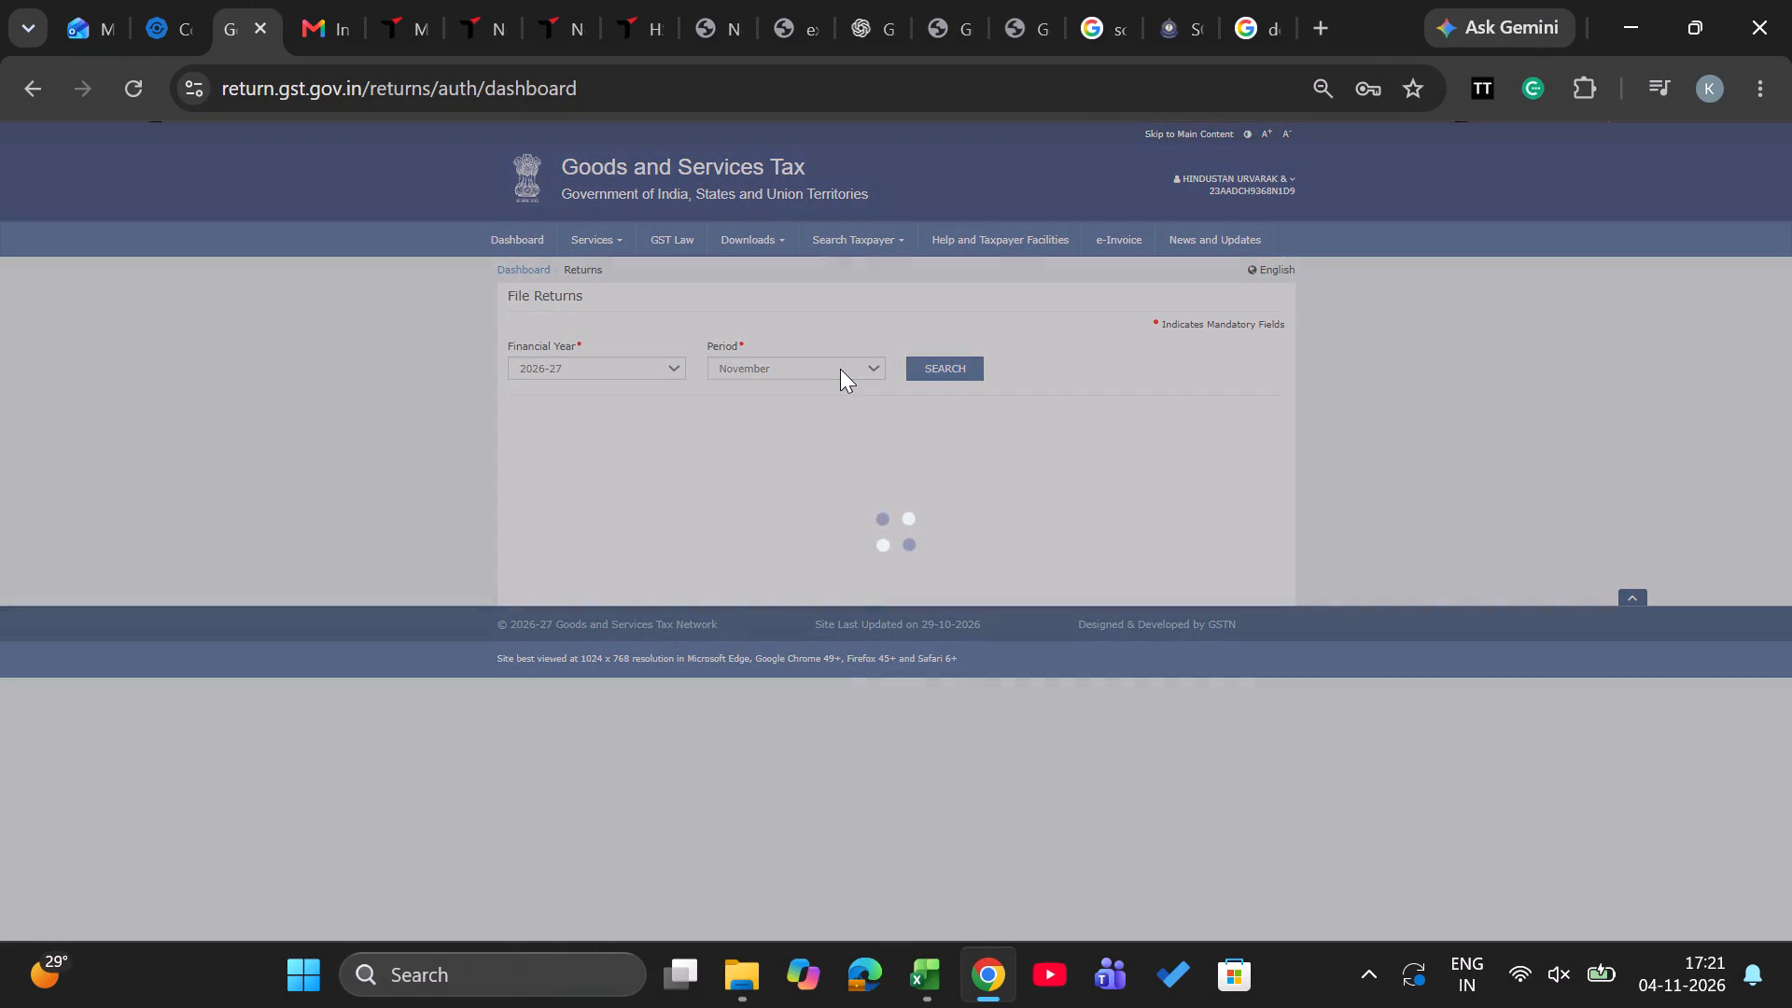
click(840, 369)
click(818, 598)
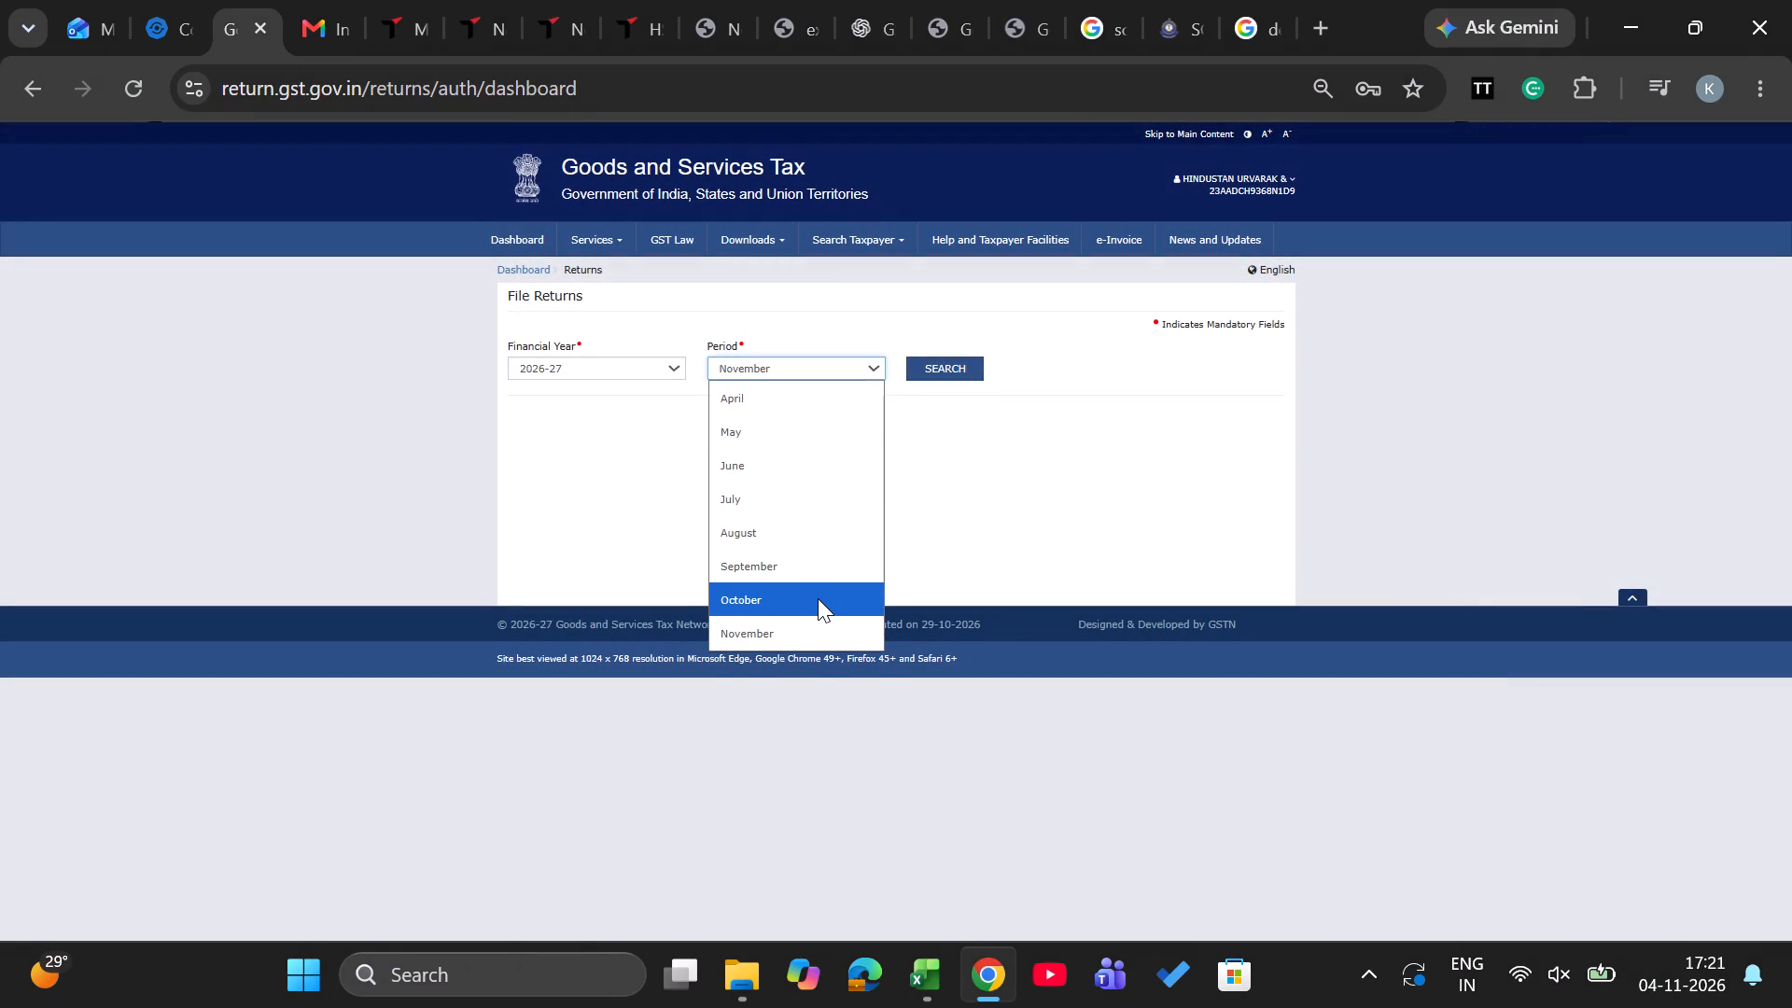
click(963, 369)
scroll(643, 595, down, 1)
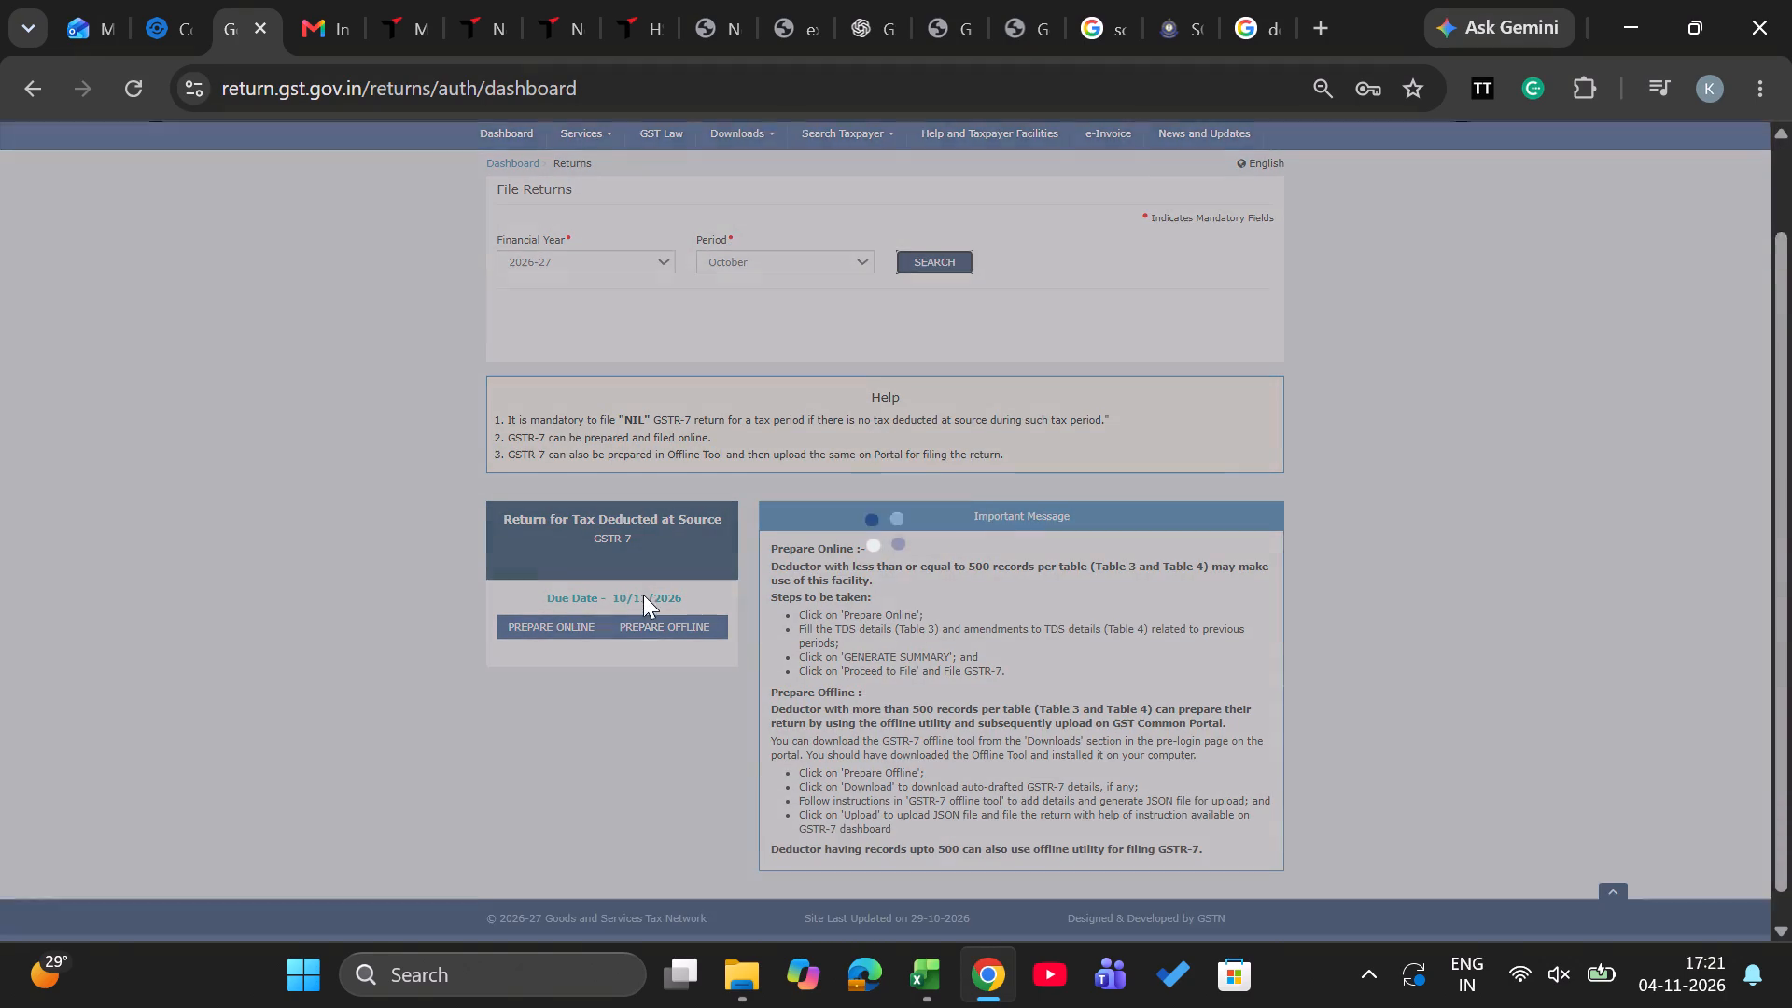
scroll(643, 595, down, 1)
click(612, 511)
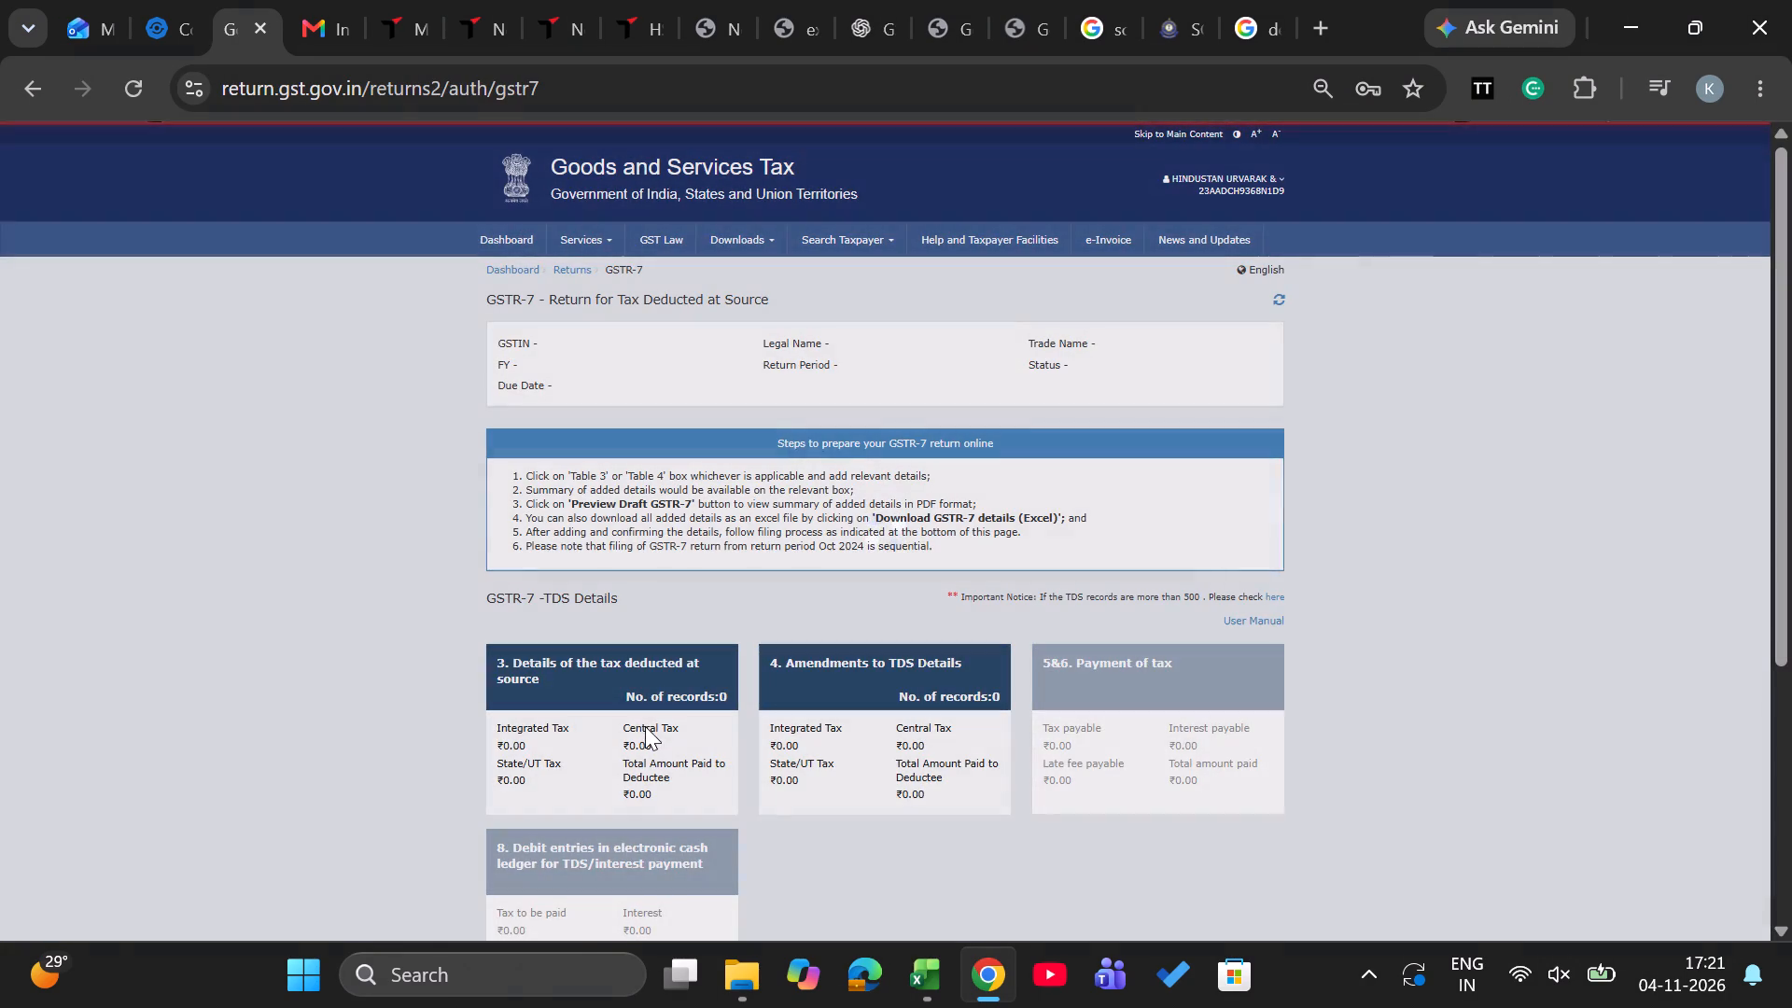
Generate the summary of the Madhya Pradesh GSTR-7 return and refresh the return page.
scroll(953, 672, down, 5)
click(1131, 824)
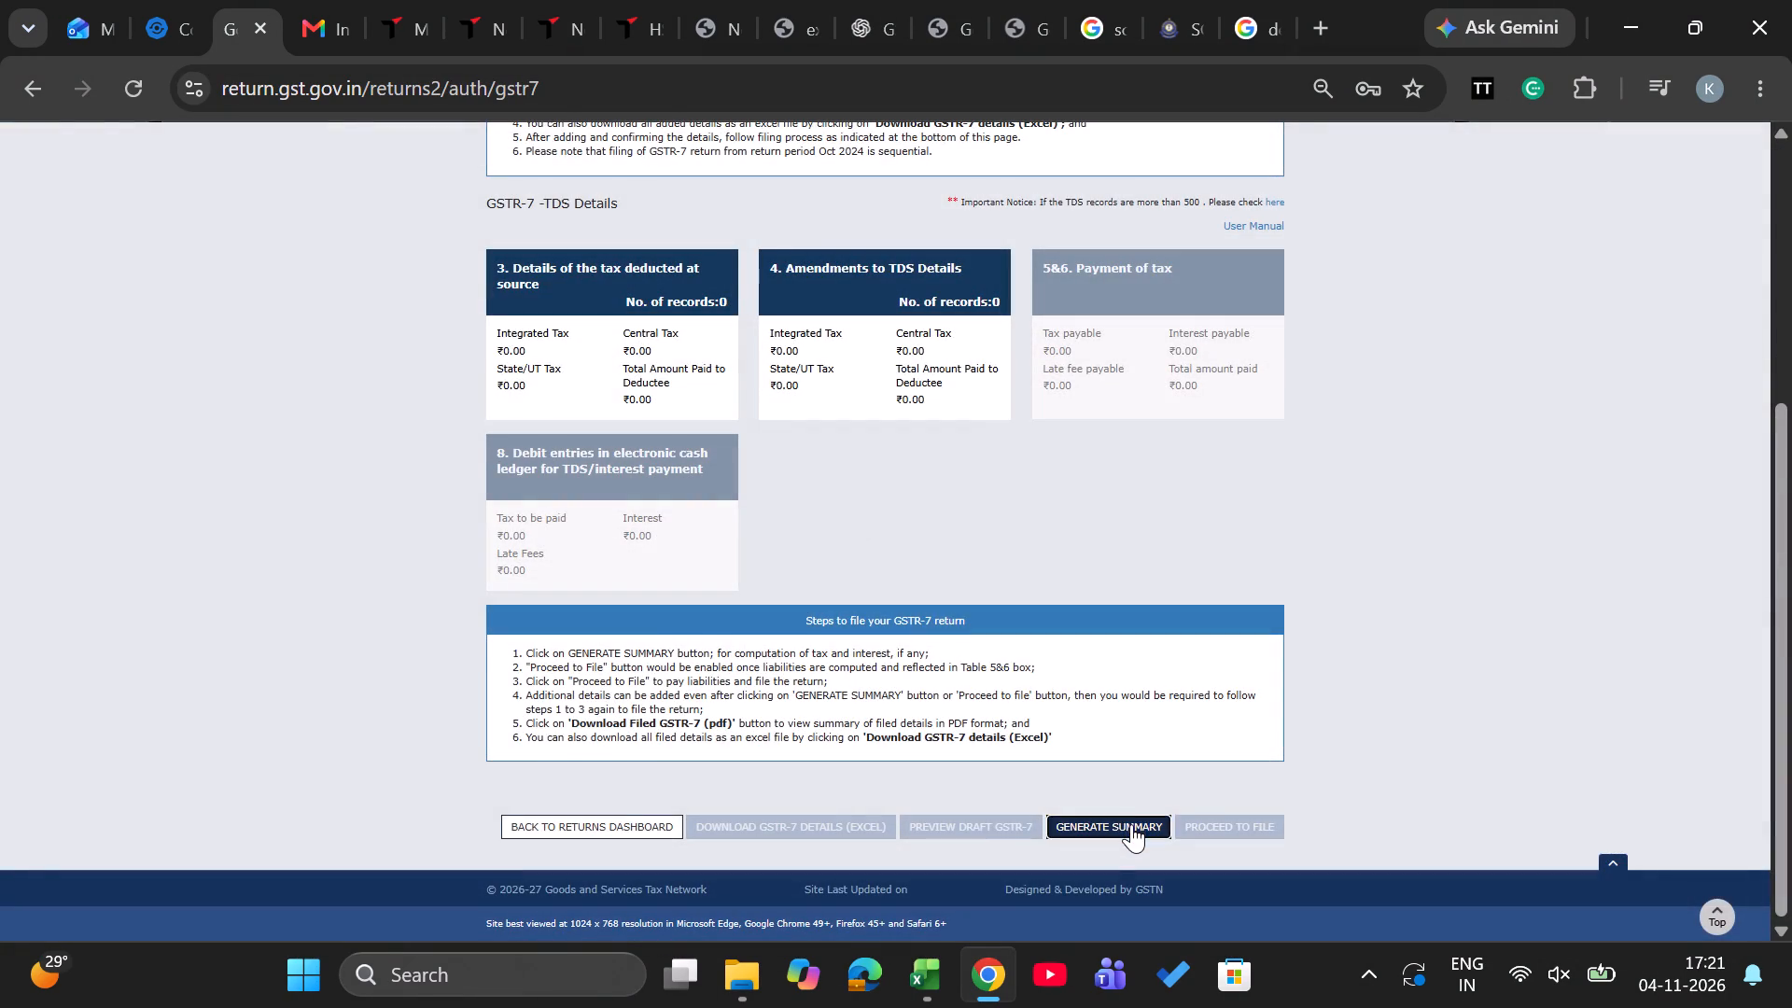
click(1277, 297)
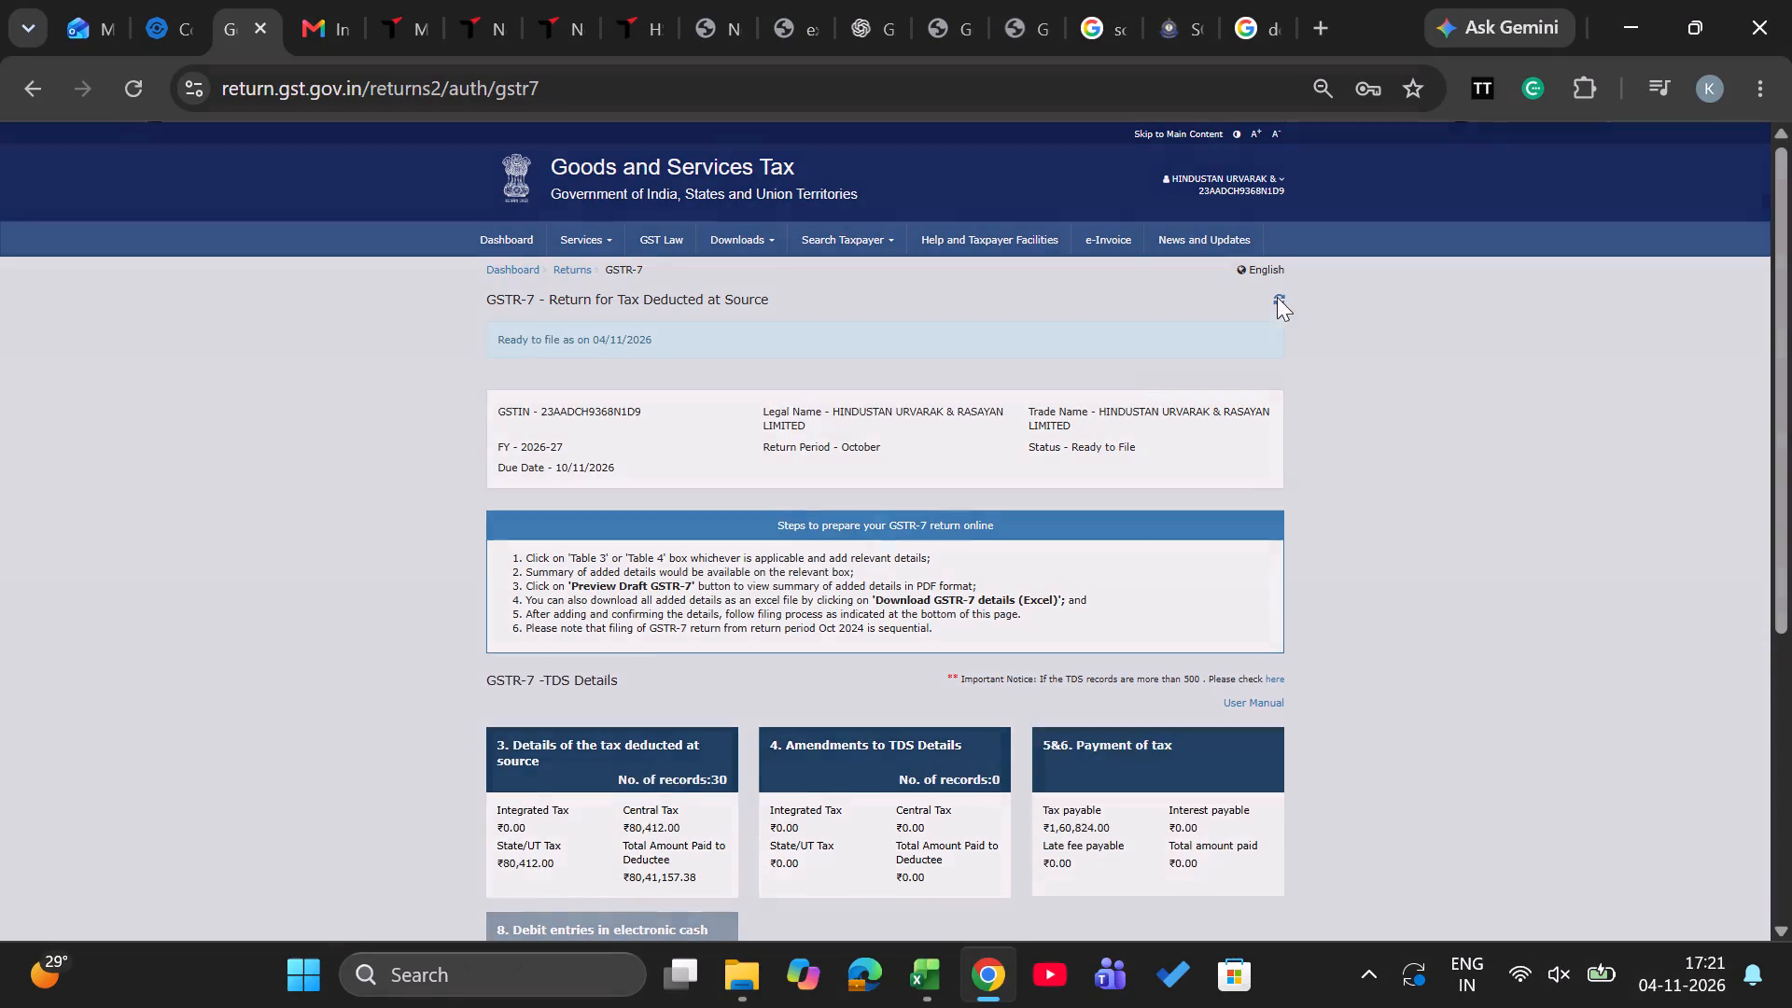
Review the processed TDS invoices of the individual deductee with three records and of Baroda Agro Chemicals Ltd, returning to the deductee list after each.
click(623, 819)
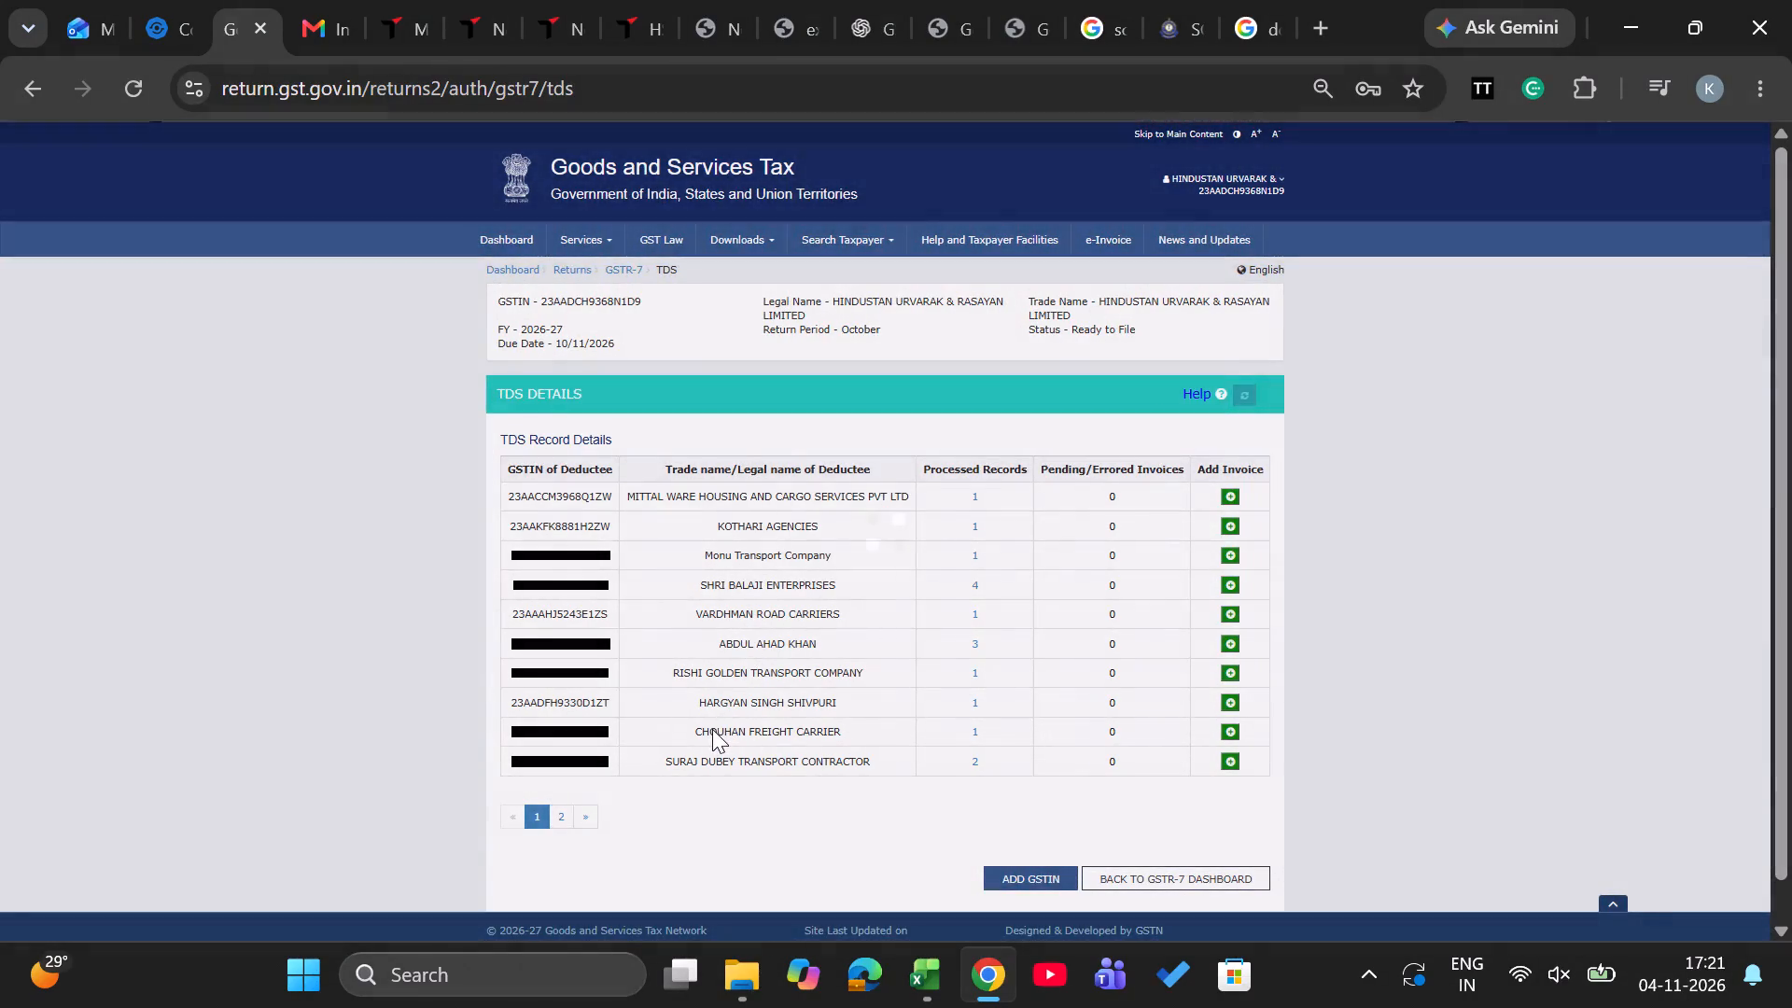
click(977, 645)
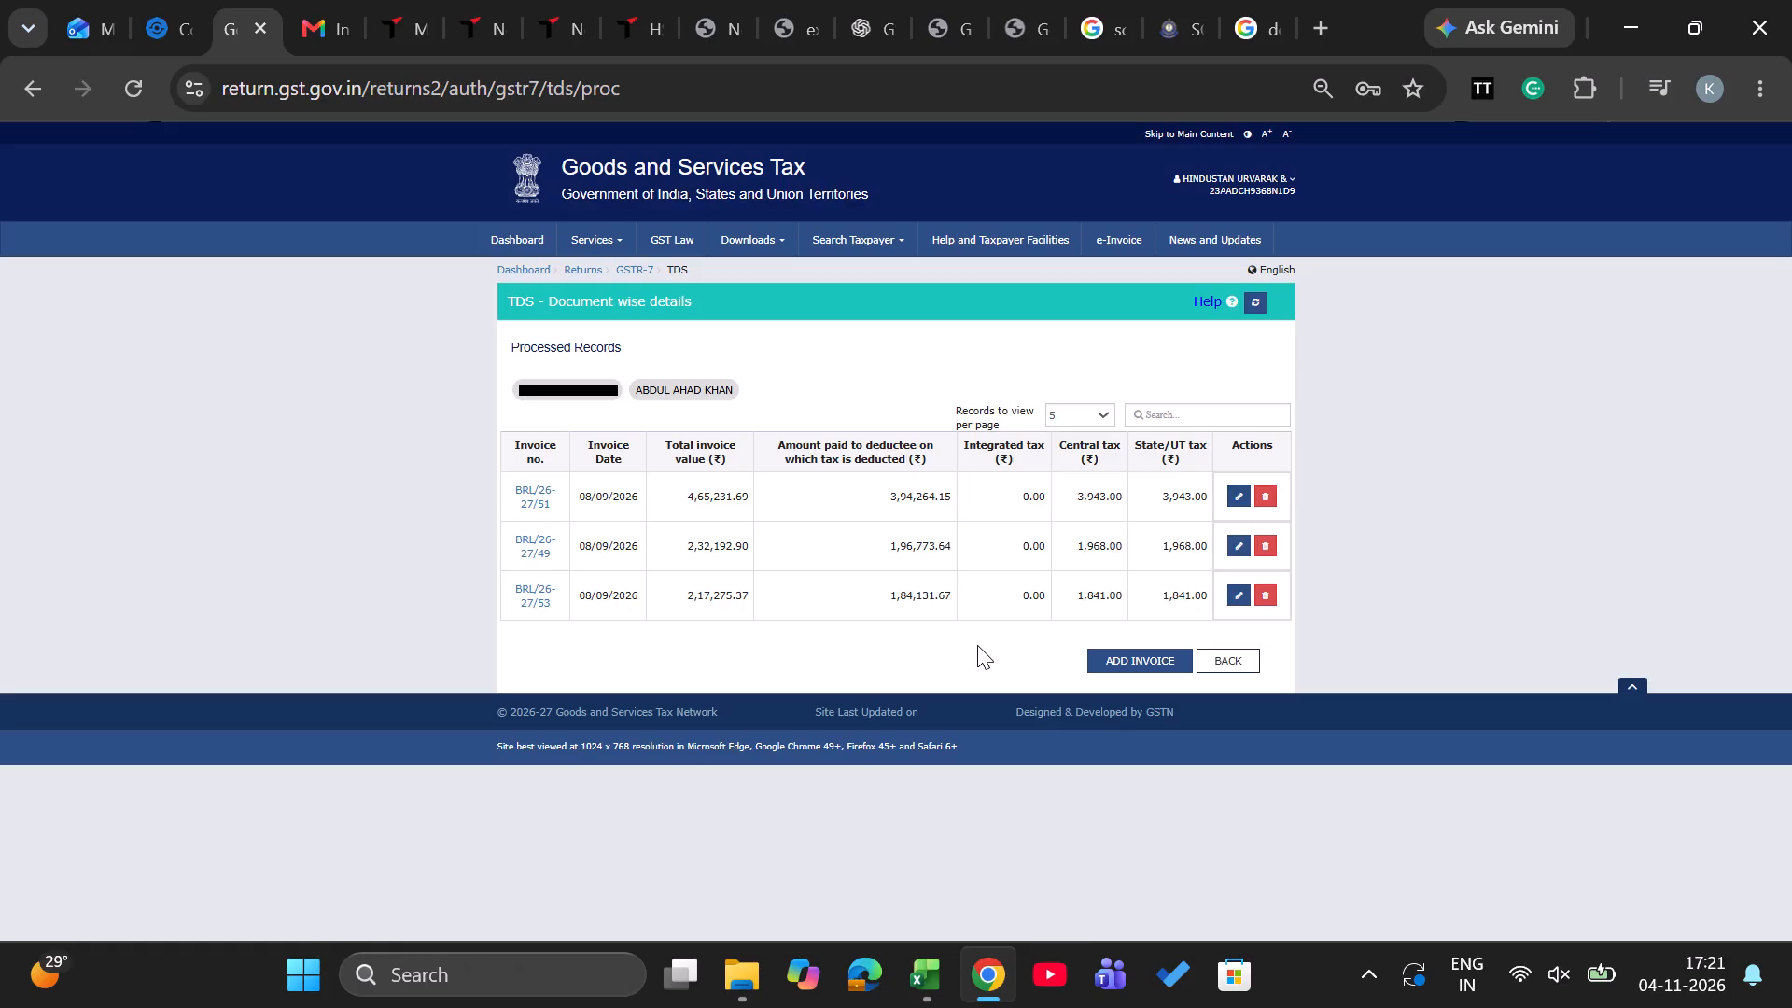
click(1231, 662)
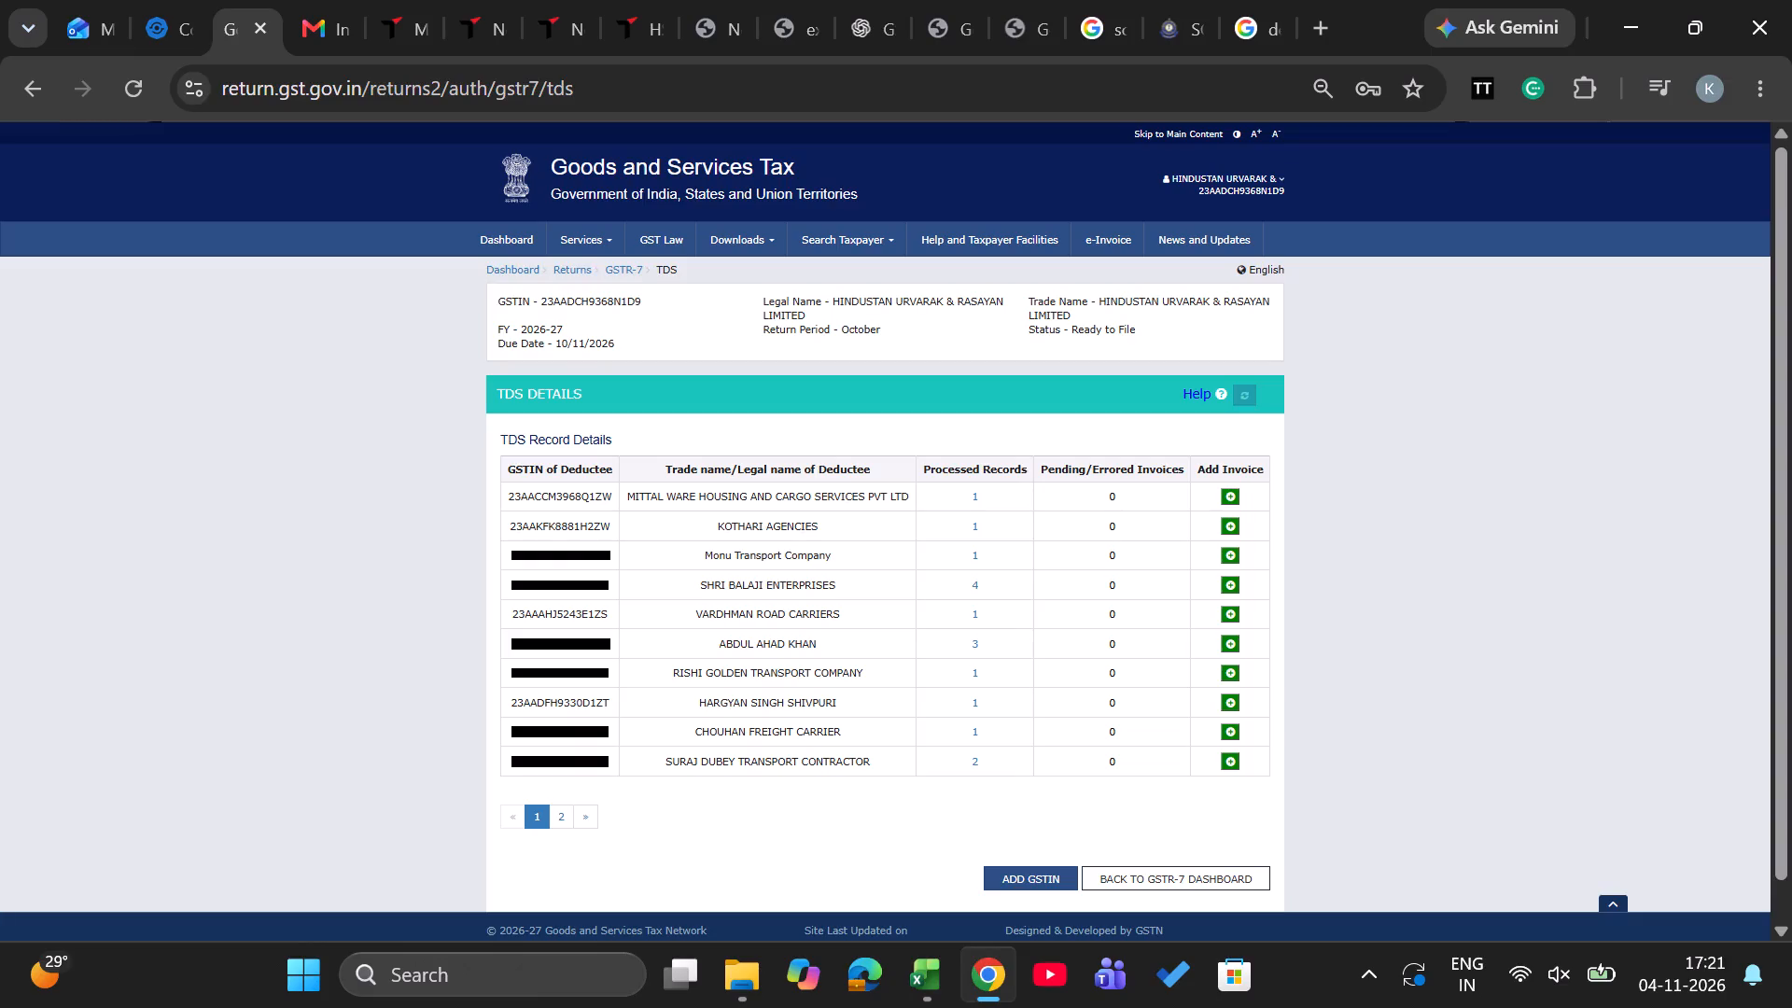
click(553, 820)
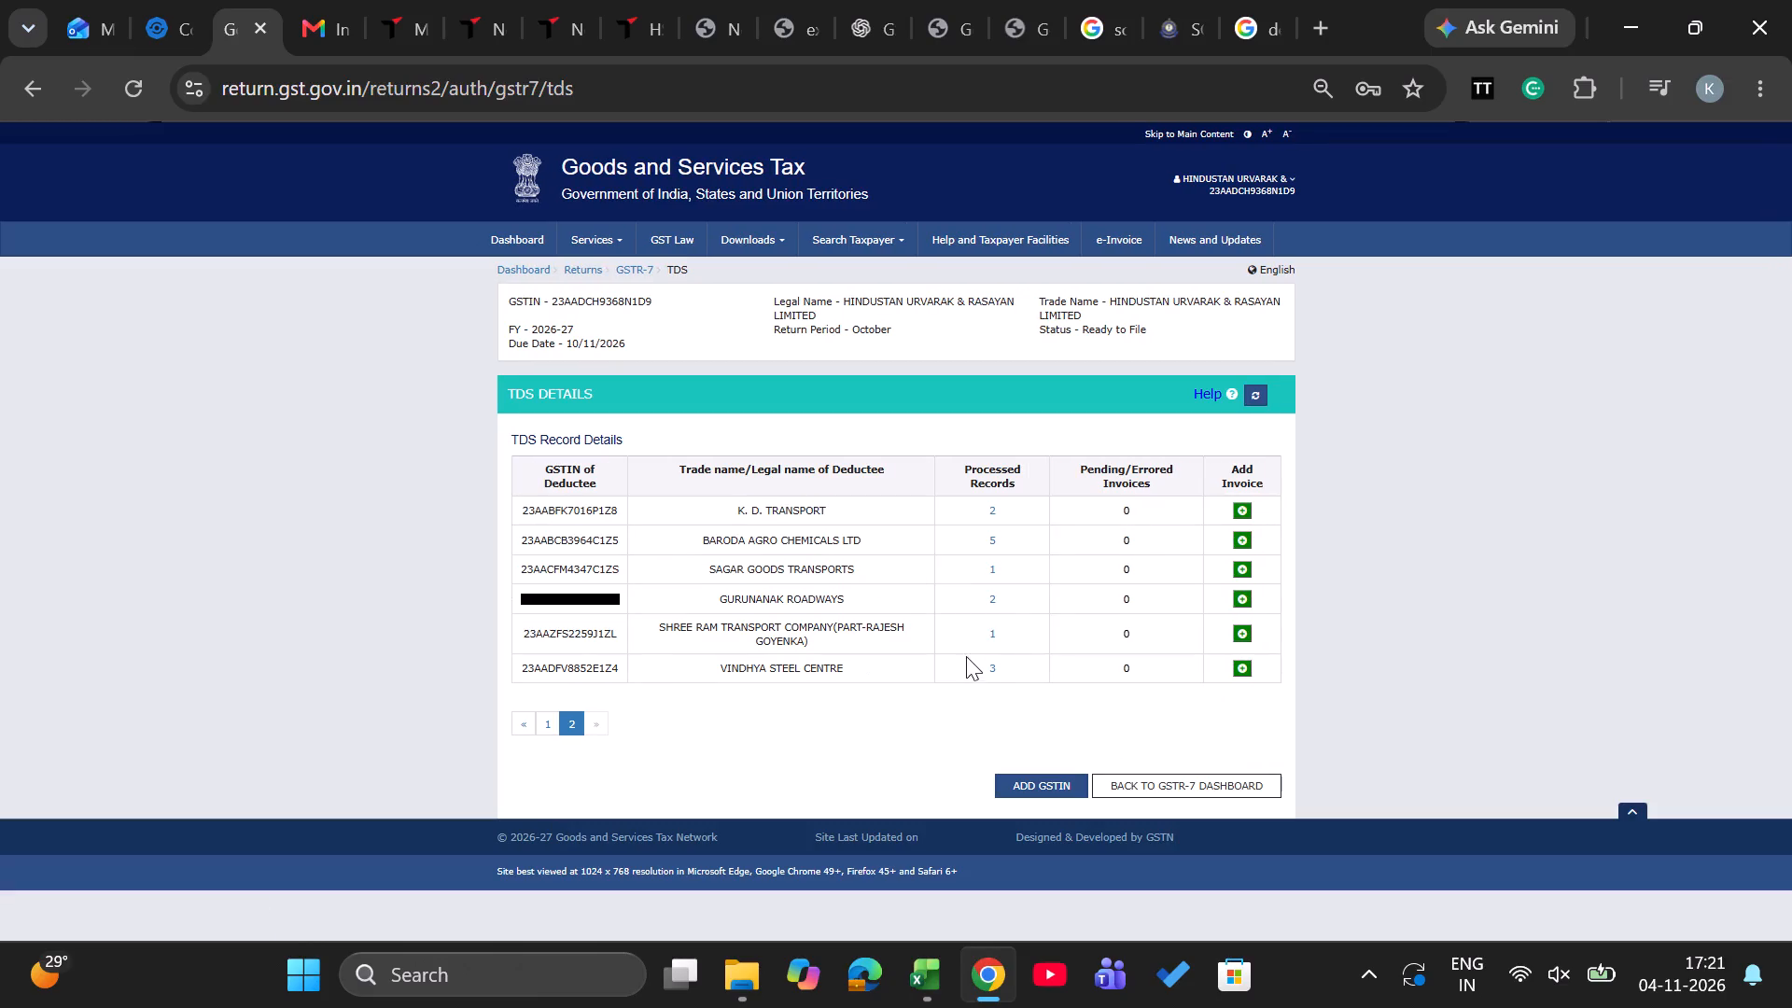
click(990, 540)
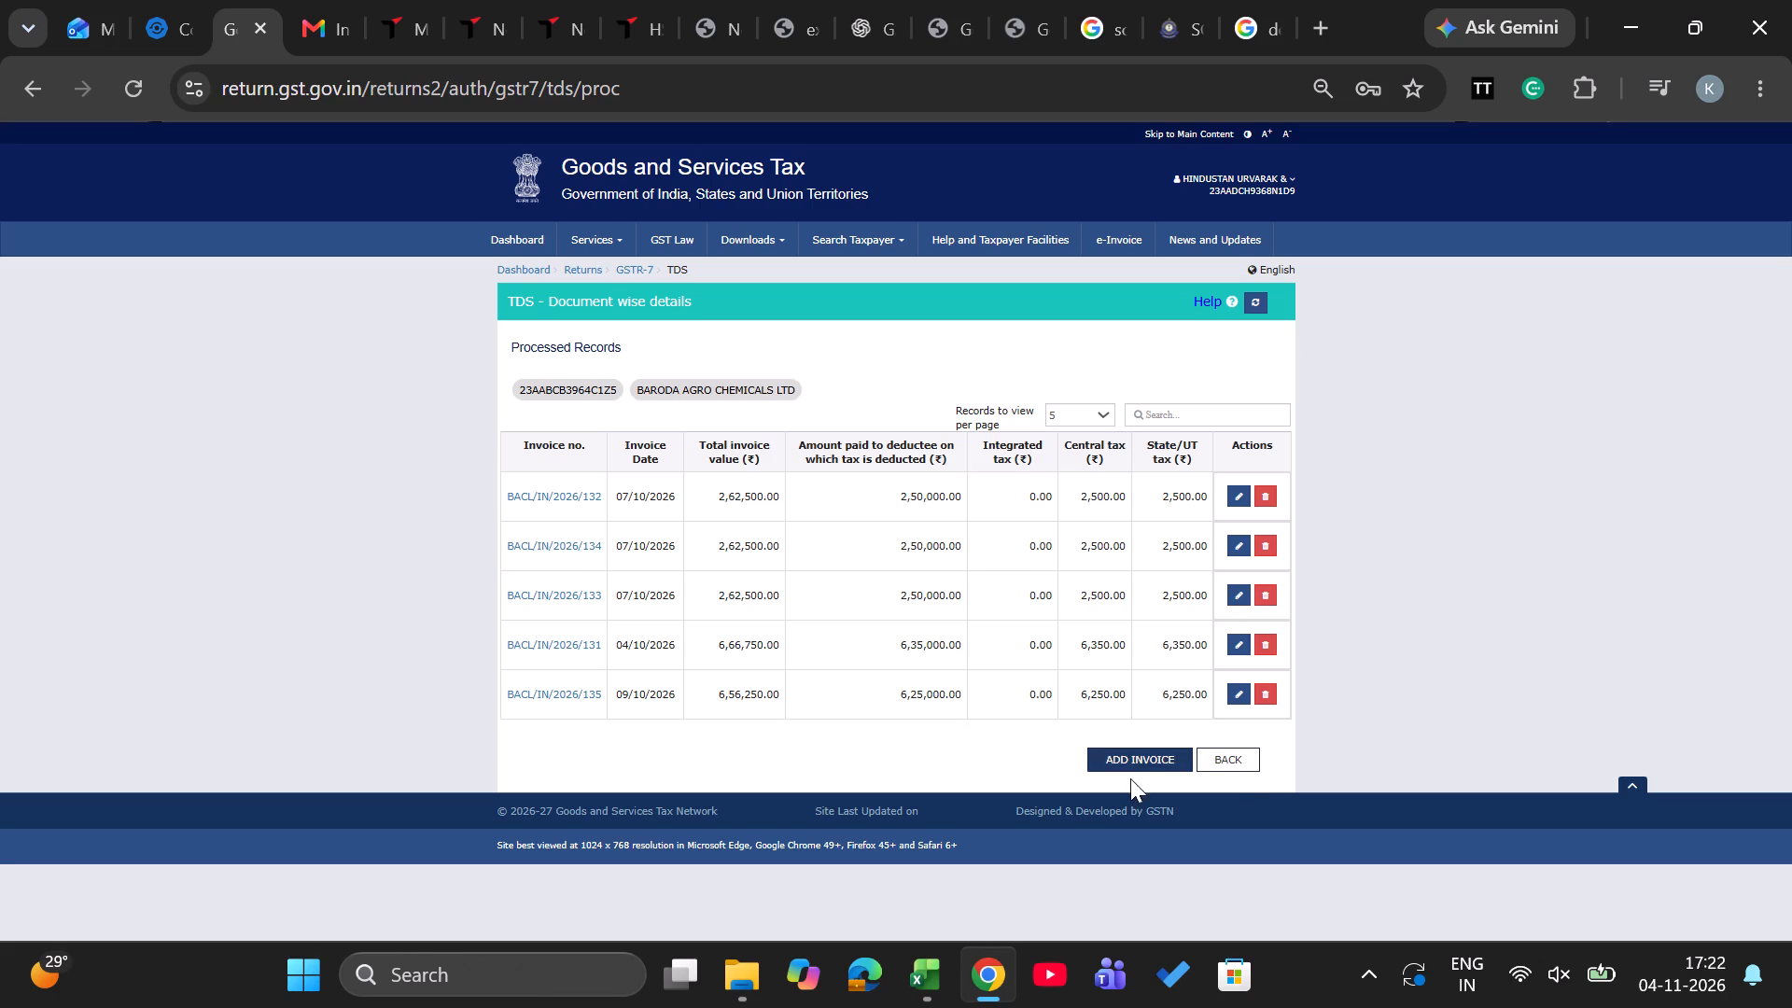
click(1241, 771)
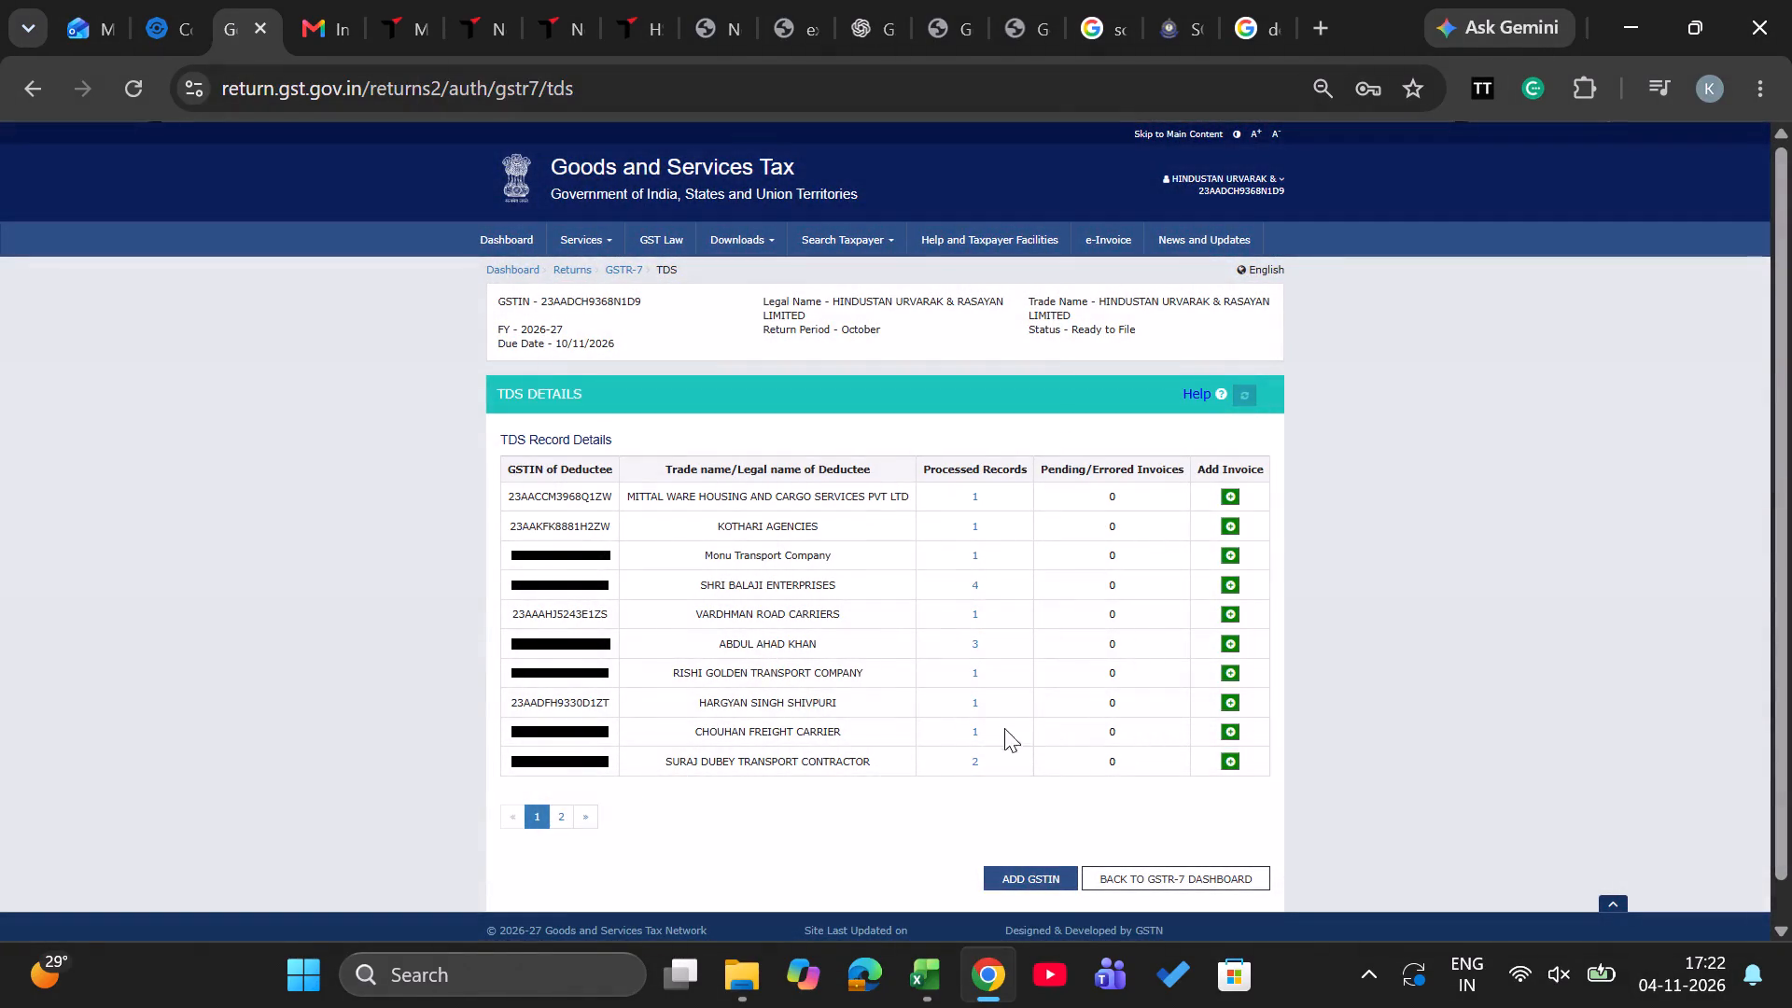
Review the processed TDS invoice details of Chouhan Freight Carrier and Gurunanak Roadways, returning to the deductee list after each.
click(975, 732)
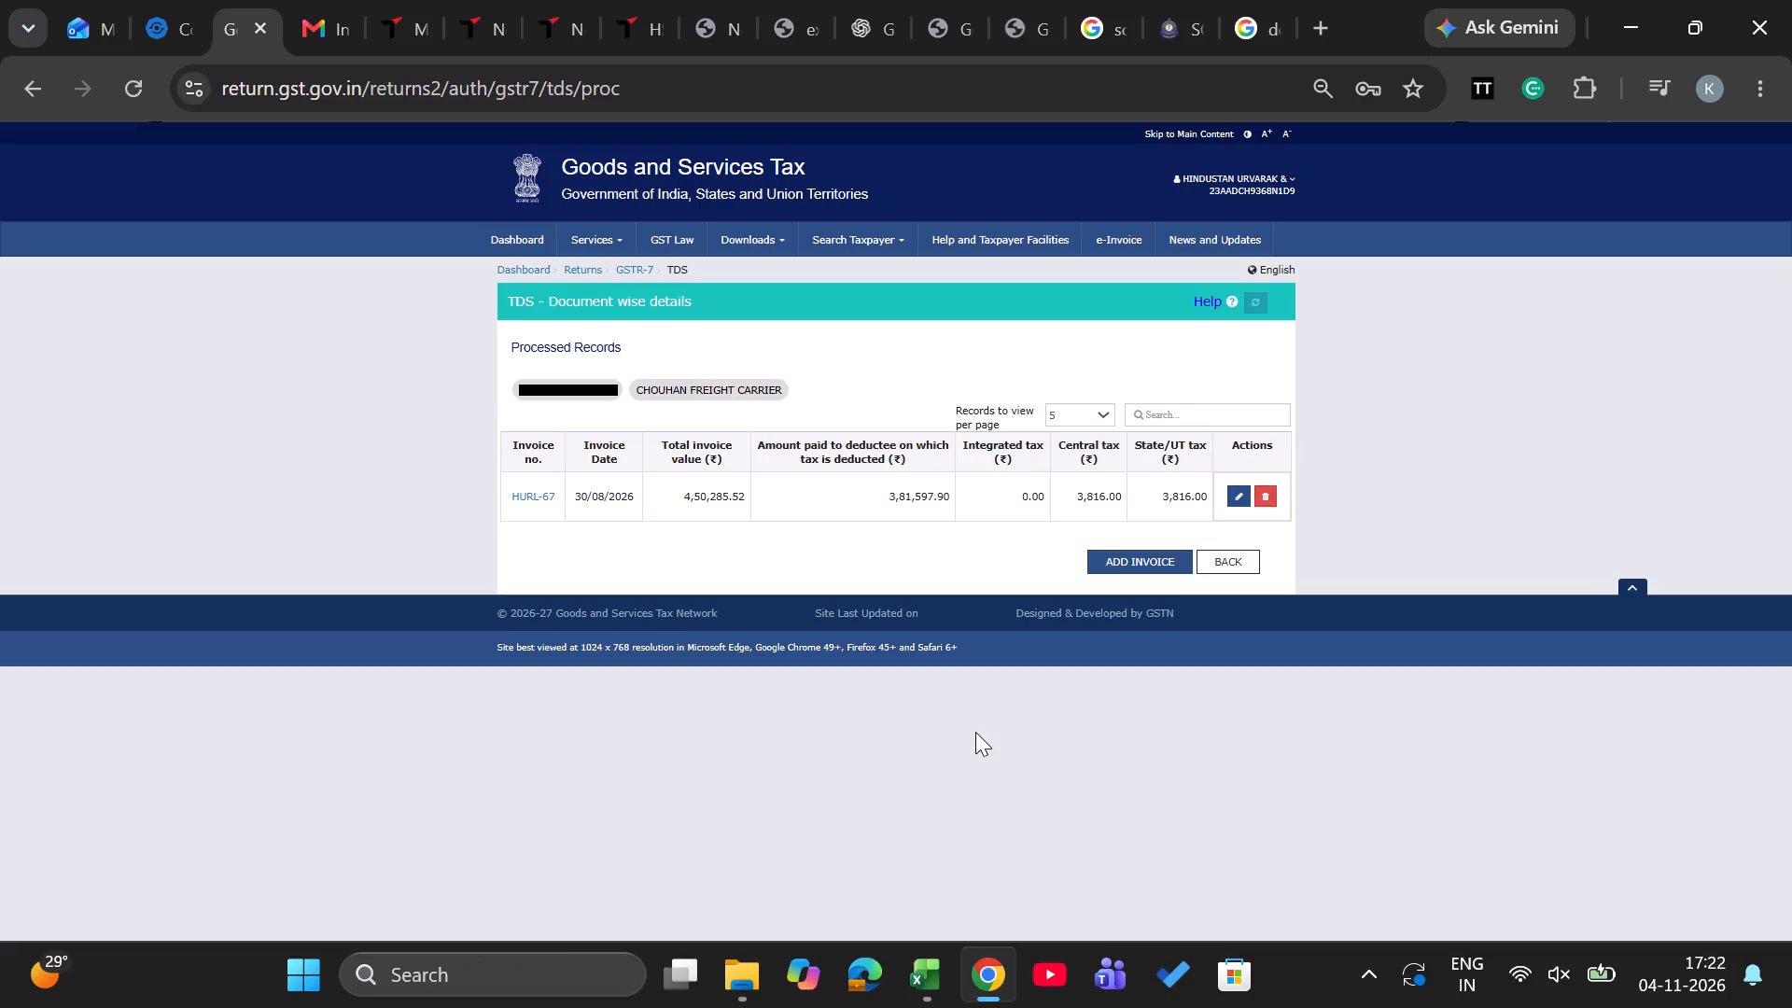
click(1237, 553)
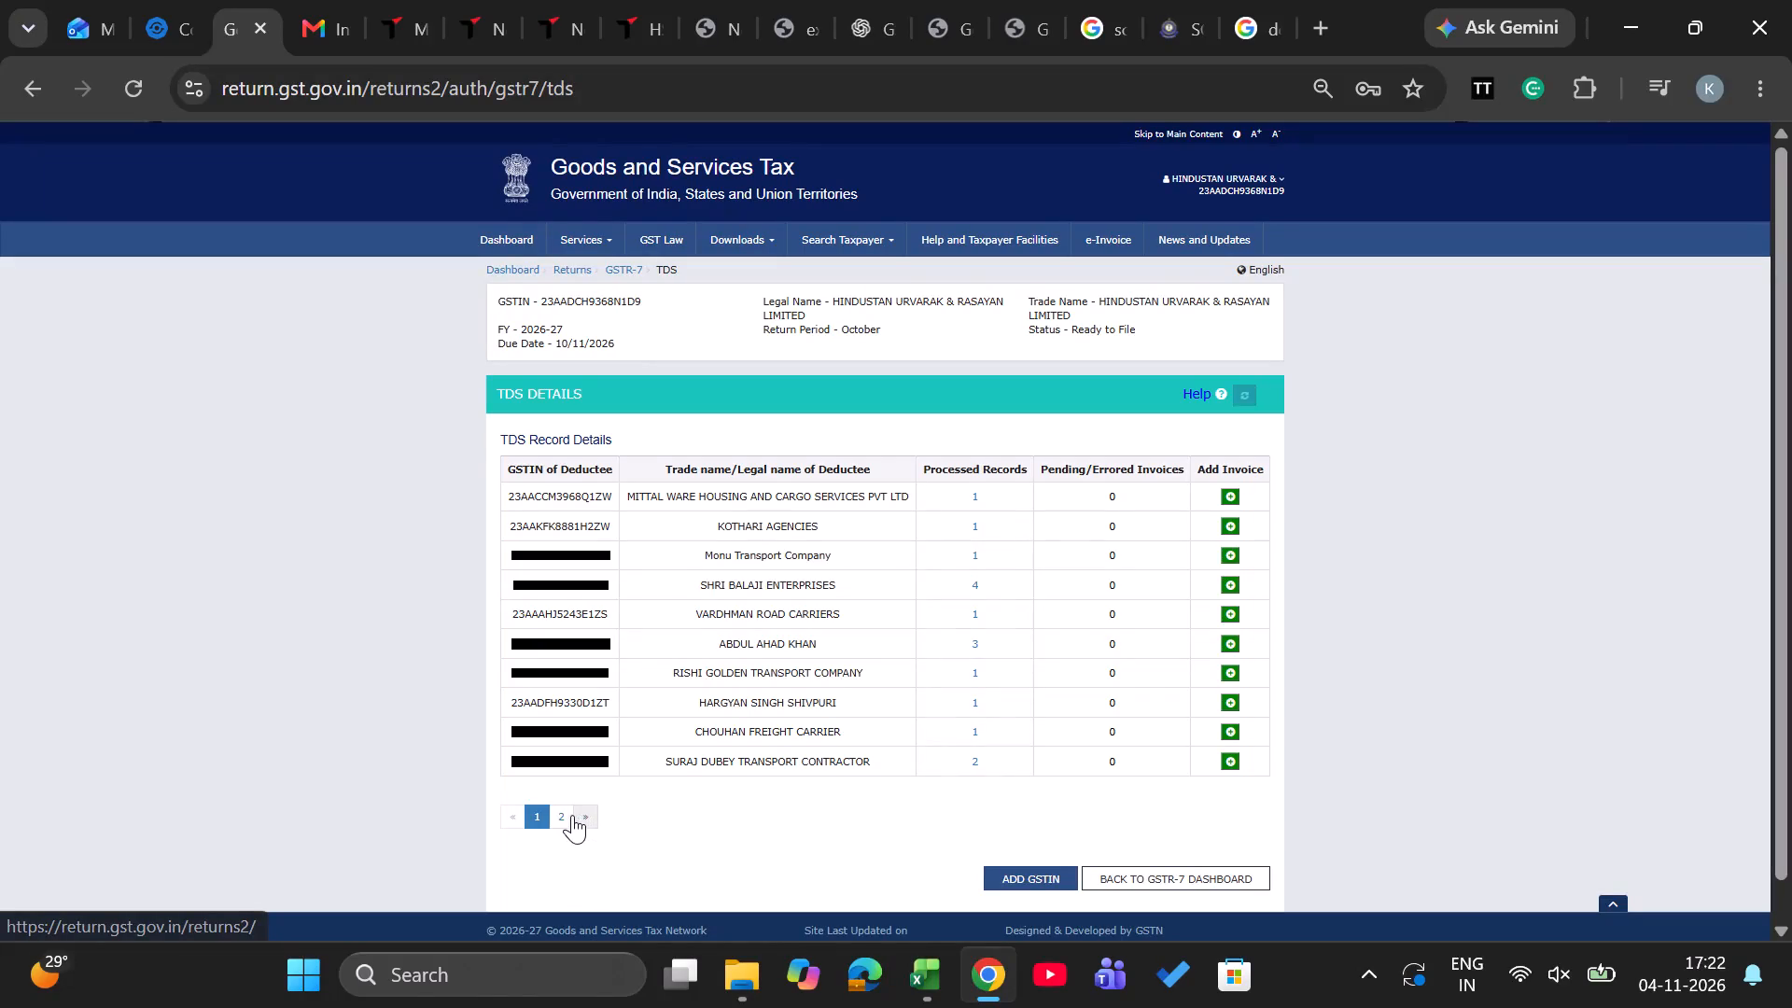
click(564, 816)
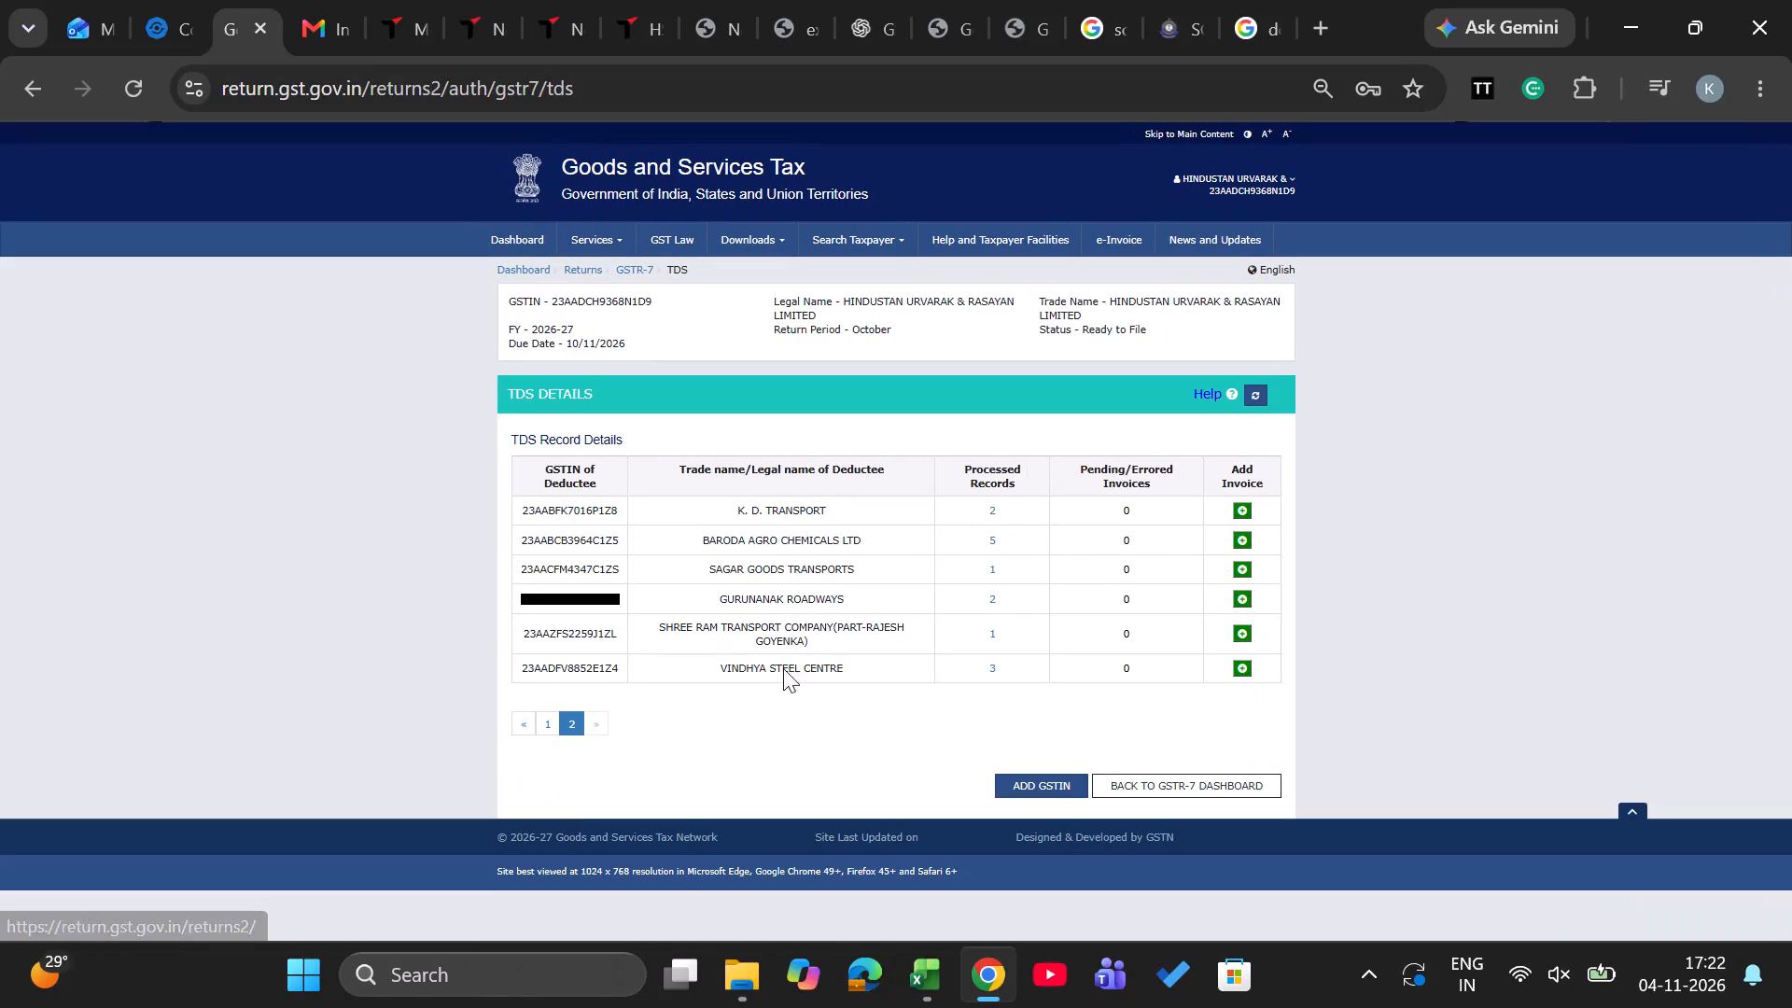
click(990, 602)
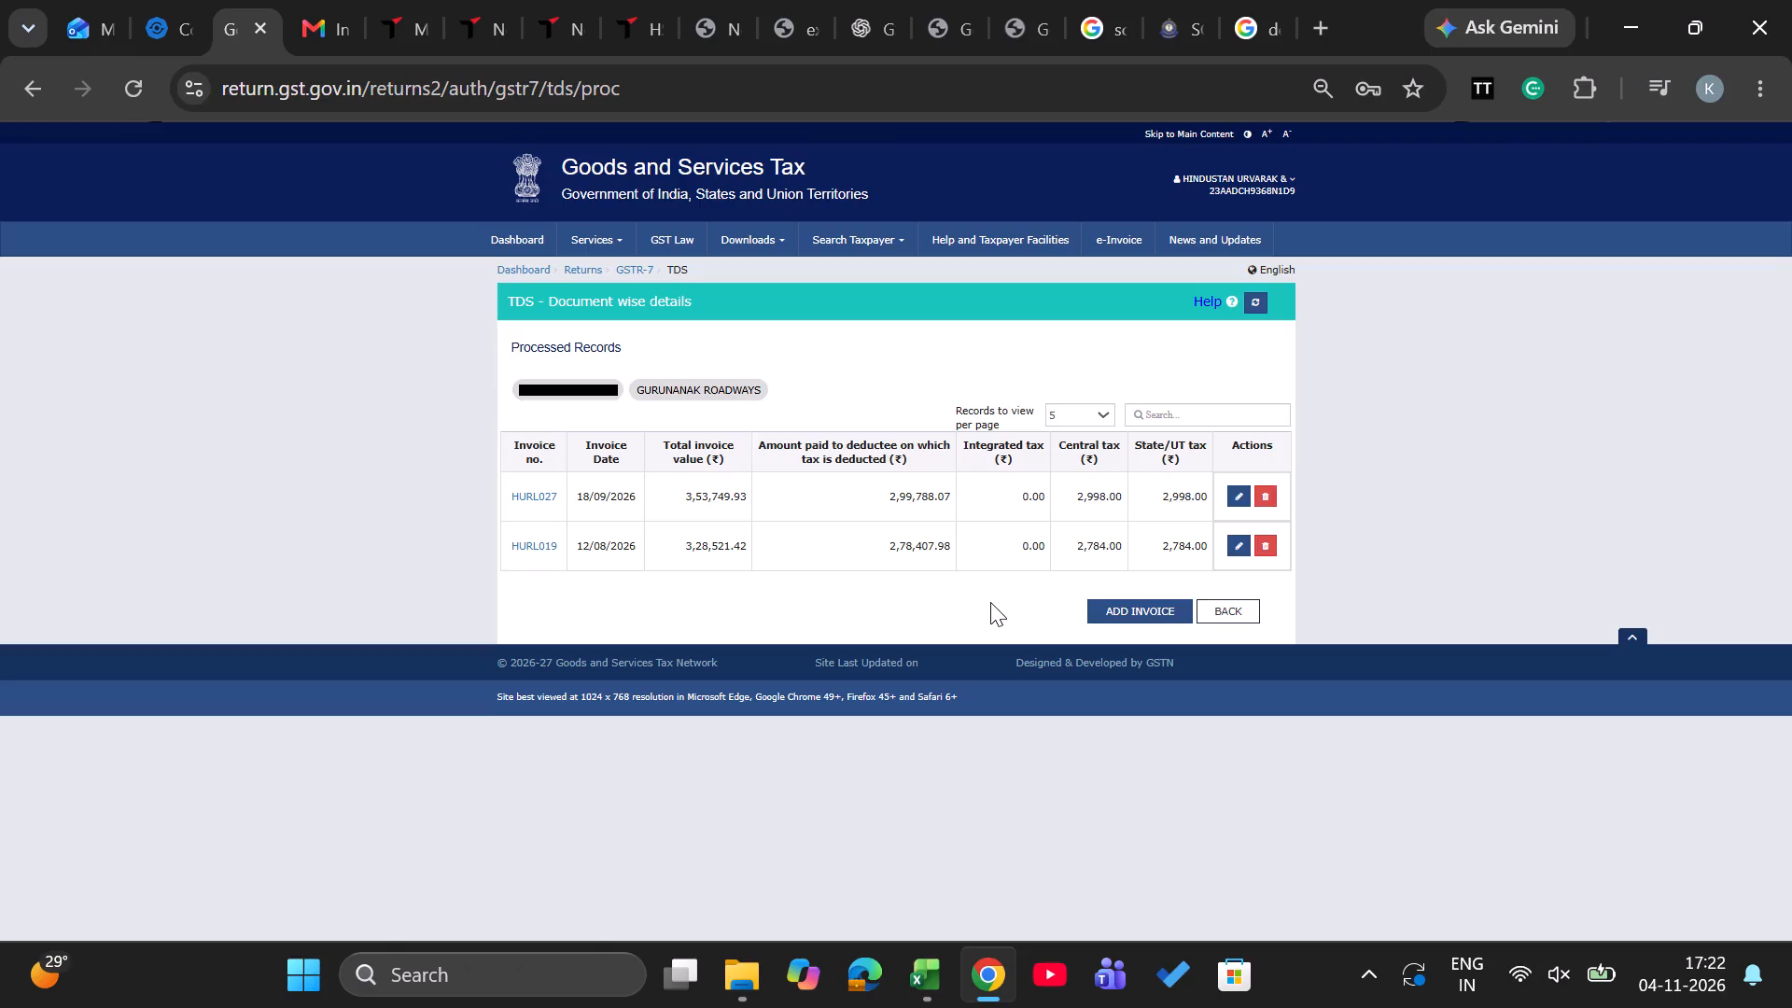
click(1237, 612)
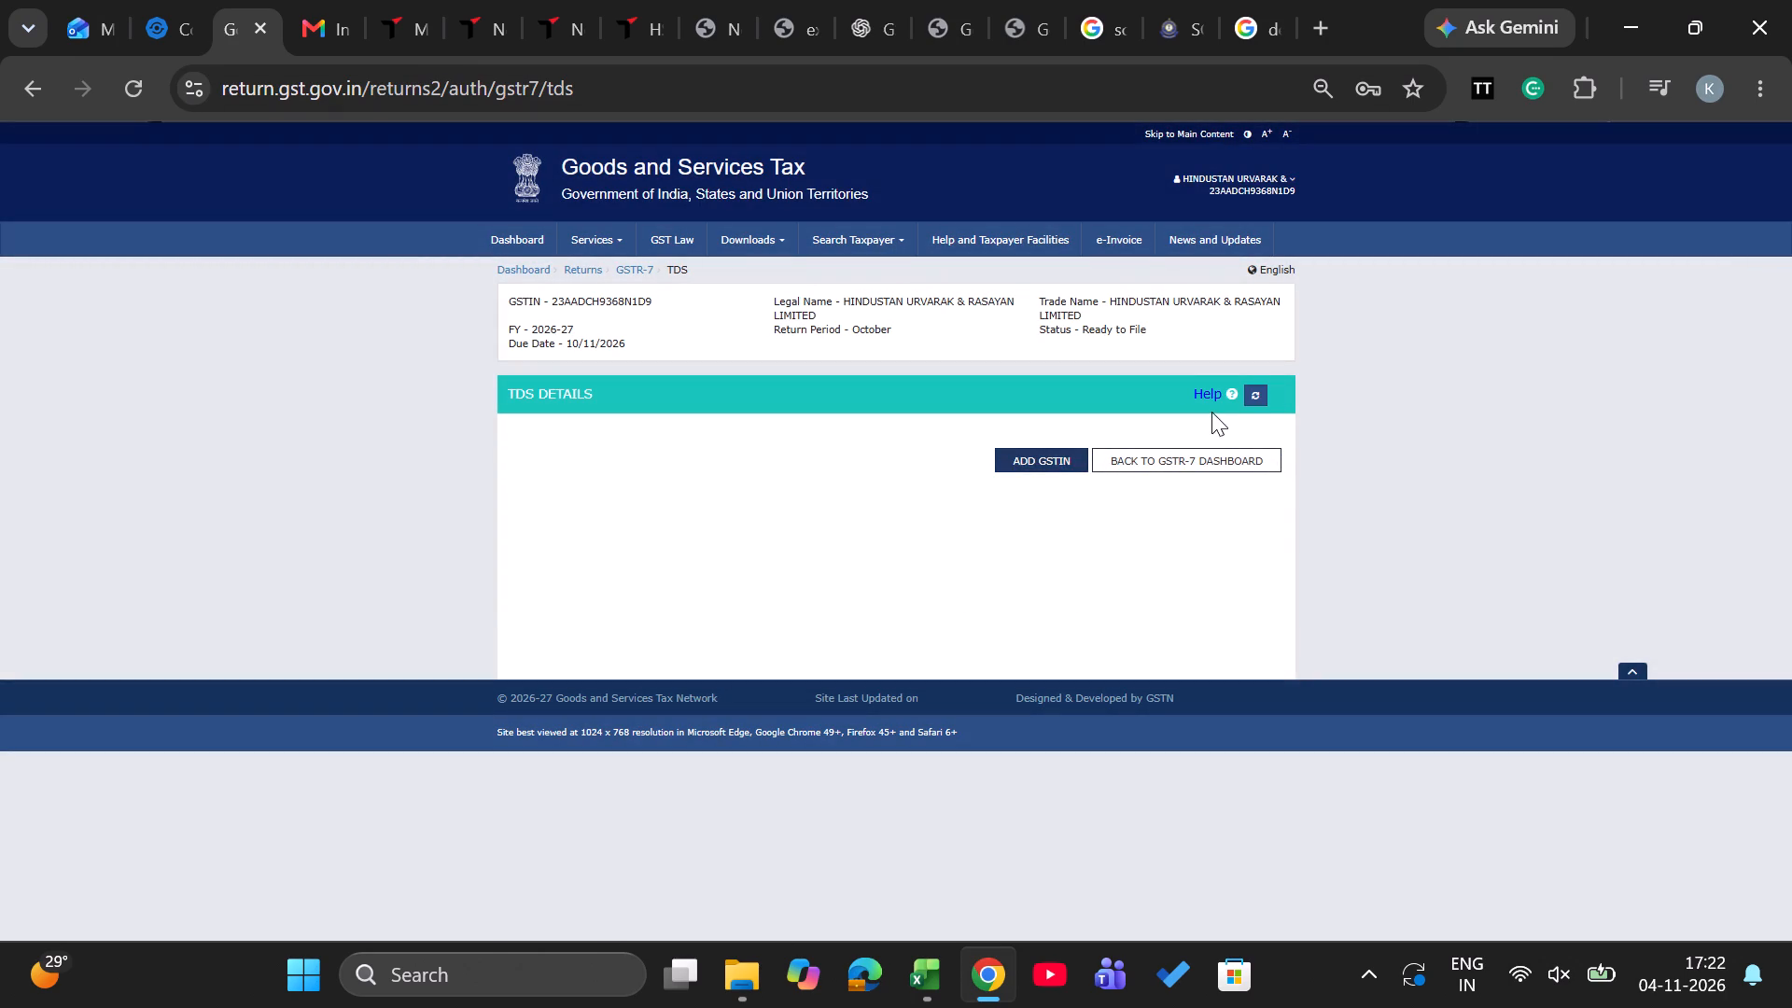
Reload the blank TDS details page by going back to the GSTR-7 dashboard, reopening Table 3 and refreshing the deductee list.
click(1260, 399)
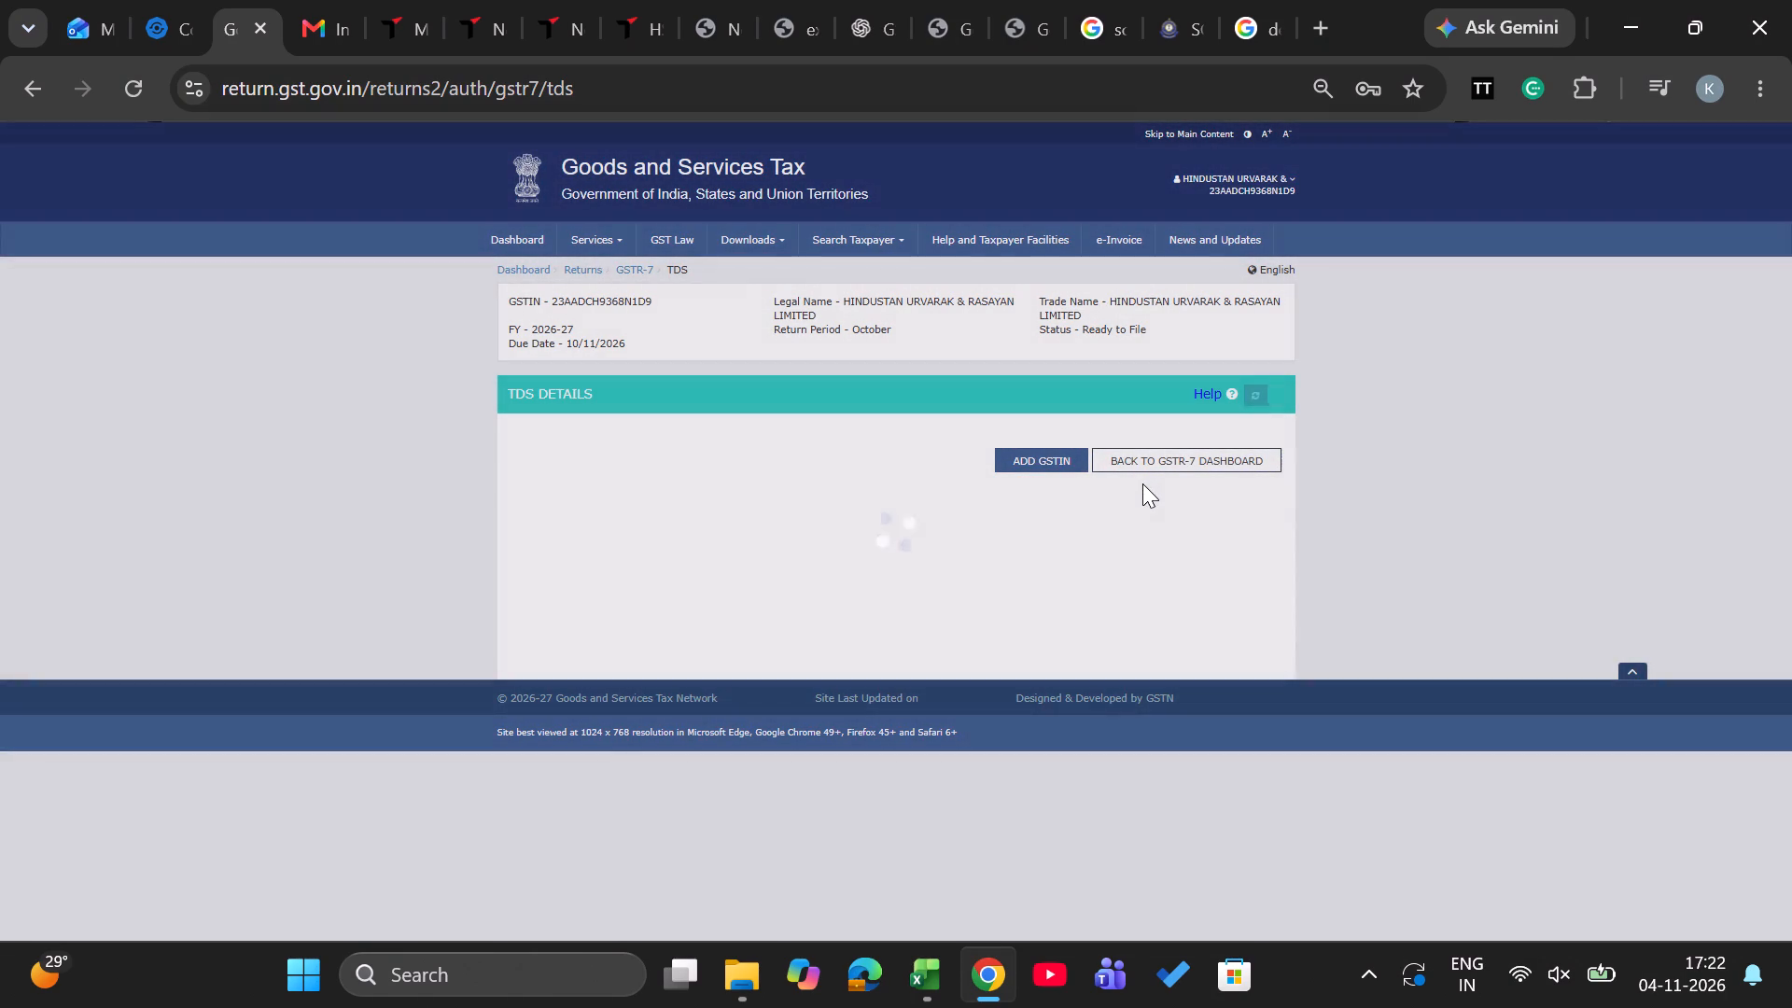
drag(1177, 437, 1159, 453)
click(1159, 453)
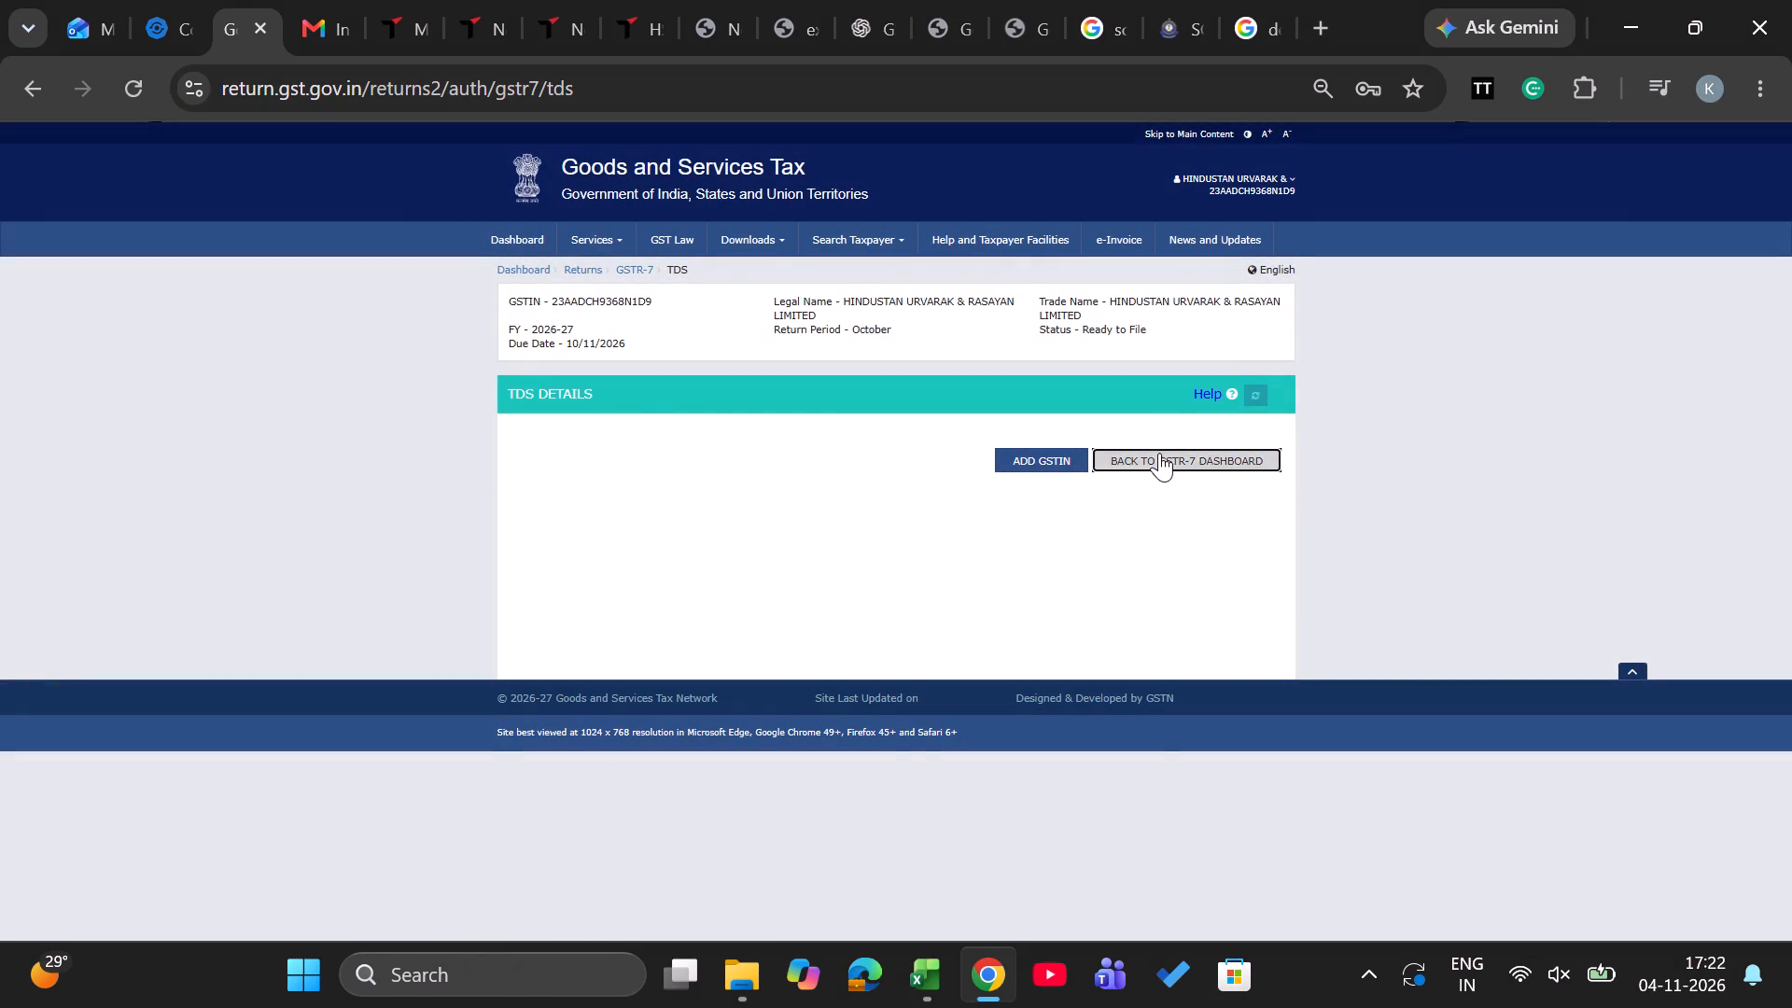
click(1500, 553)
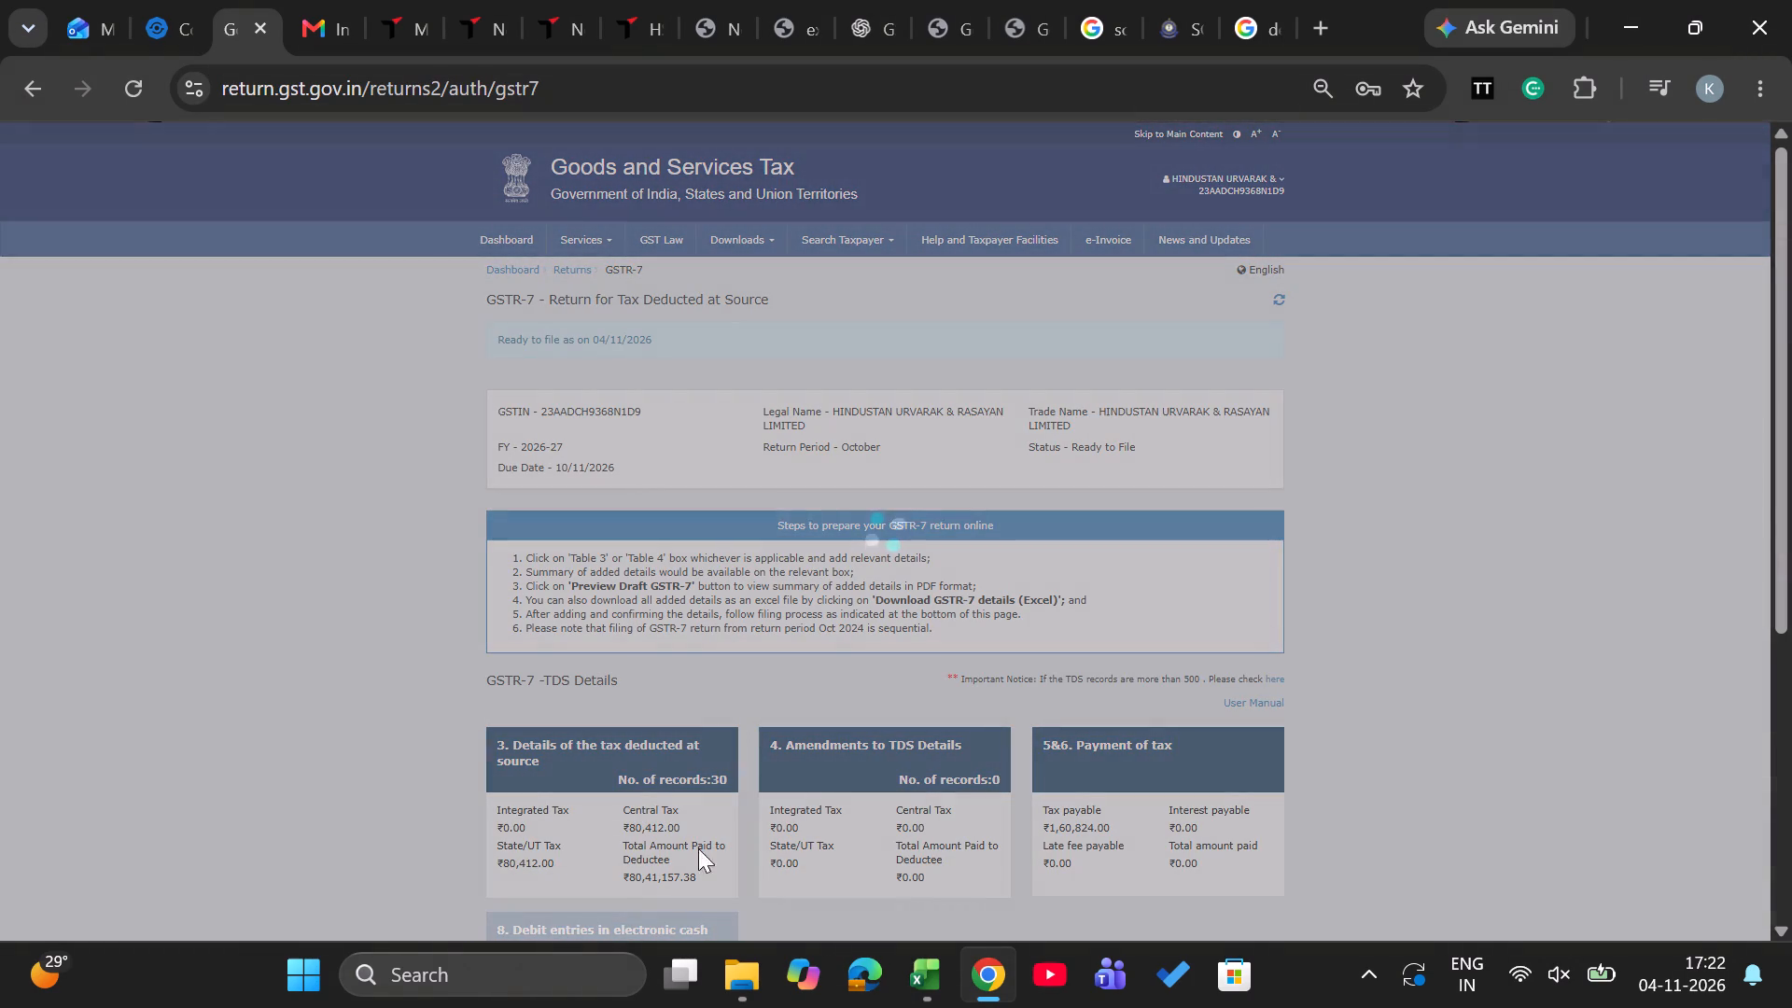
click(623, 833)
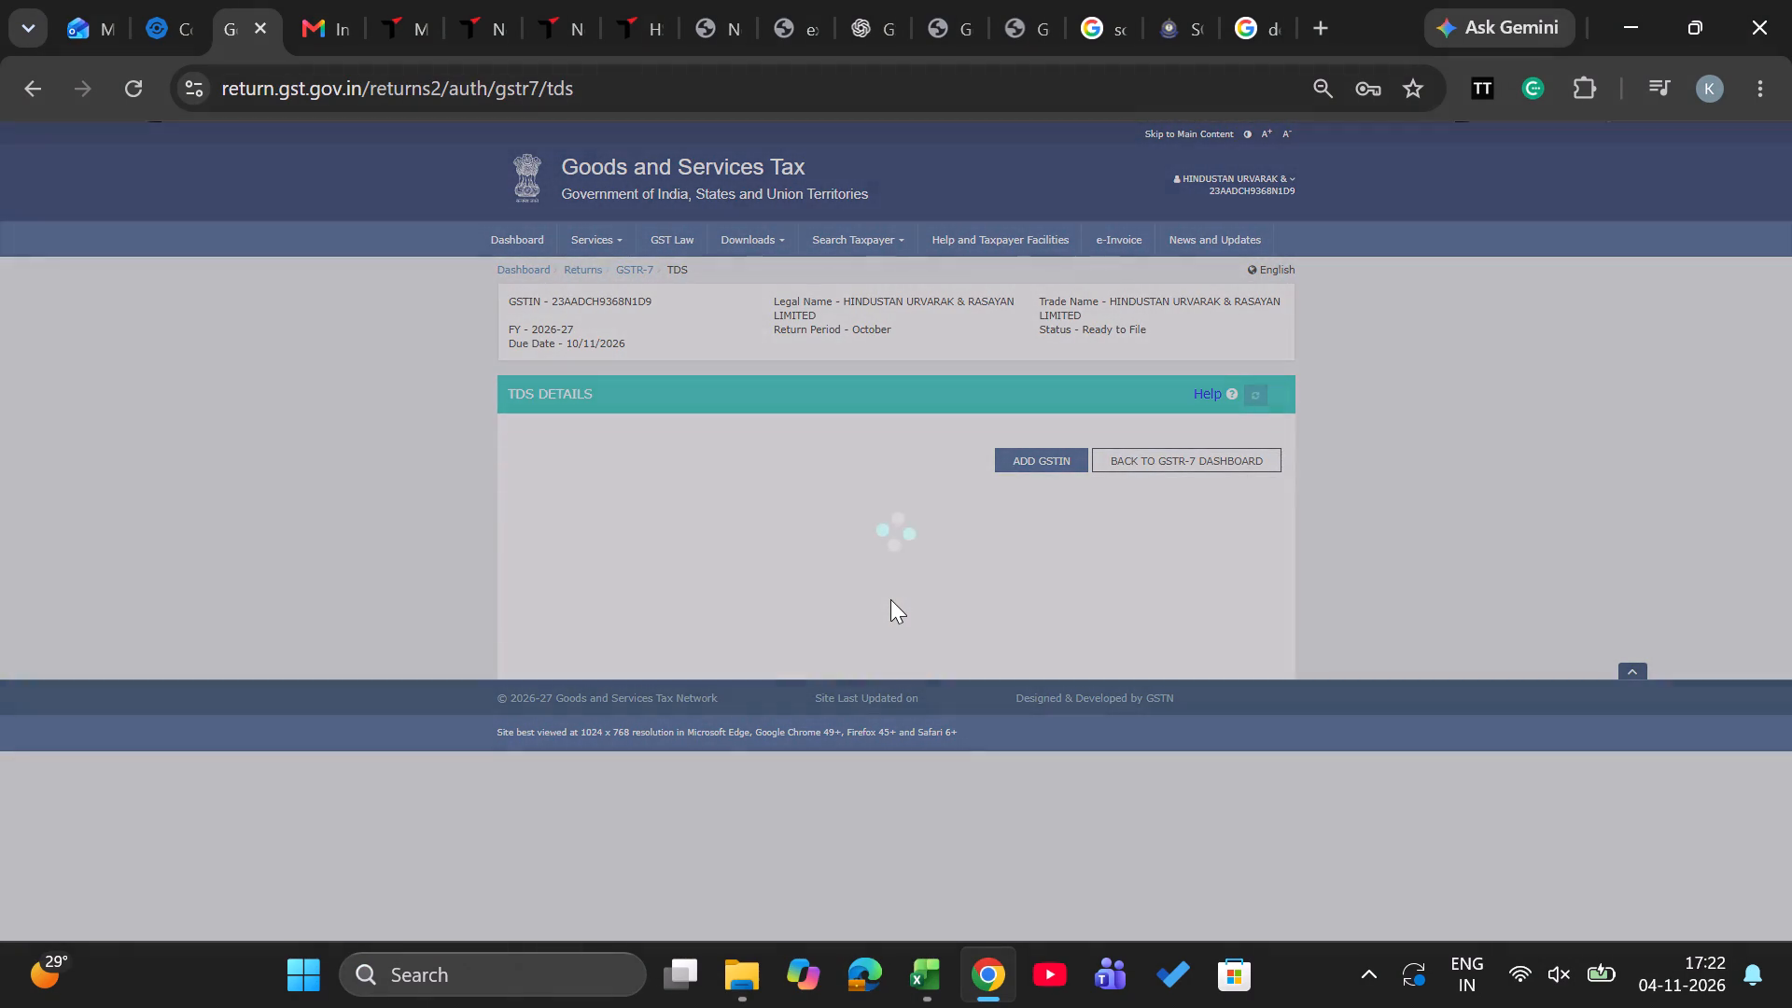
scroll(890, 599, down, 4)
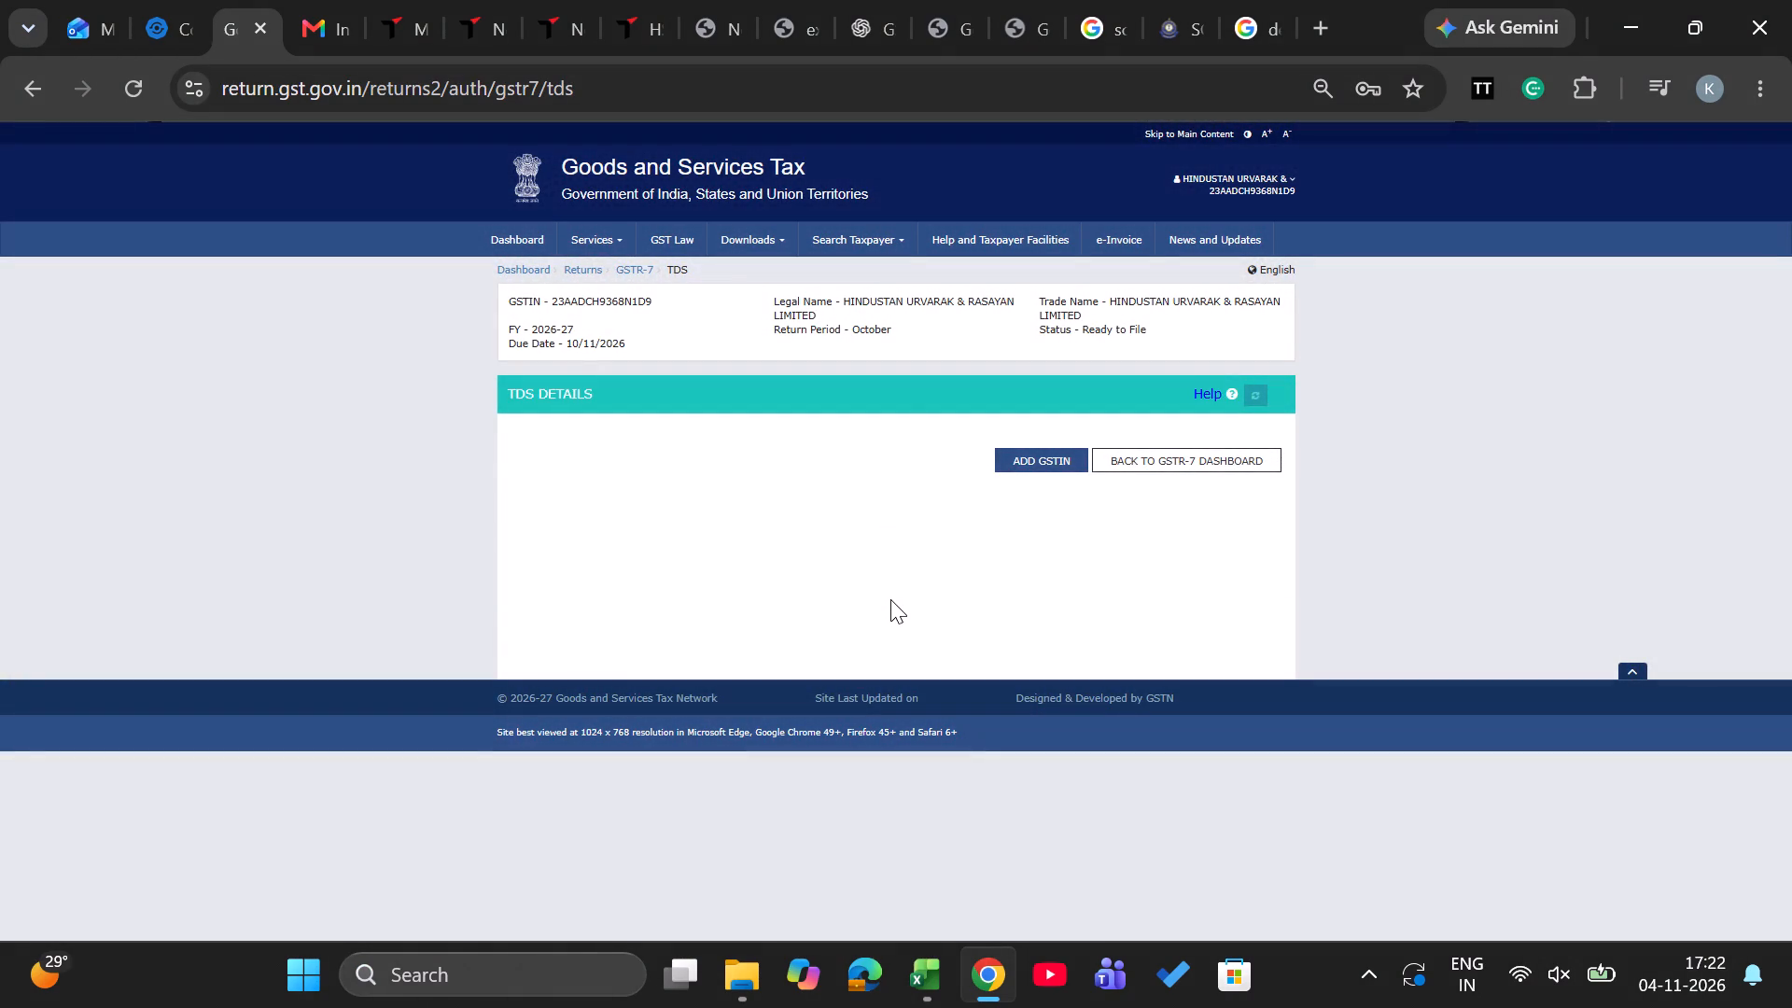
scroll(890, 599, up, 8)
click(1257, 394)
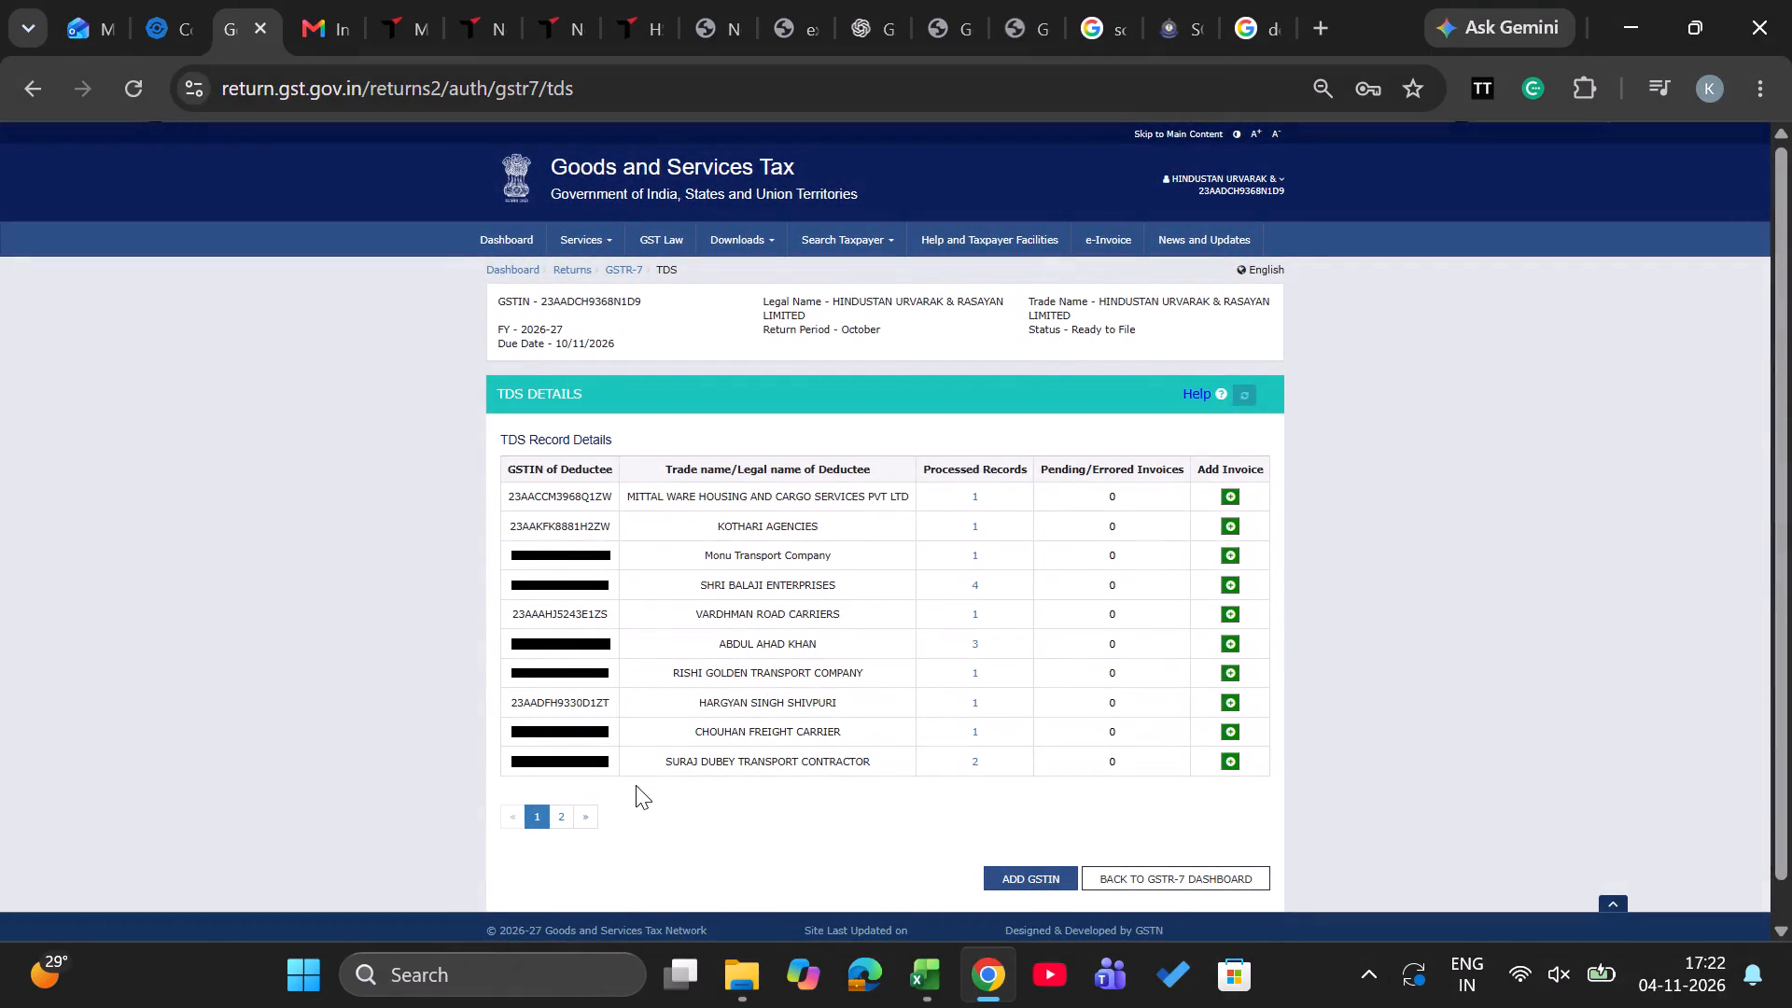
Review the processed TDS invoices of Kothari Agencies and Mittal Ware Housing and Cargo Services Pvt Ltd, returning to the deductee list after each.
click(973, 530)
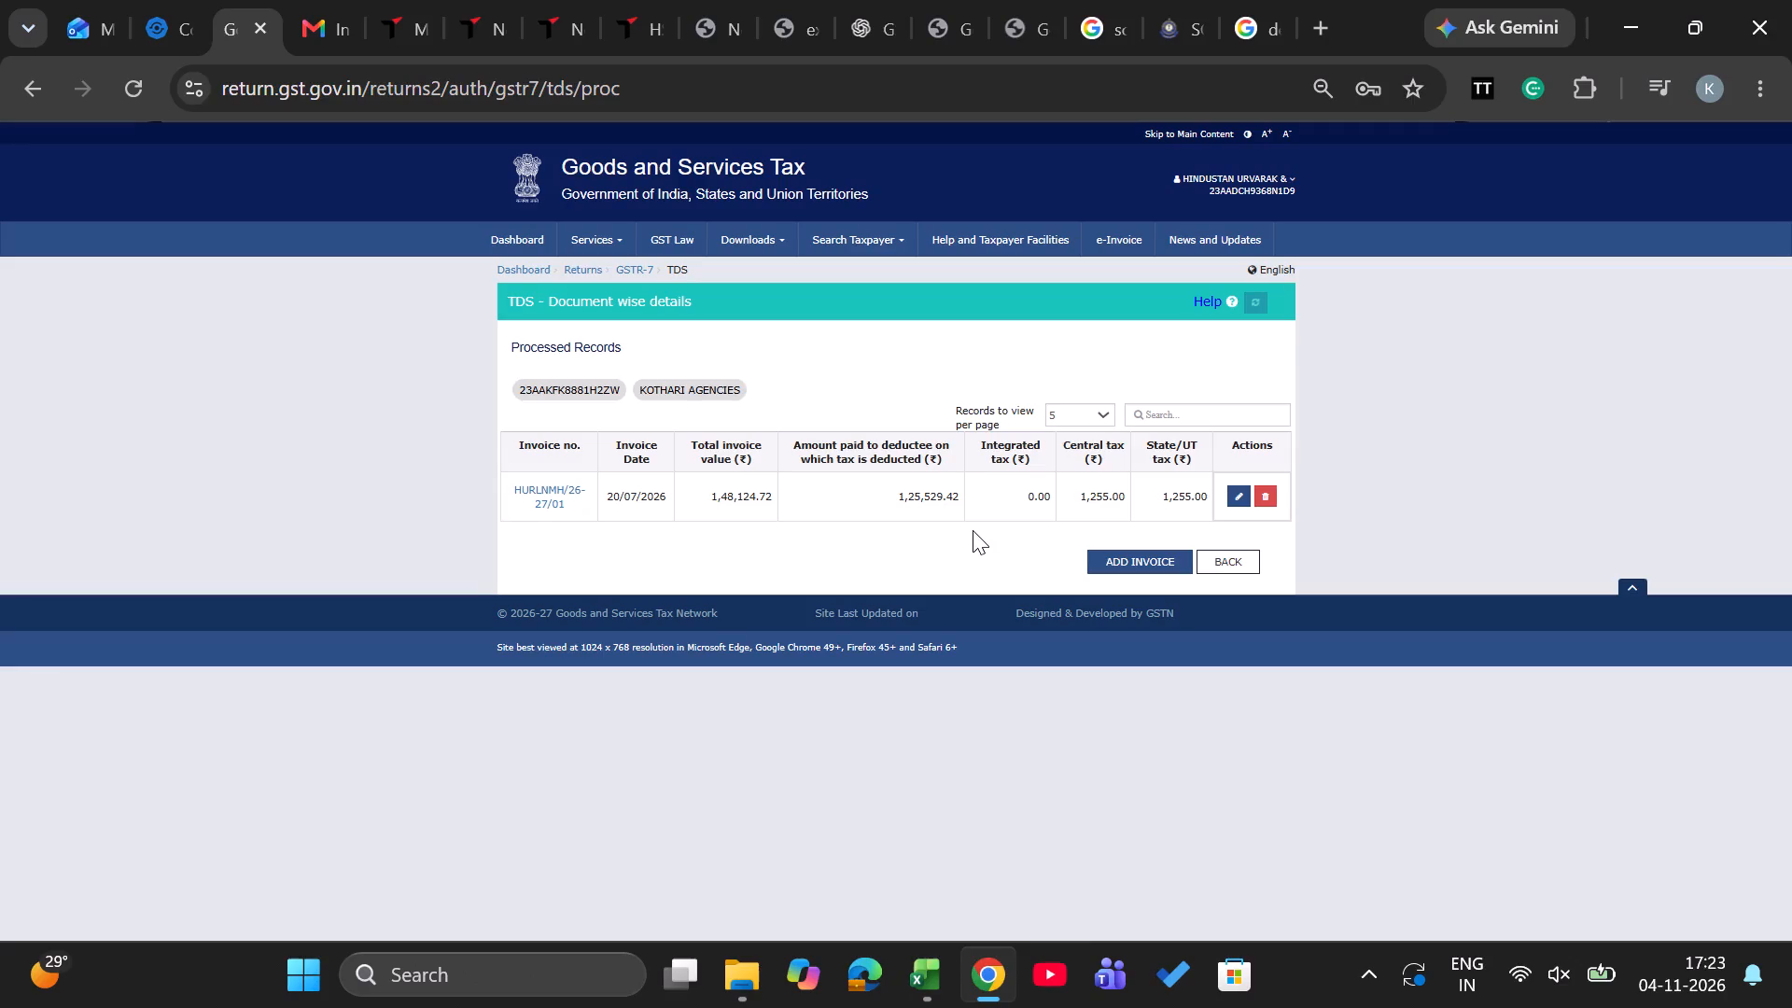
click(1229, 561)
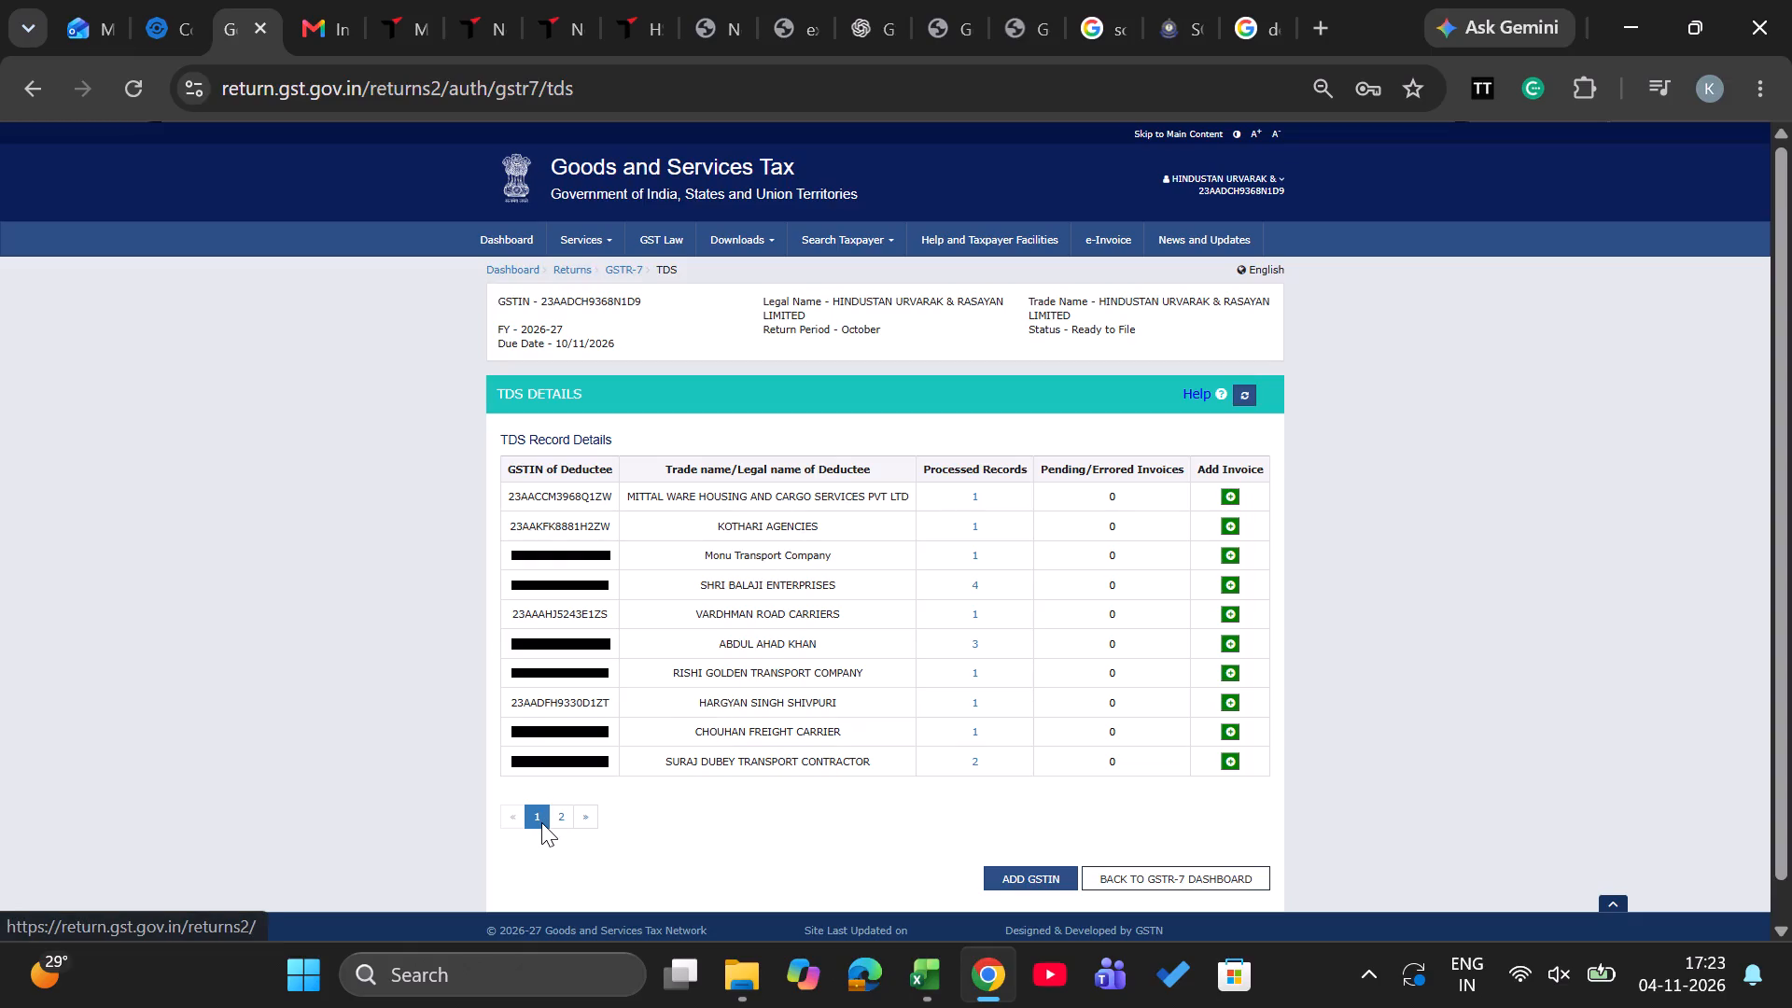
click(974, 497)
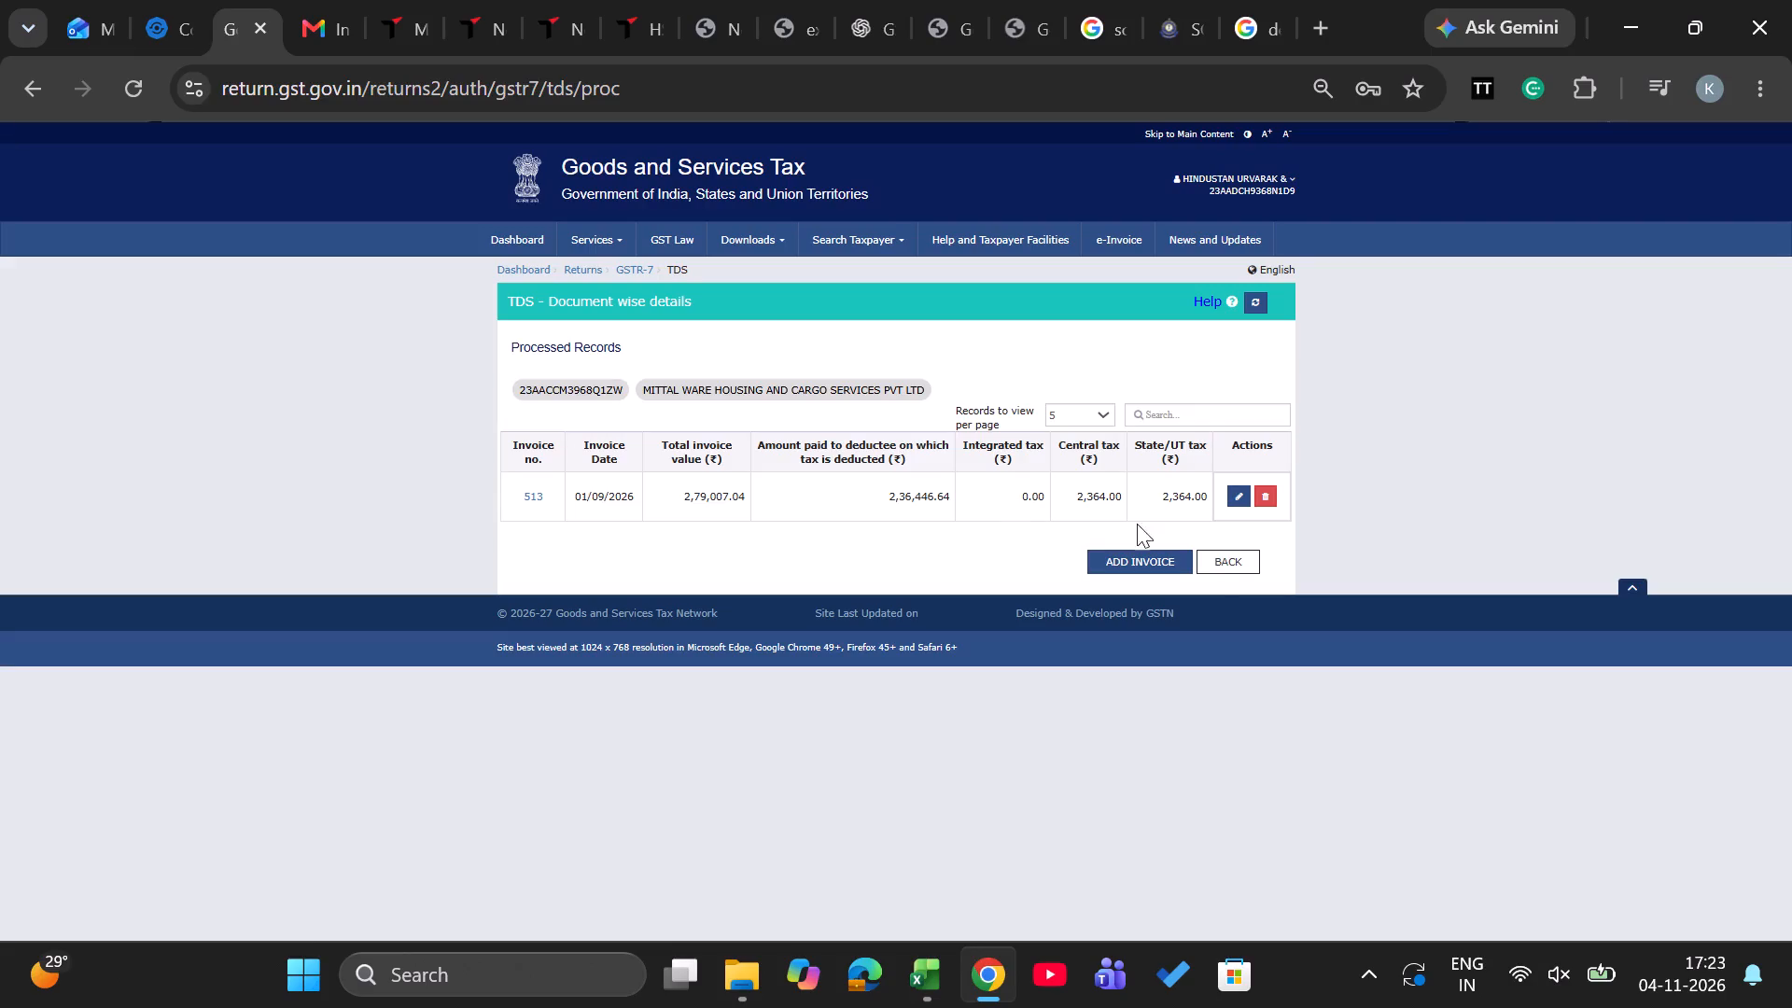
click(1219, 562)
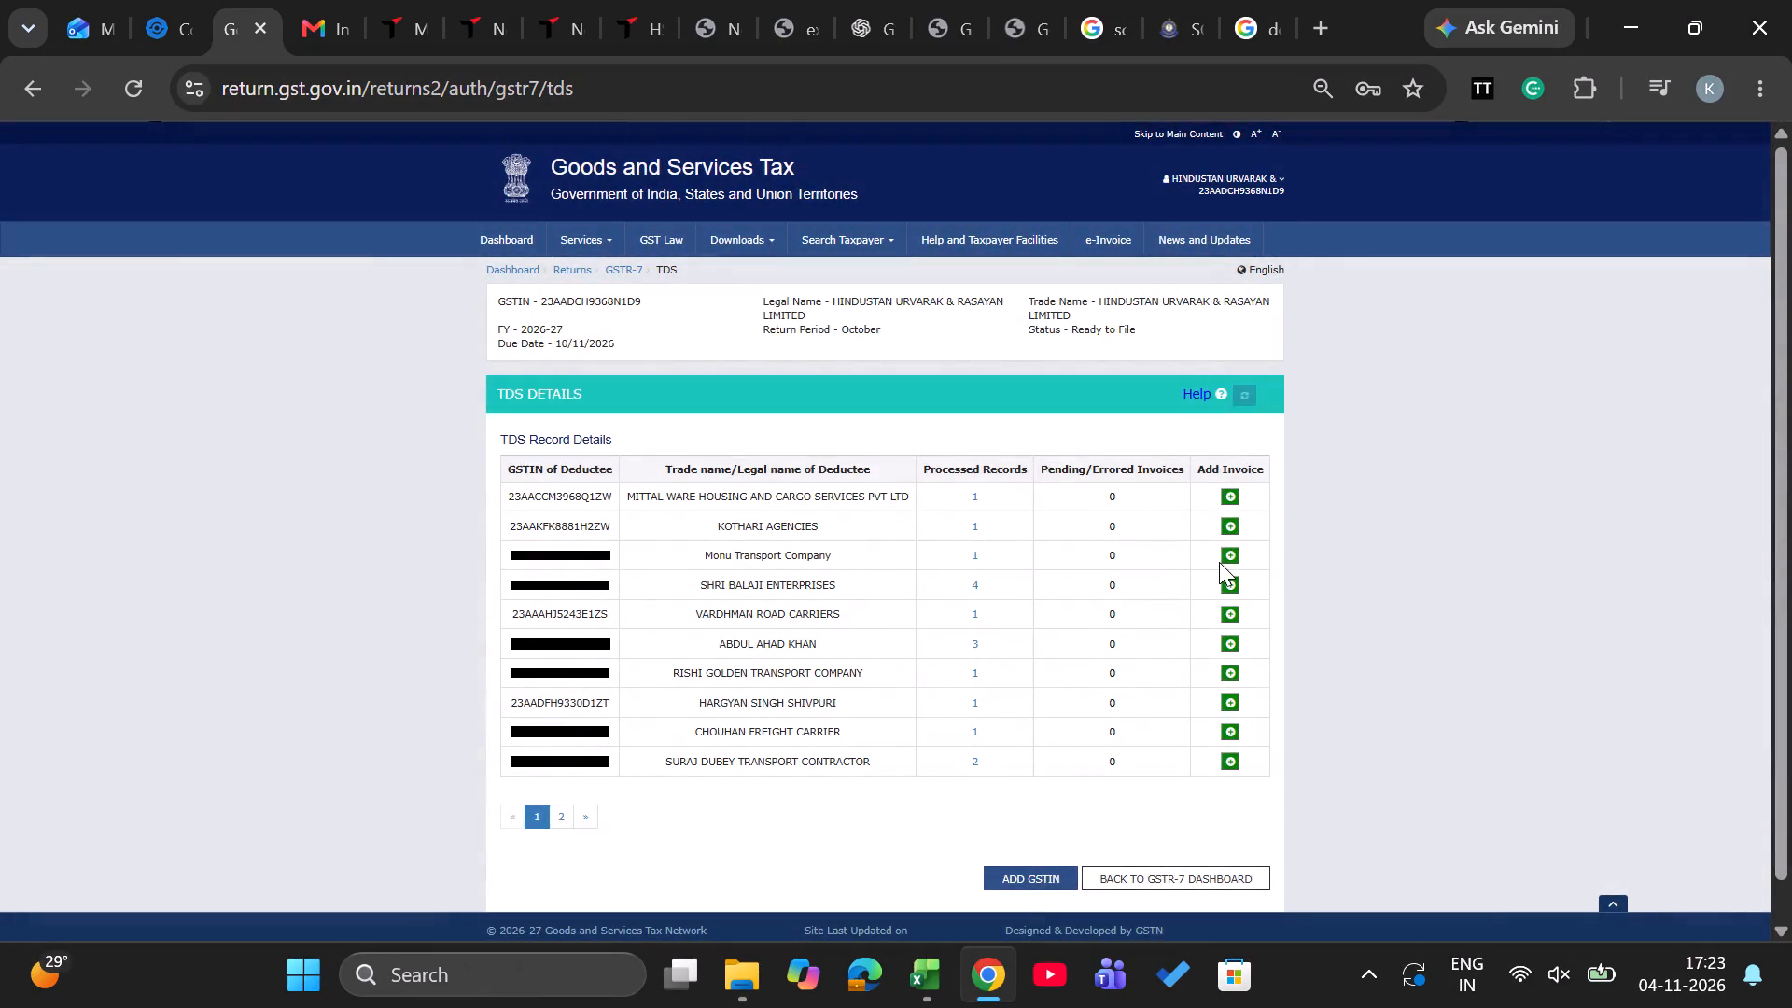
Review the processed TDS invoice details of Monu Transport Company and return to the deductee list.
click(974, 554)
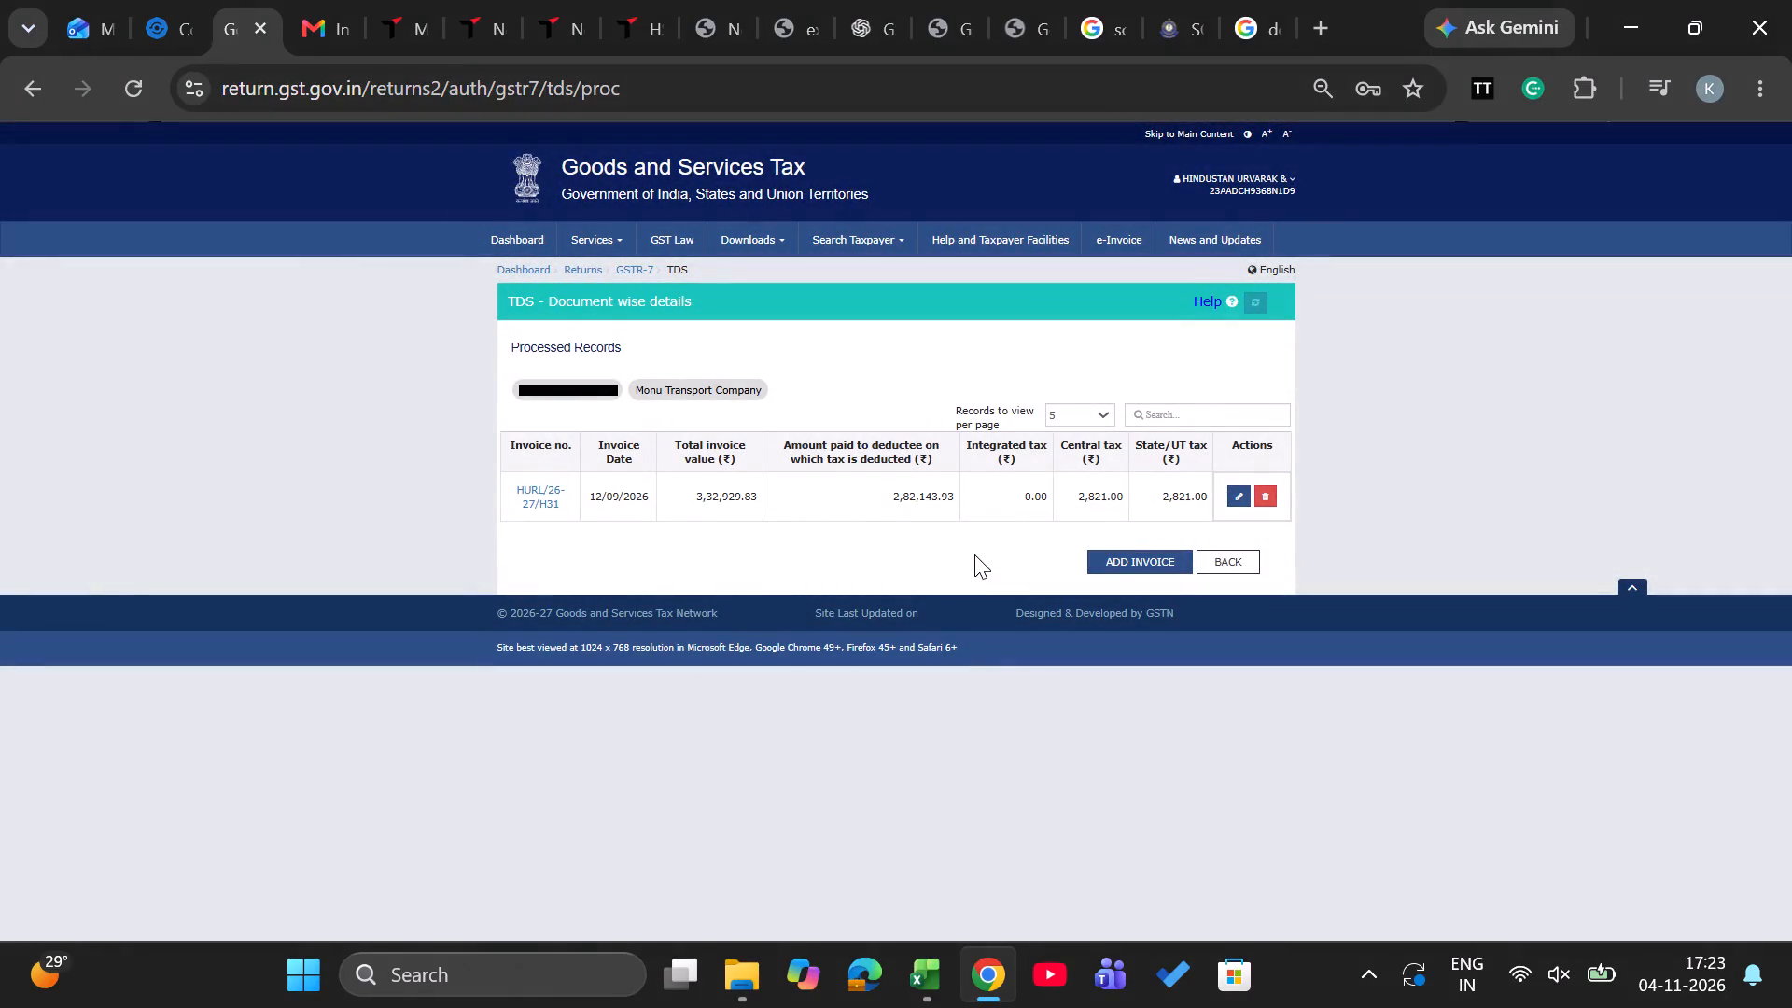
click(1226, 560)
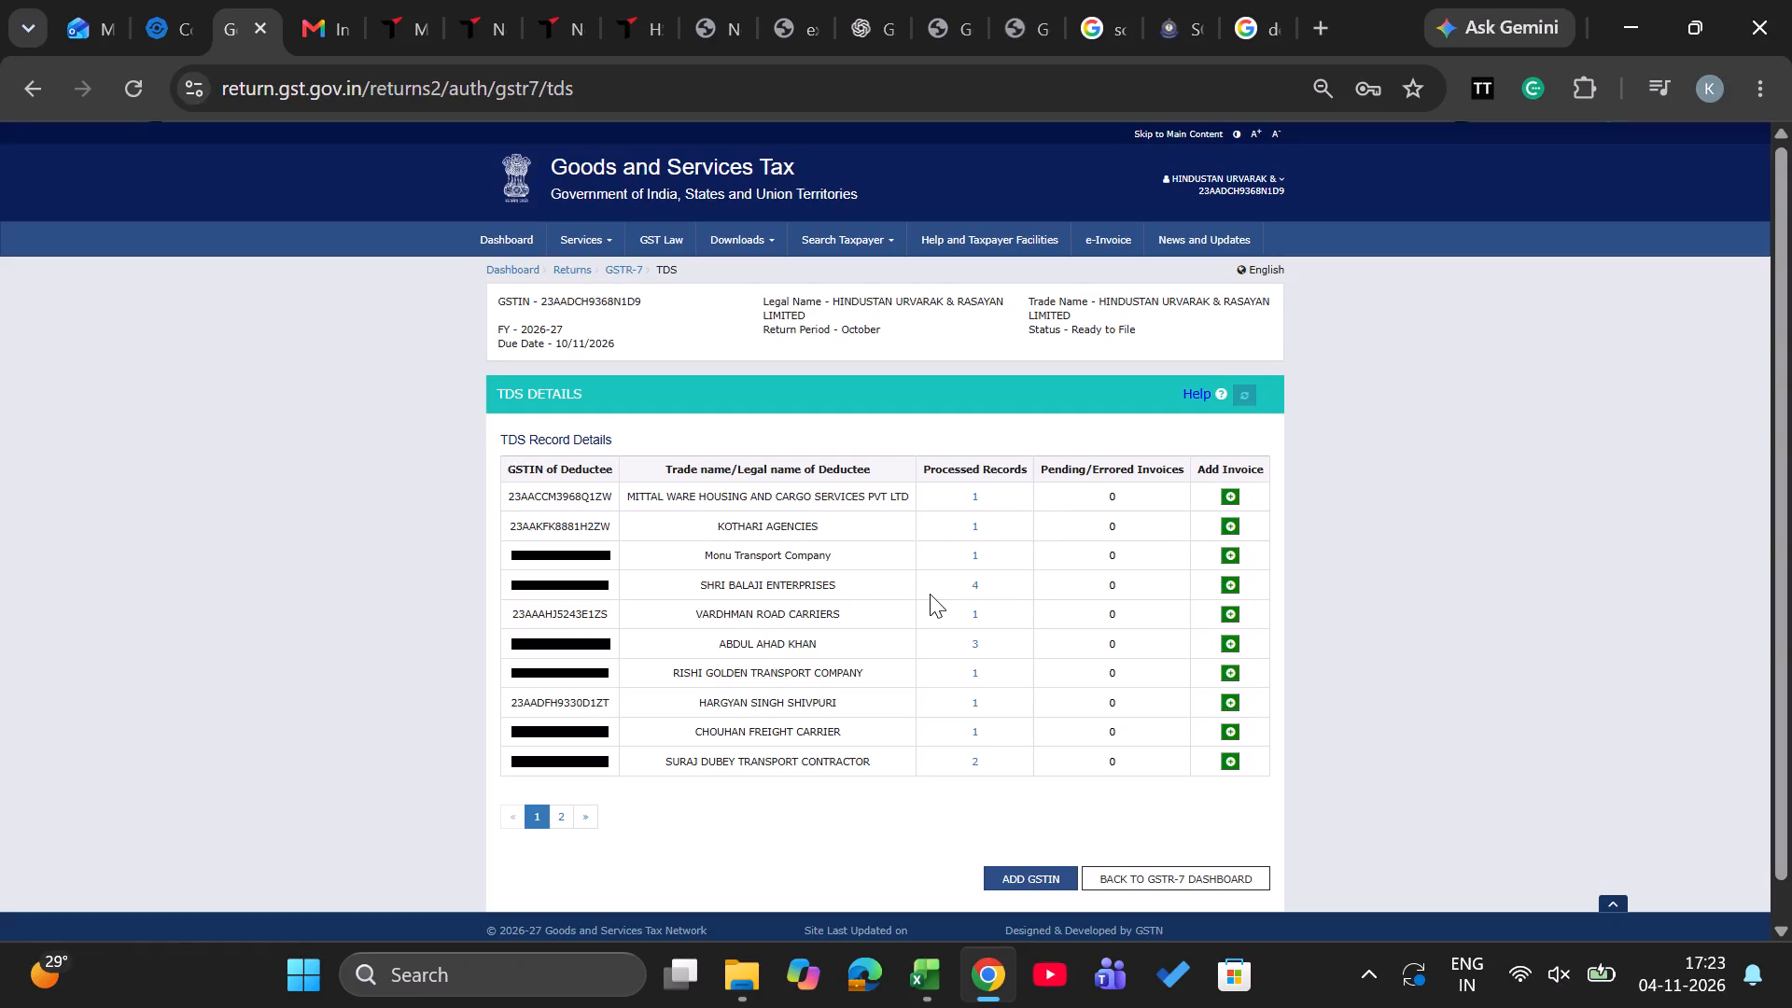
Review the processed TDS invoices of Shree Ram Transport Company and Vardhman Road Carriers, returning to the deductee list after each.
click(558, 815)
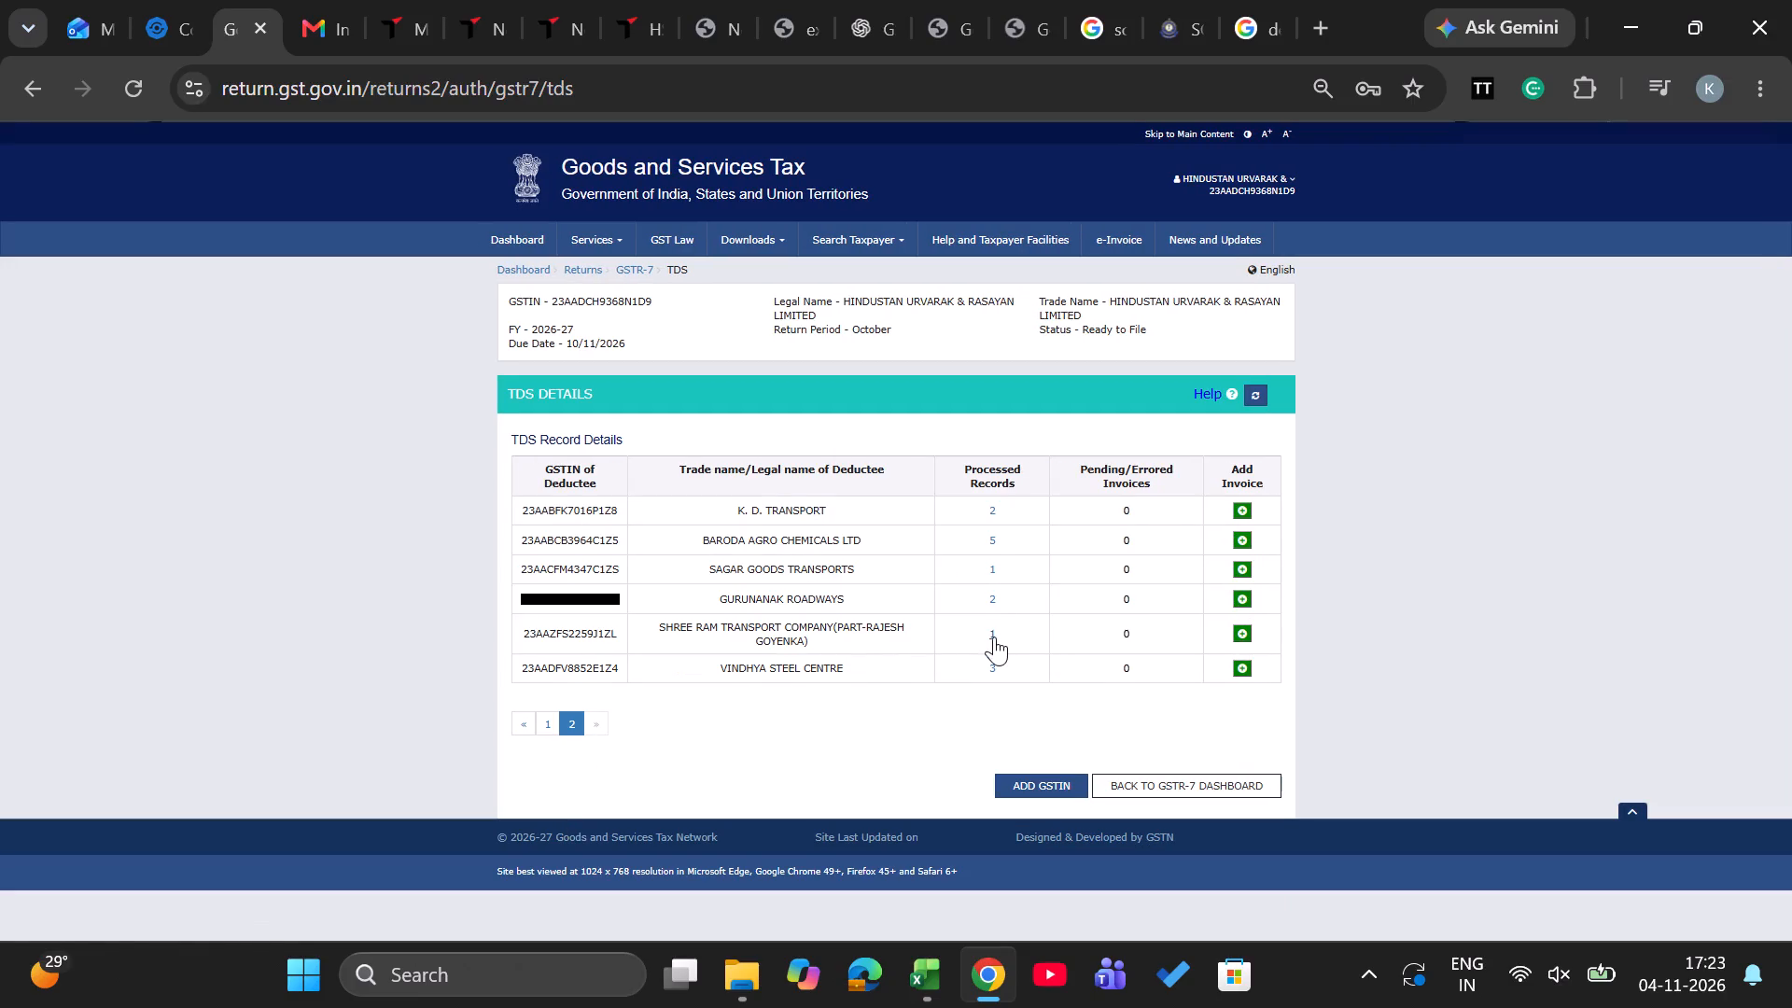
click(992, 632)
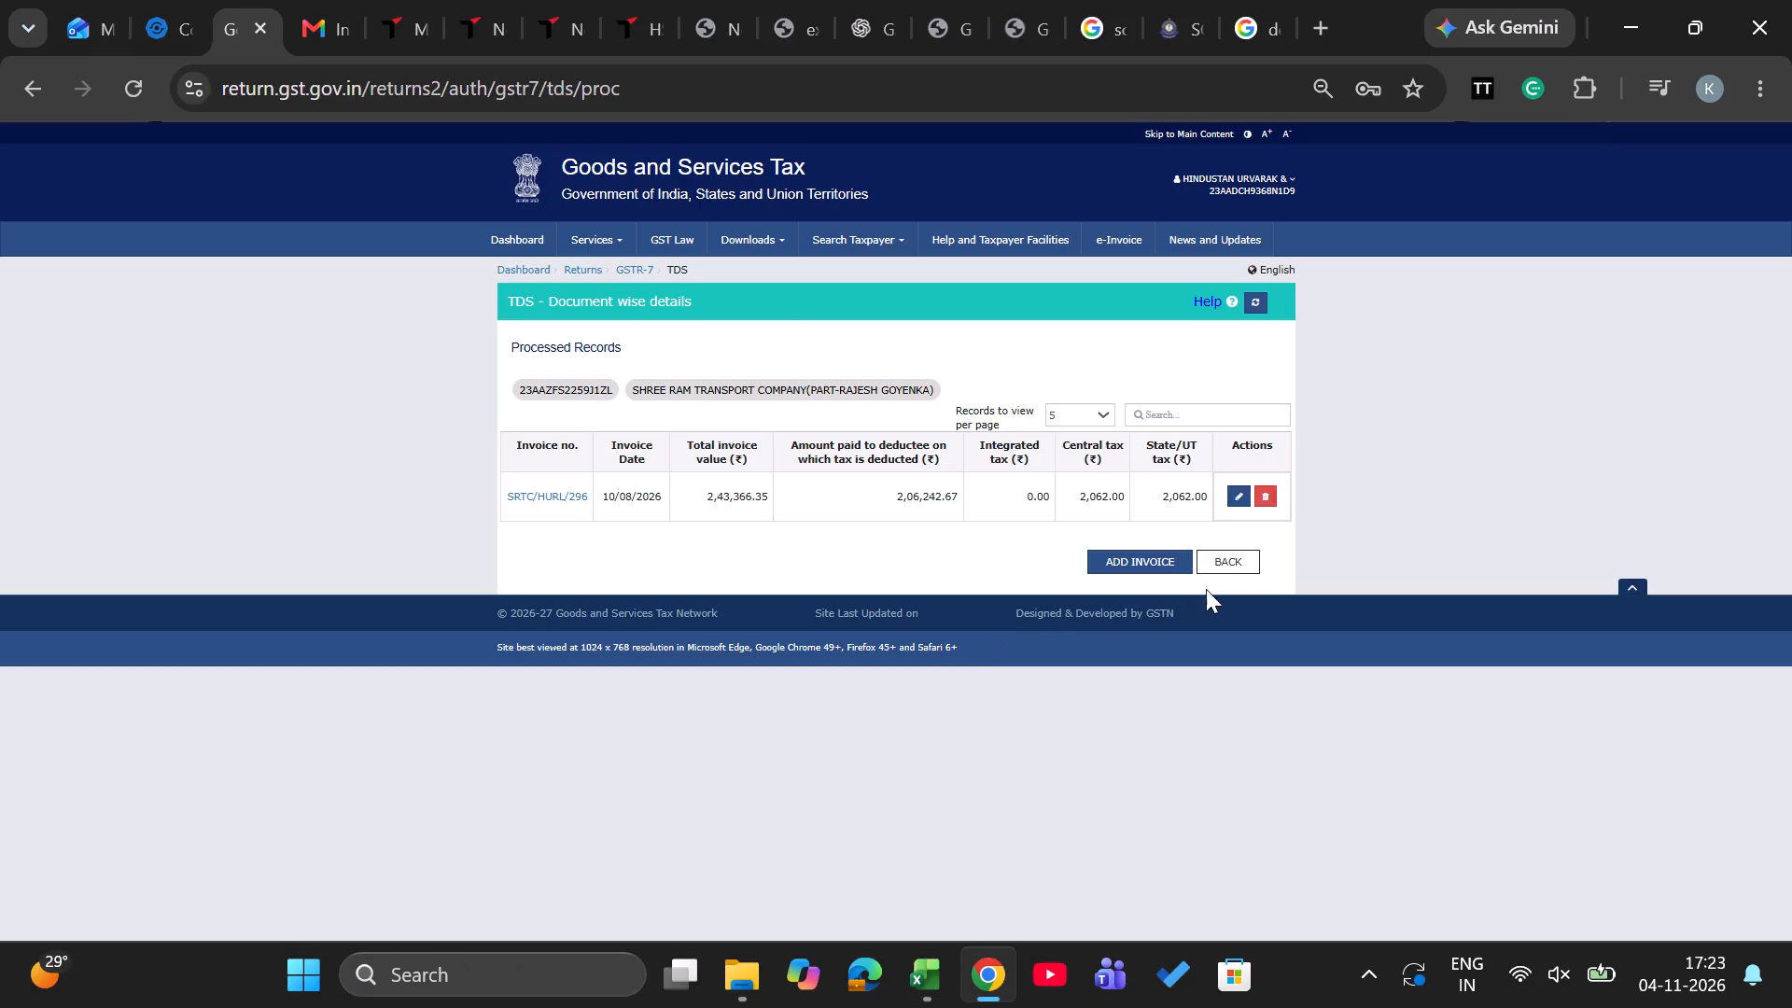
click(1226, 564)
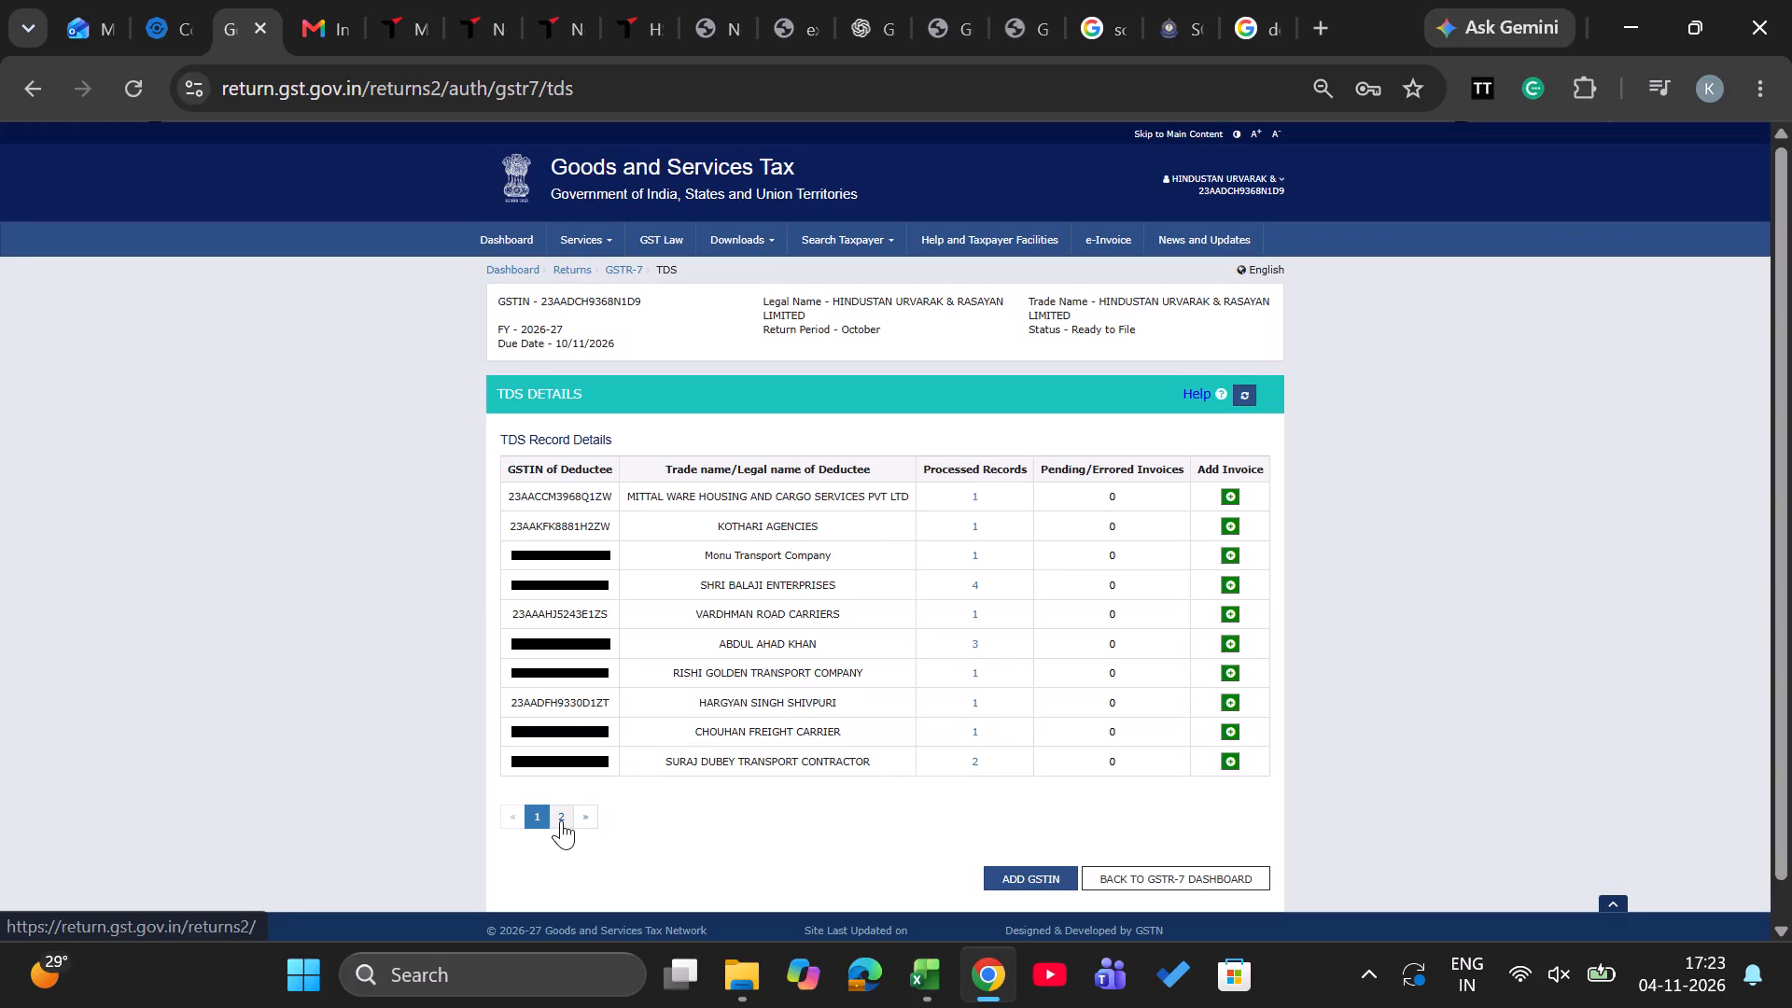
click(978, 609)
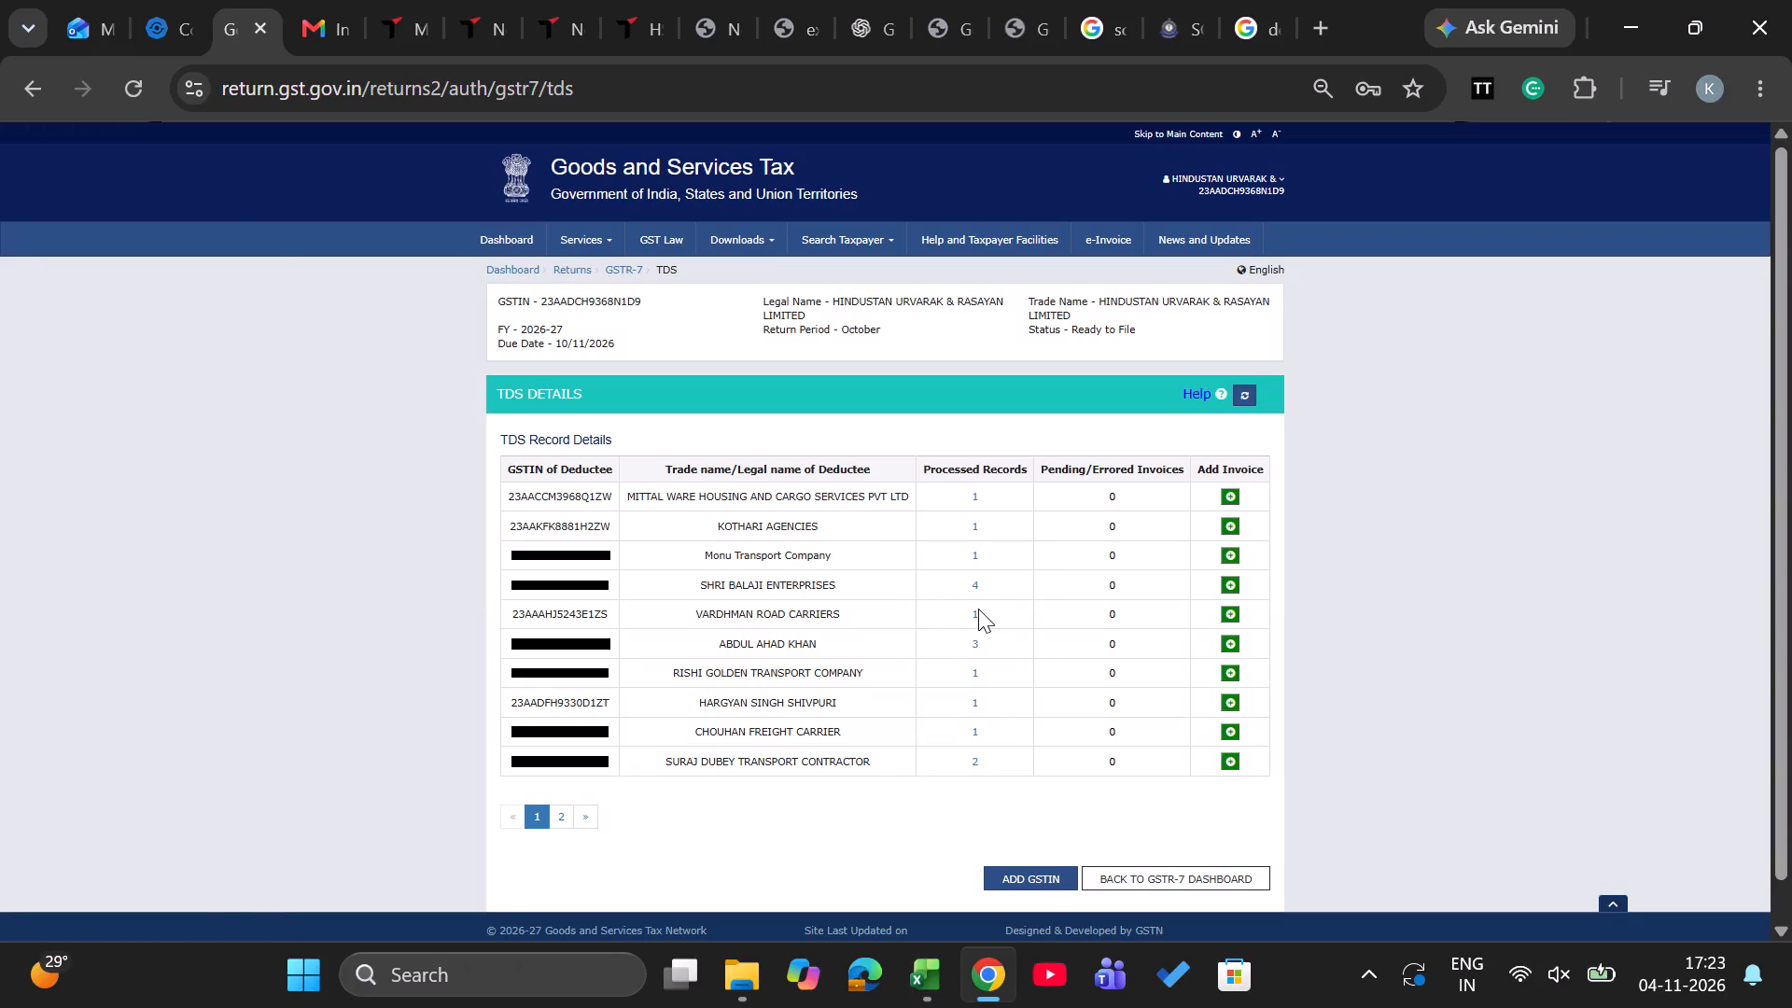
click(972, 614)
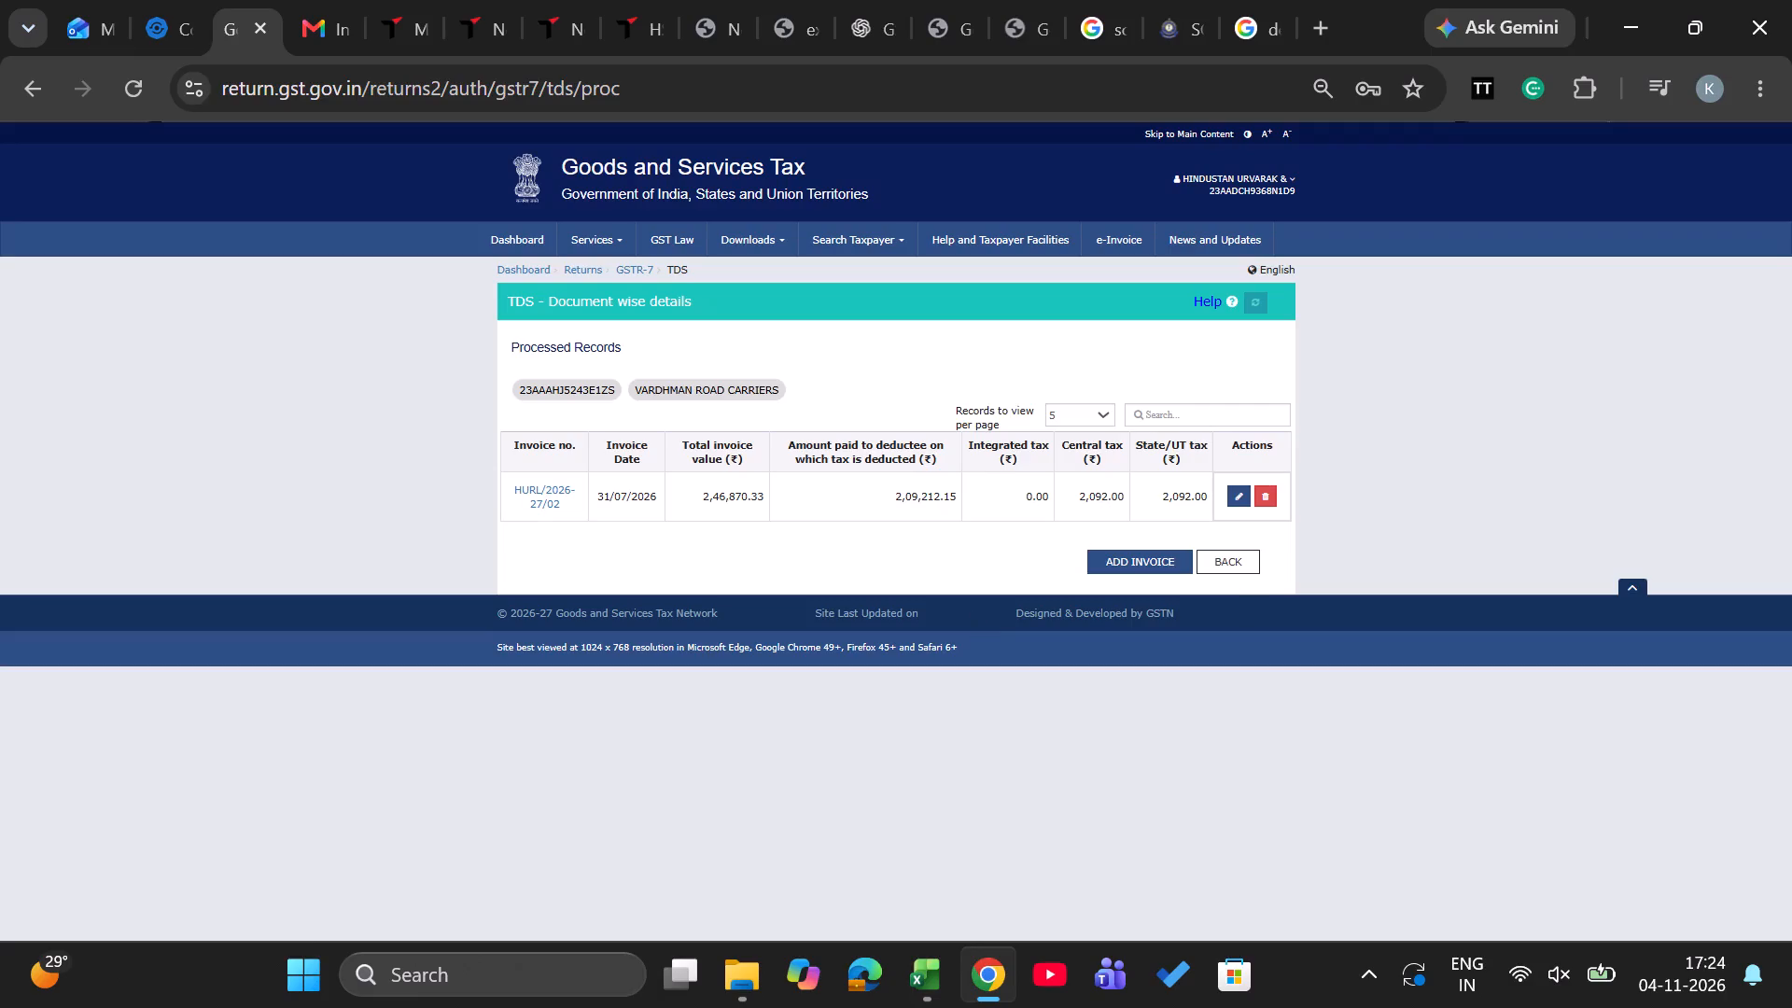
click(1223, 567)
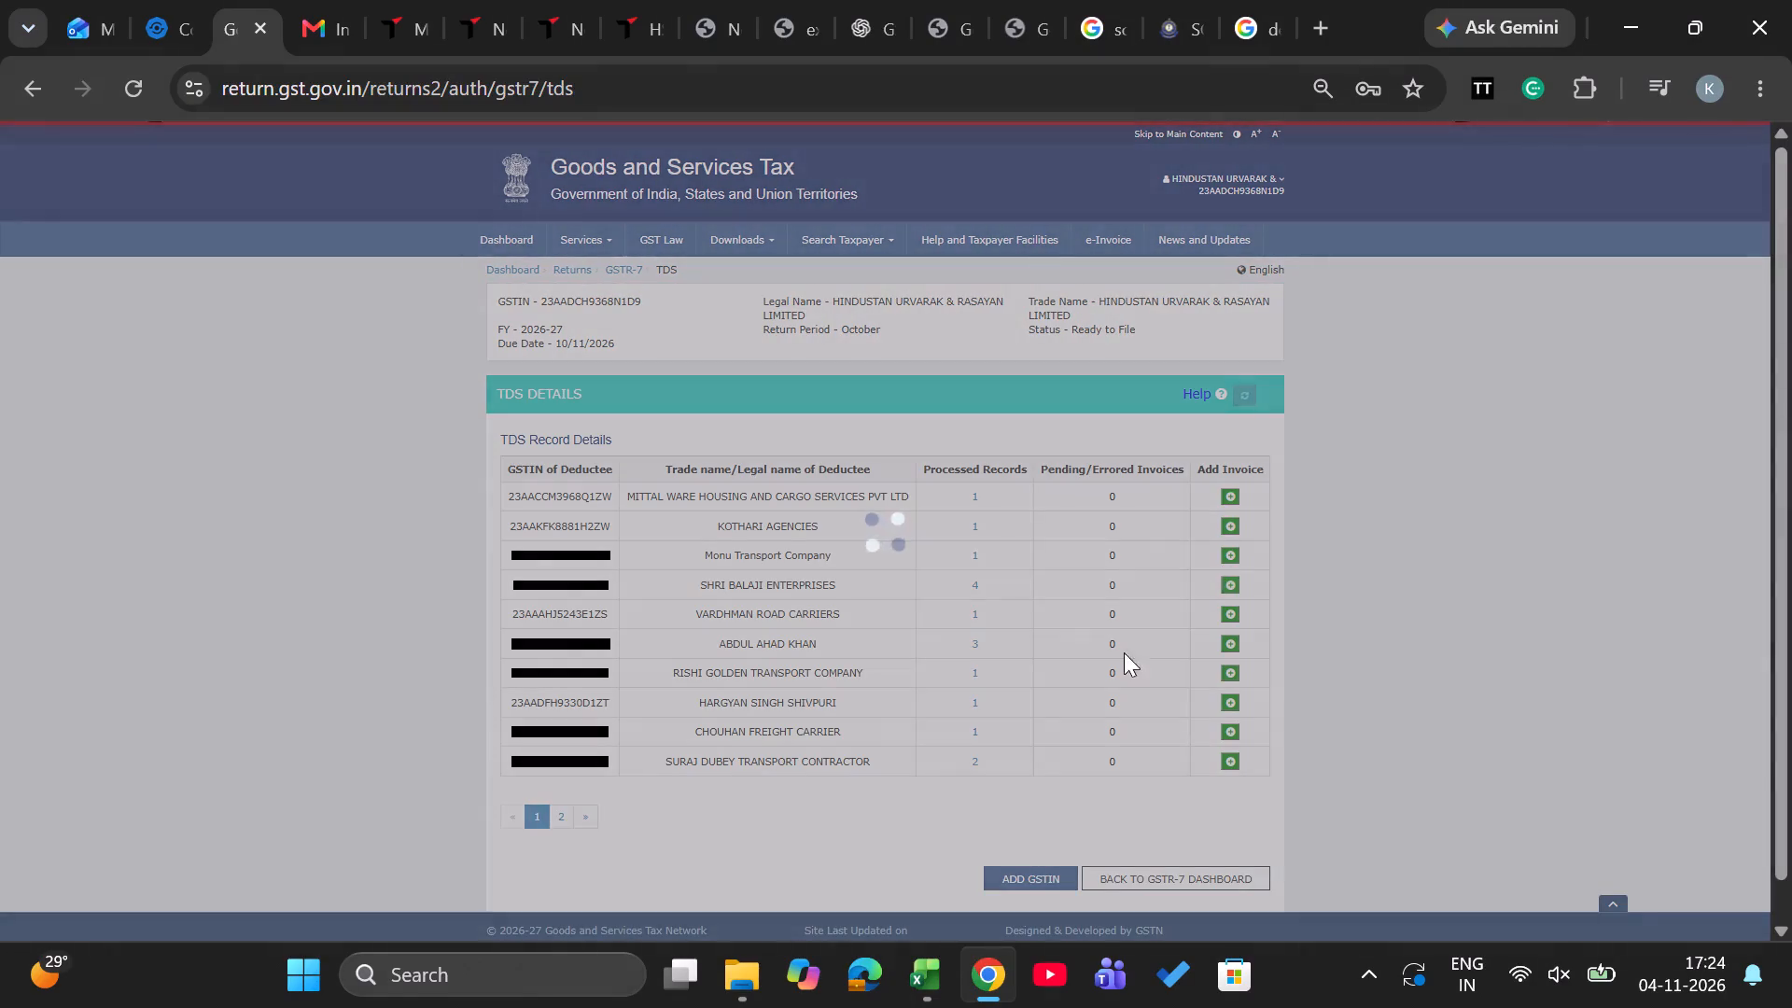
Review the processed TDS invoices of Vindhya Steel Centre on the deductee list's second page and return to the list.
scroll(1013, 747, down, 4)
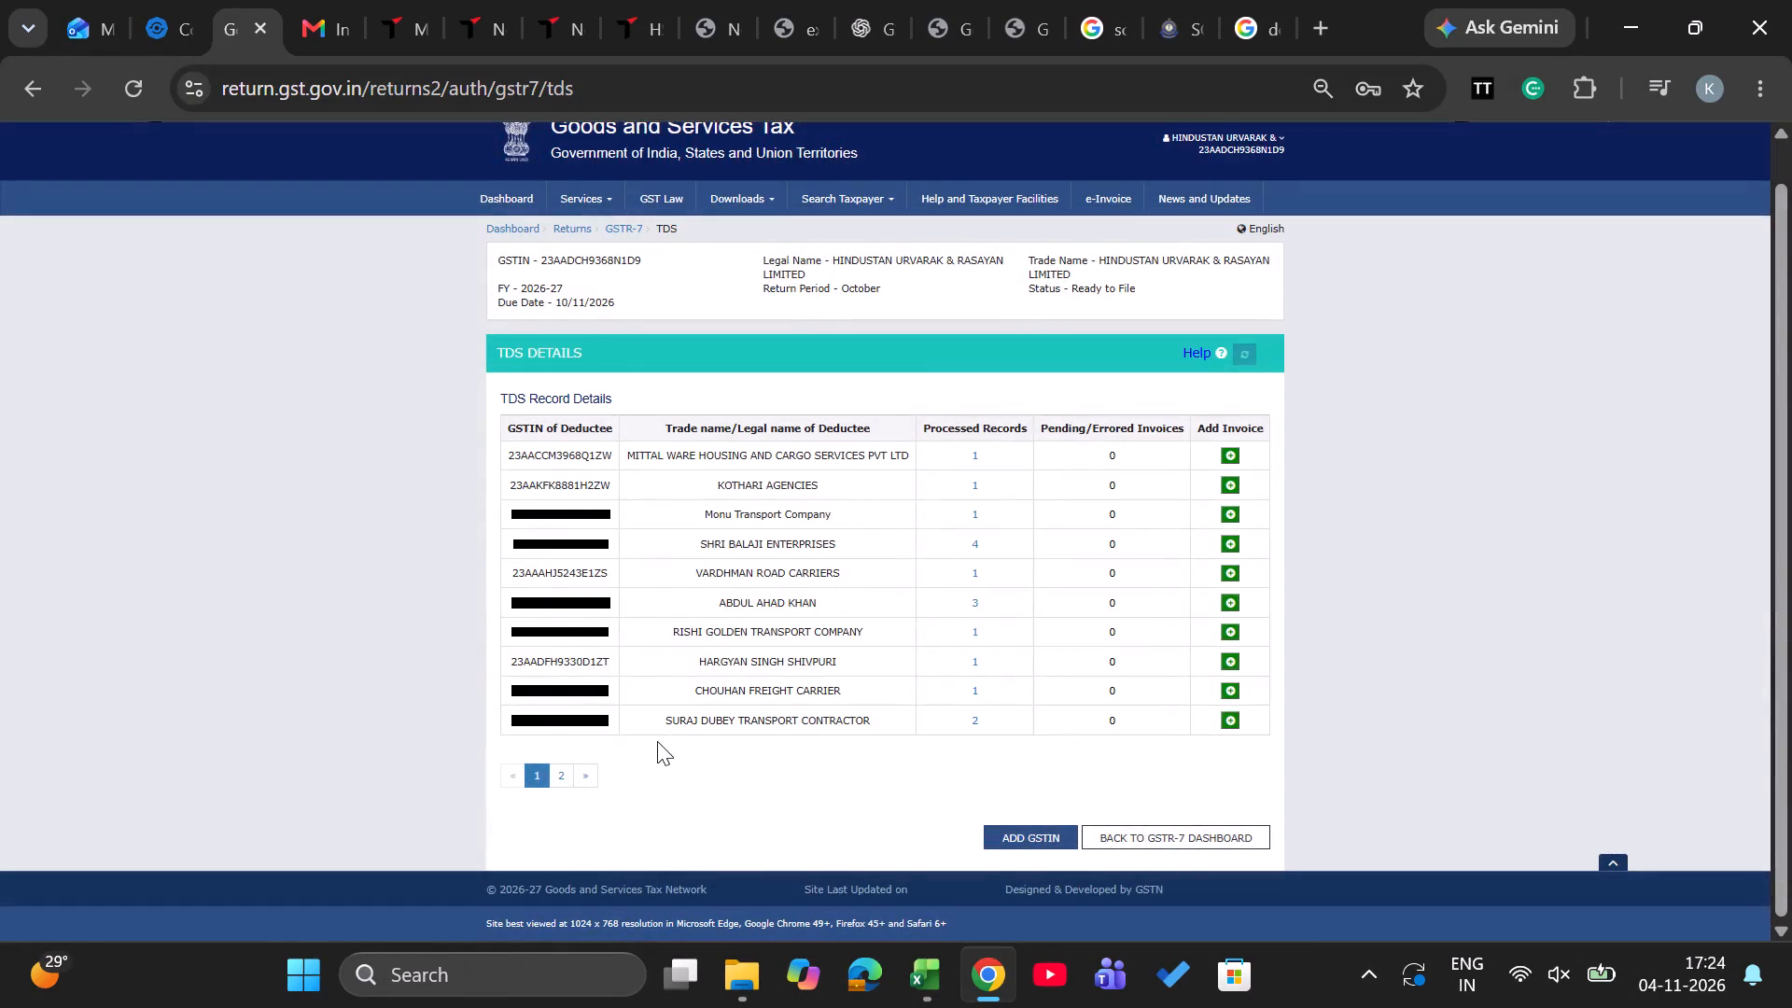
click(576, 770)
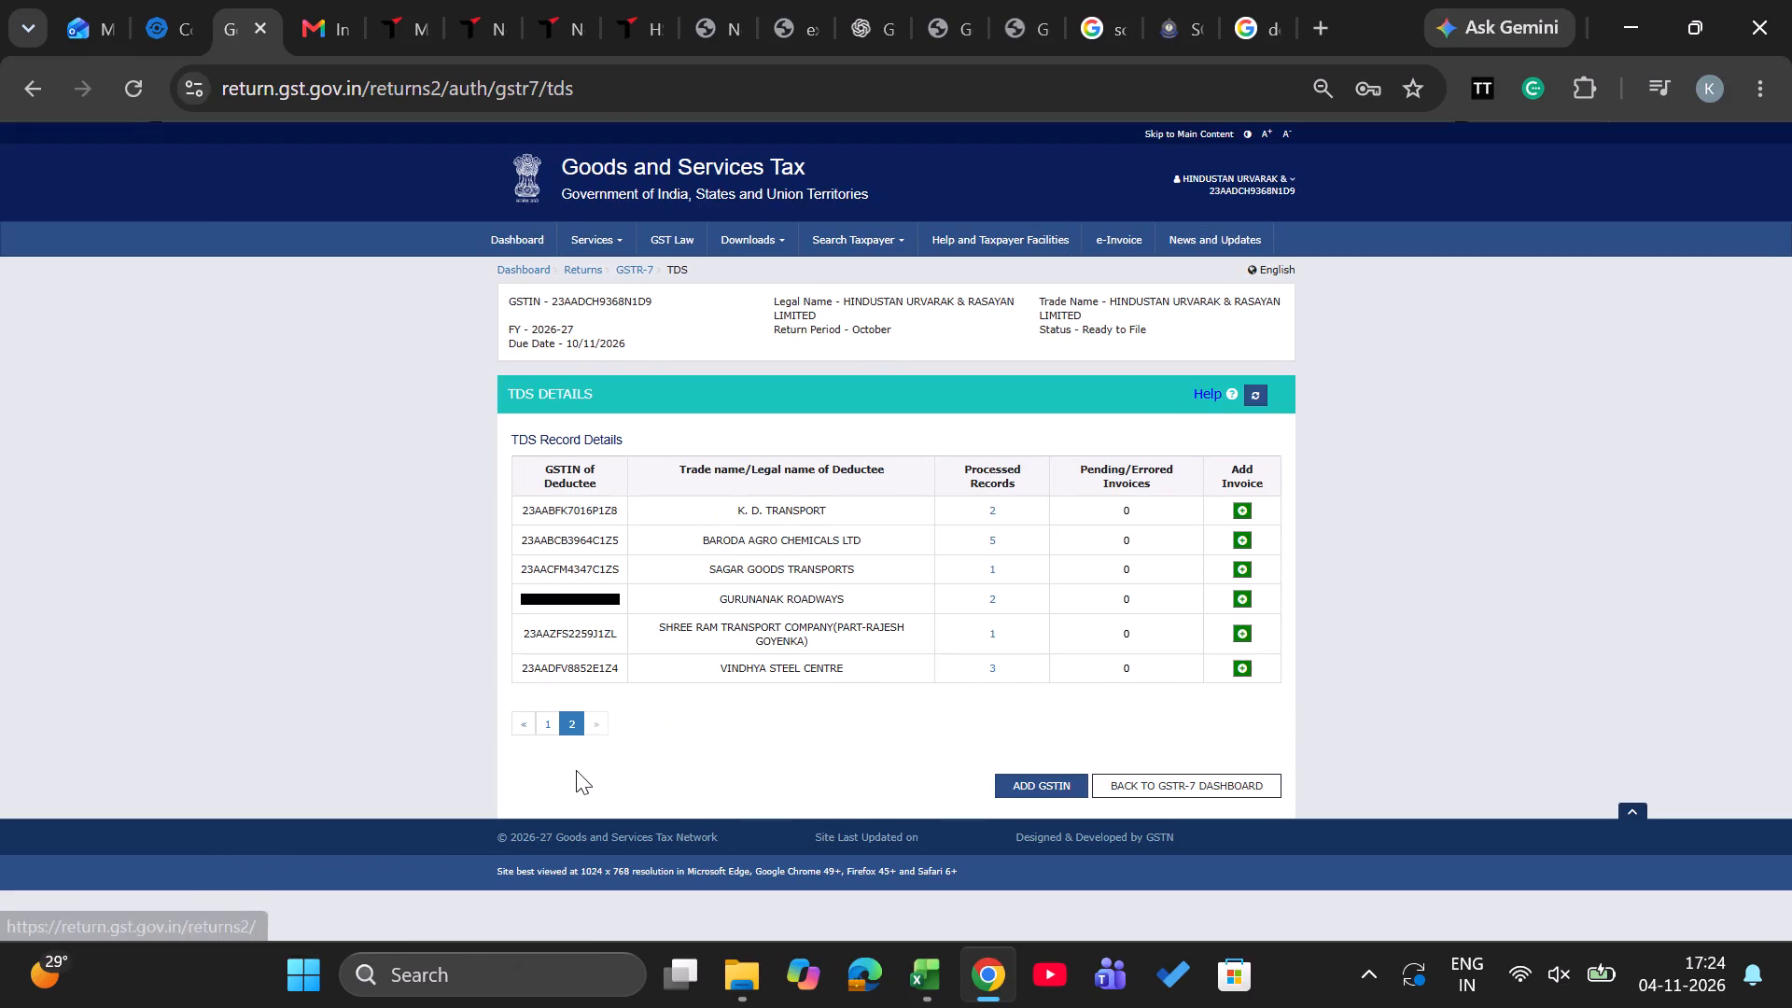
click(989, 664)
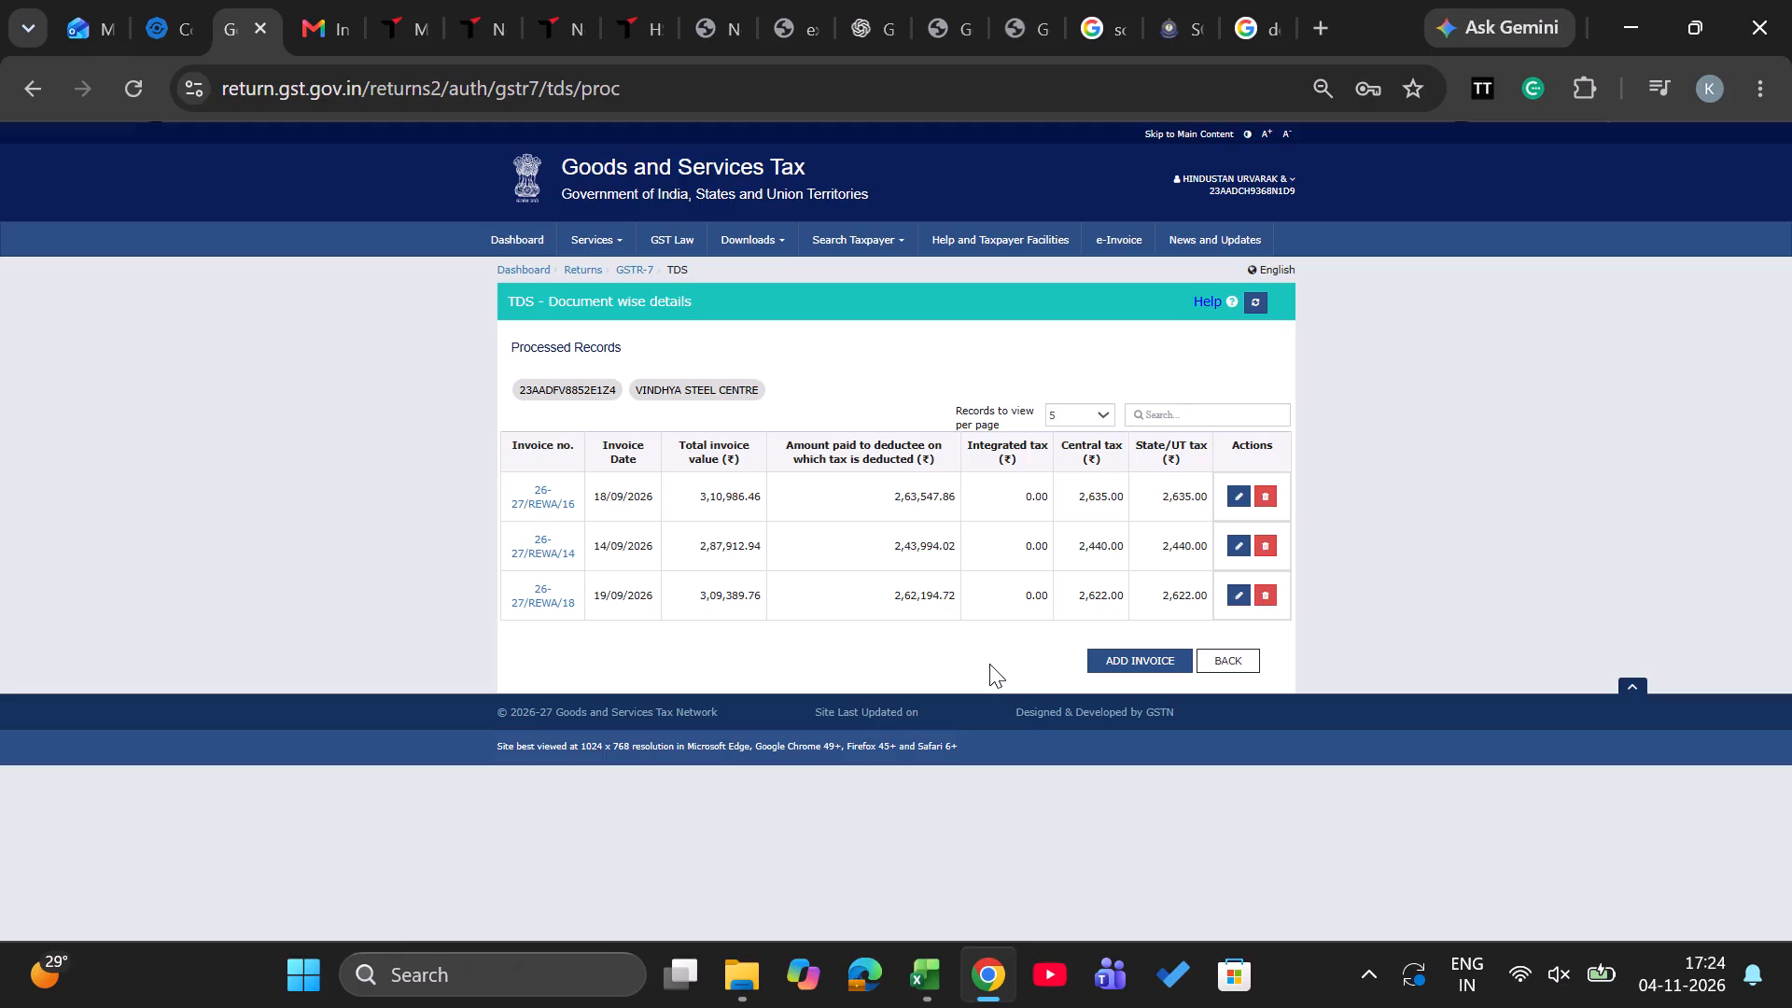
click(1248, 665)
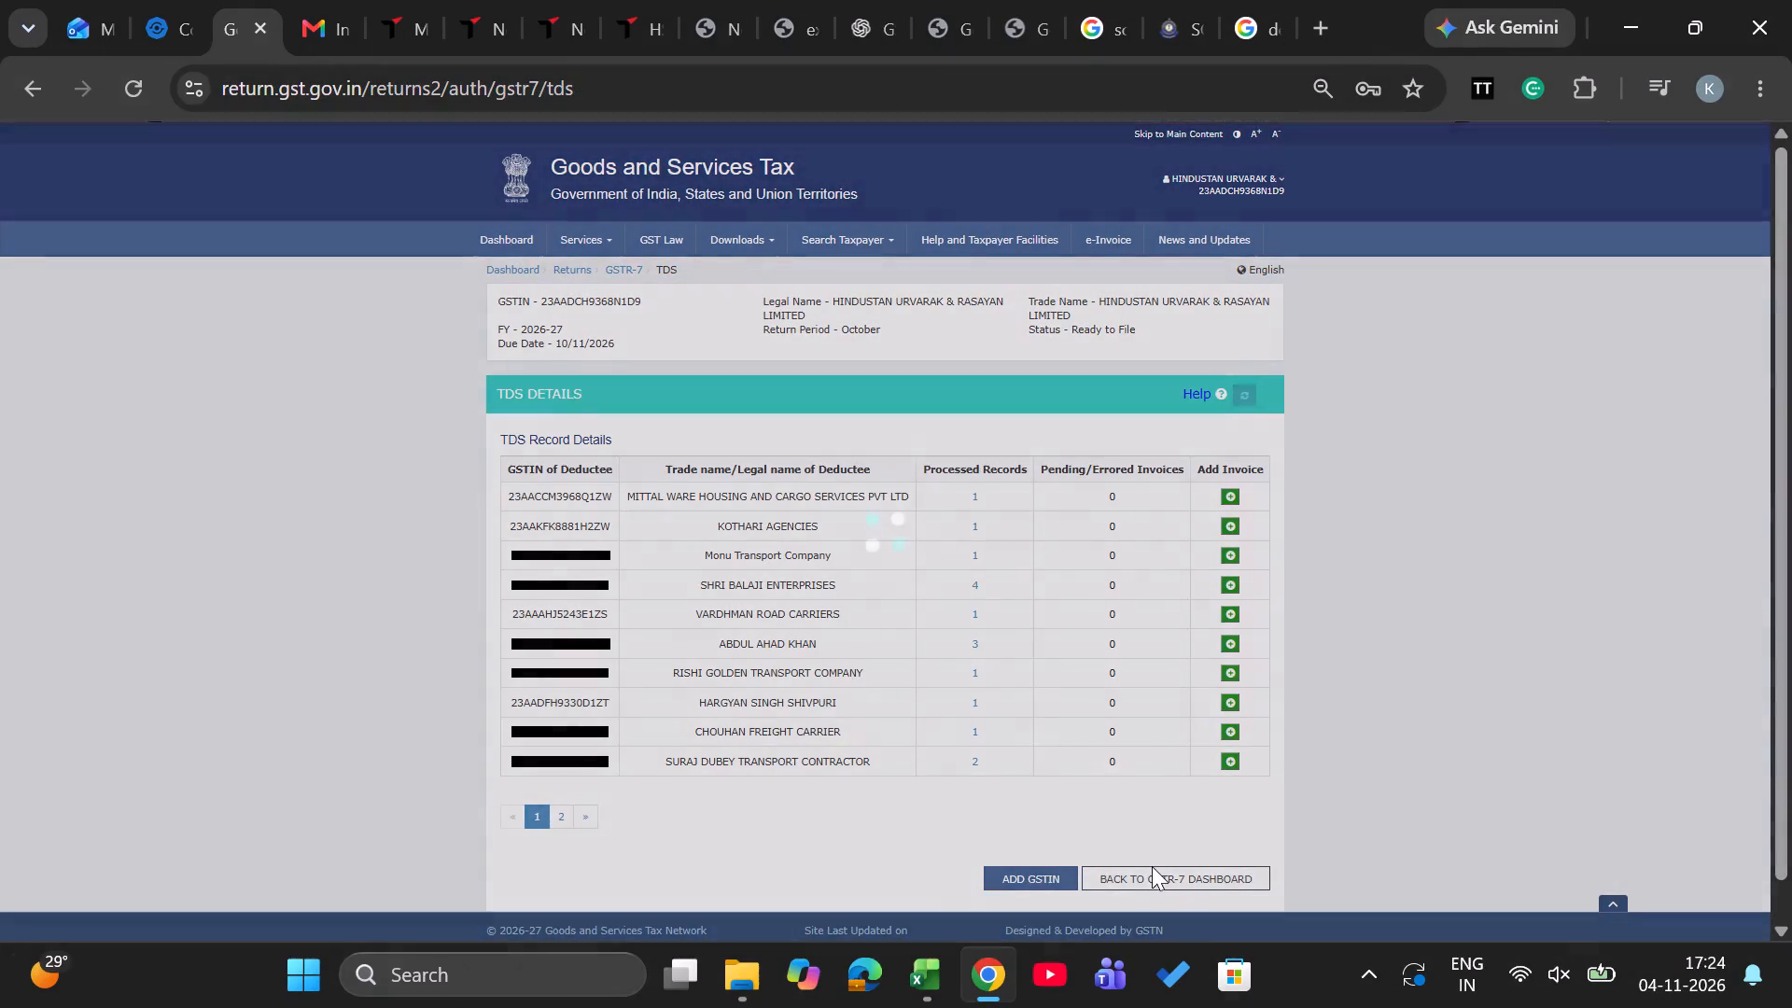
Proceed to file the Madhya Pradesh GSTR-7 from its dashboard, accepting the declaration and choosing the second listed authorised signatory.
click(1154, 875)
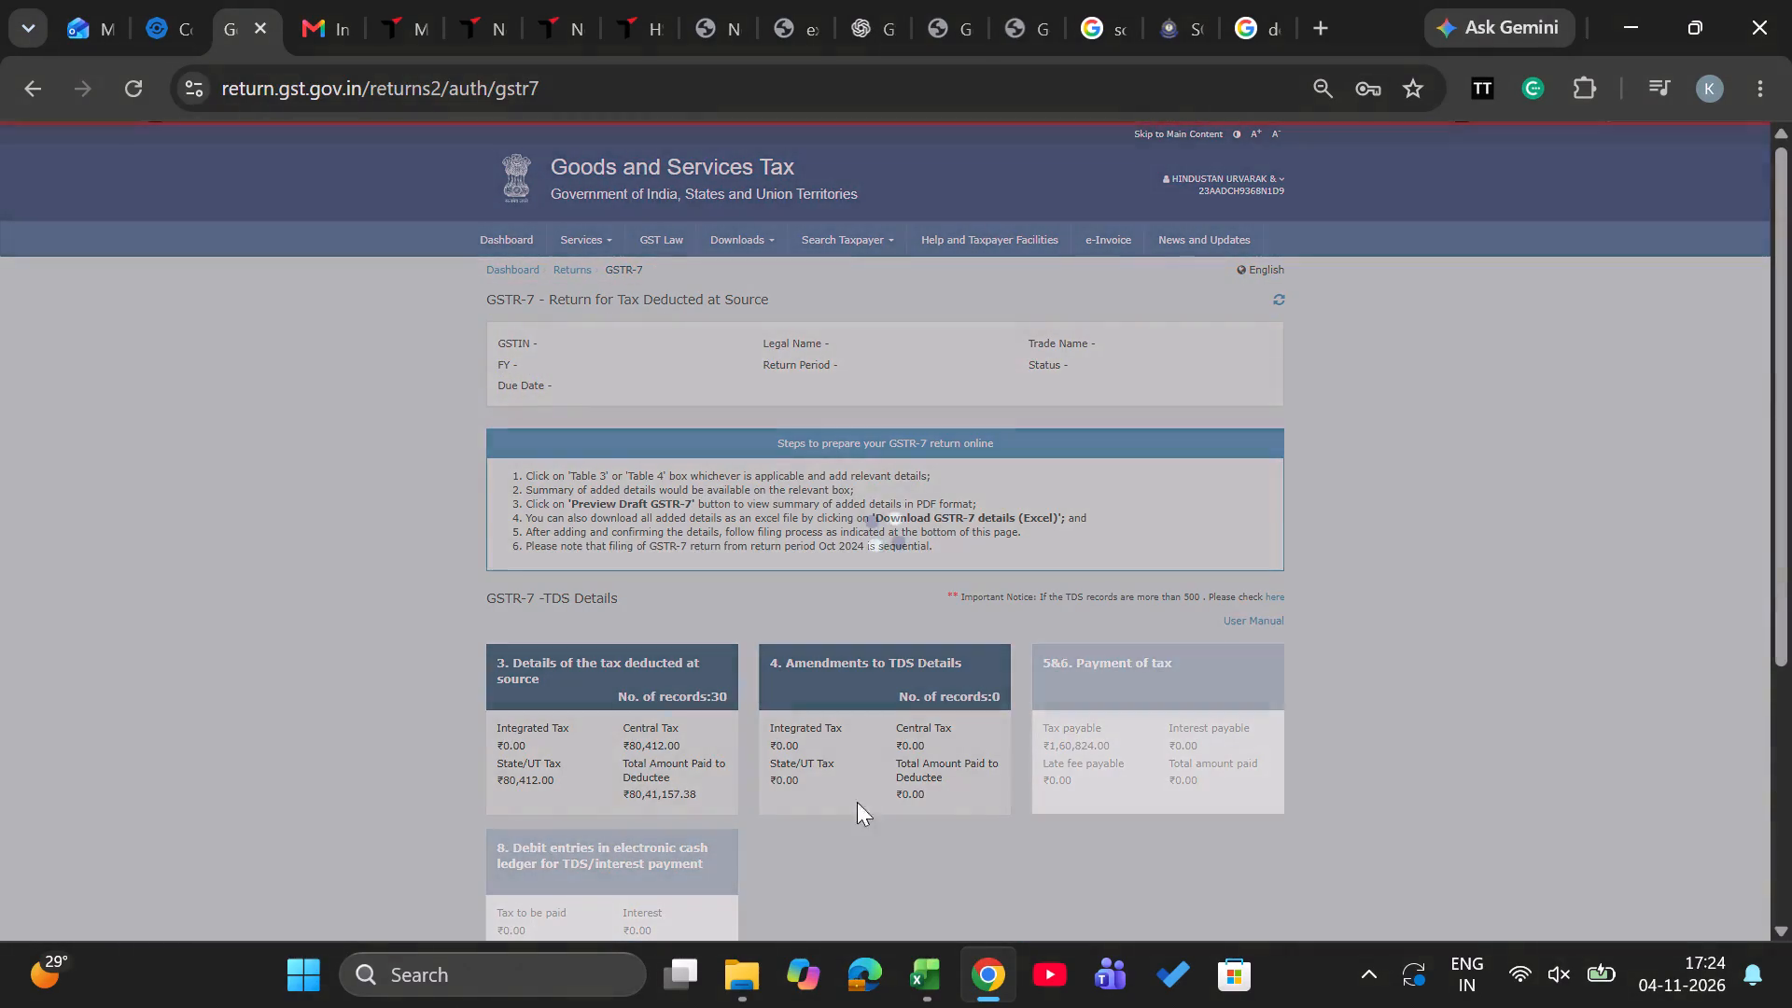
scroll(942, 825, down, 4)
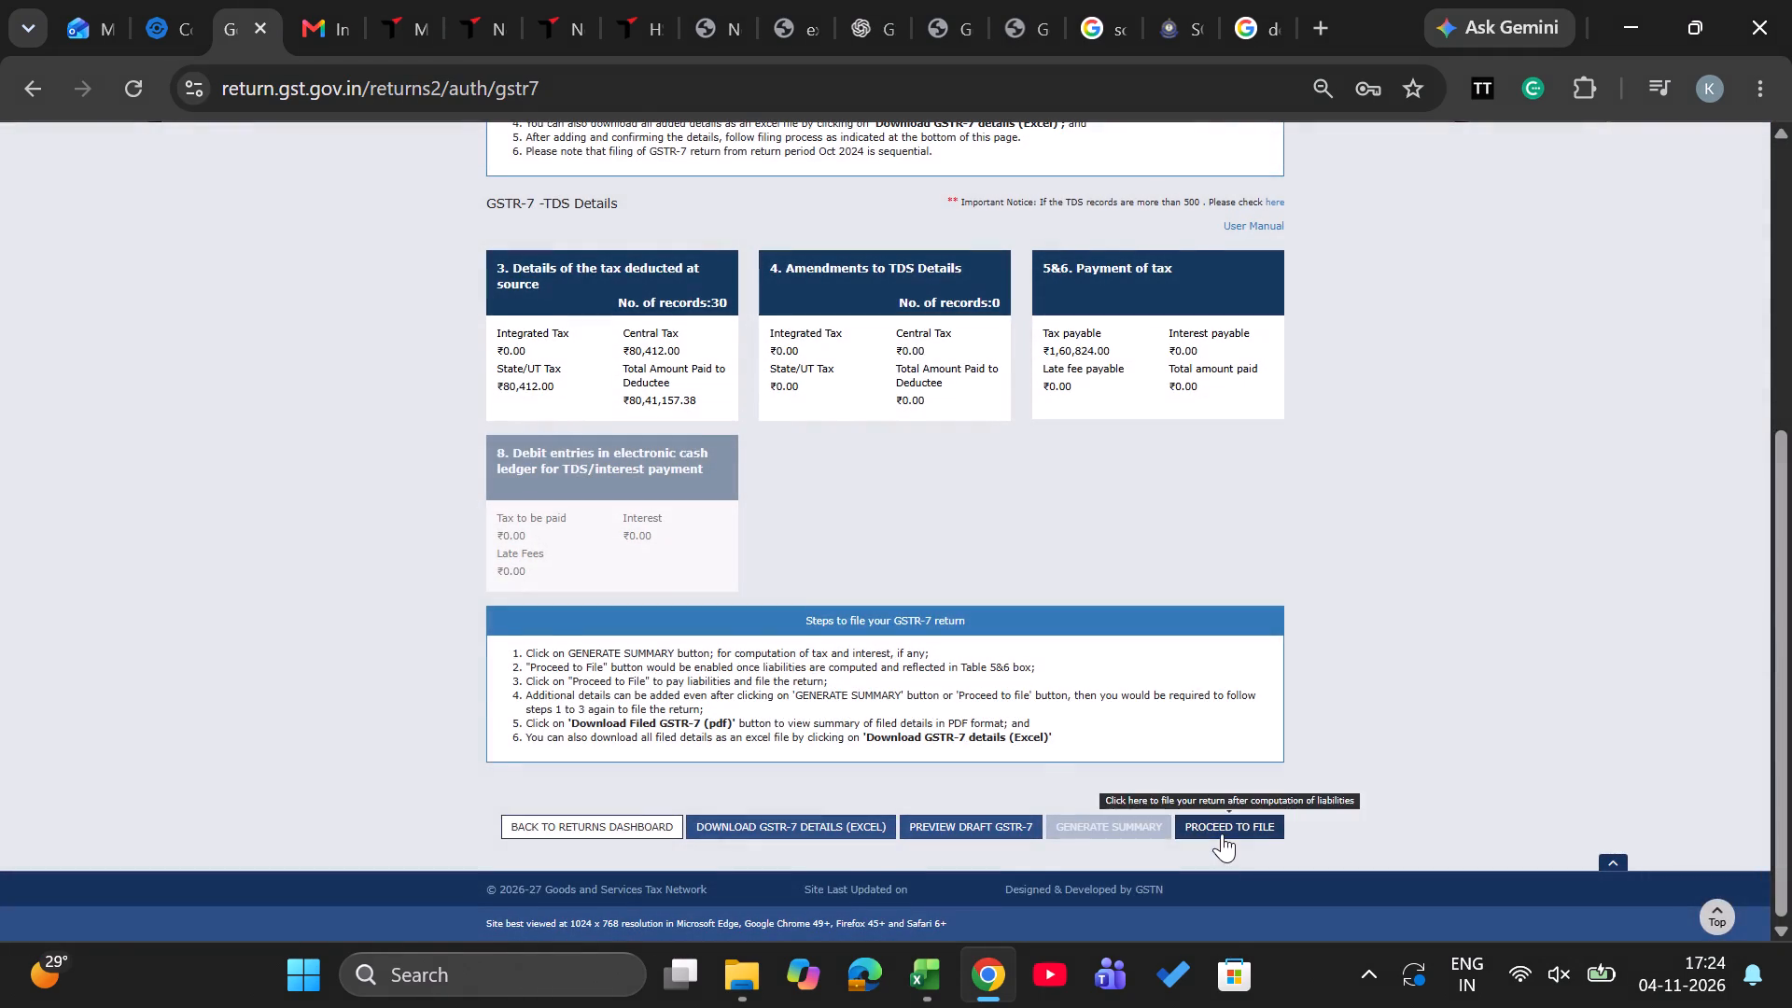
click(1222, 833)
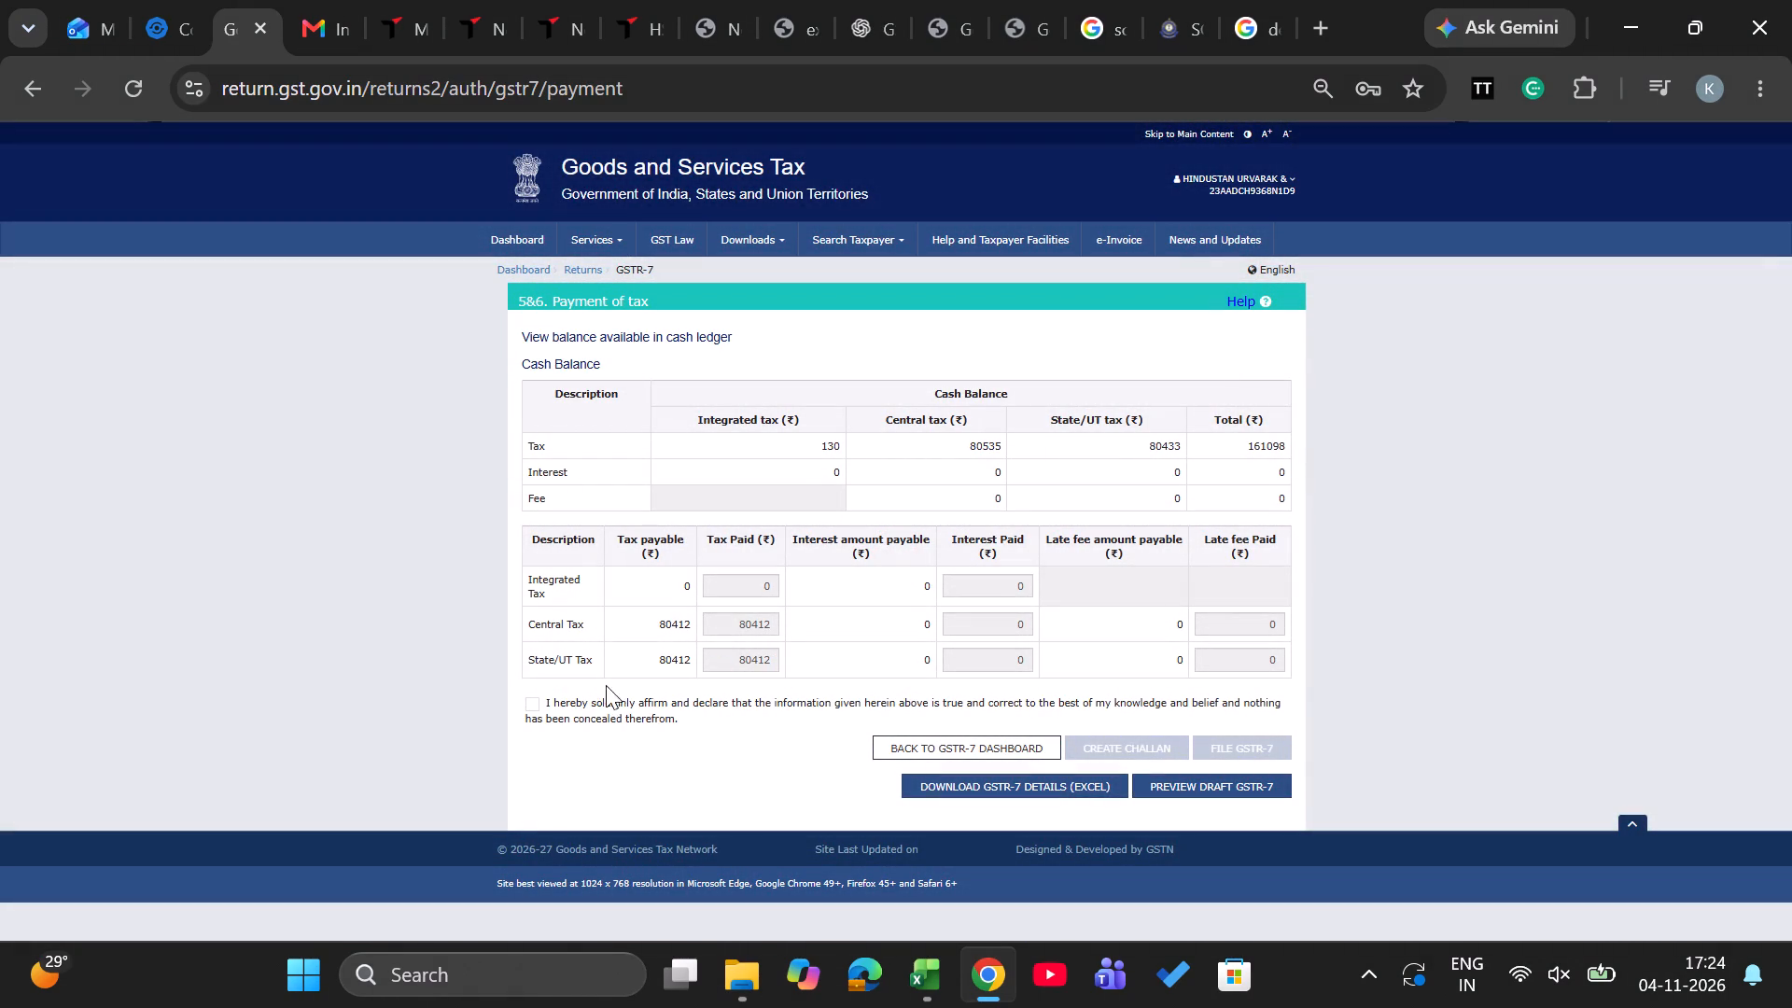
click(528, 696)
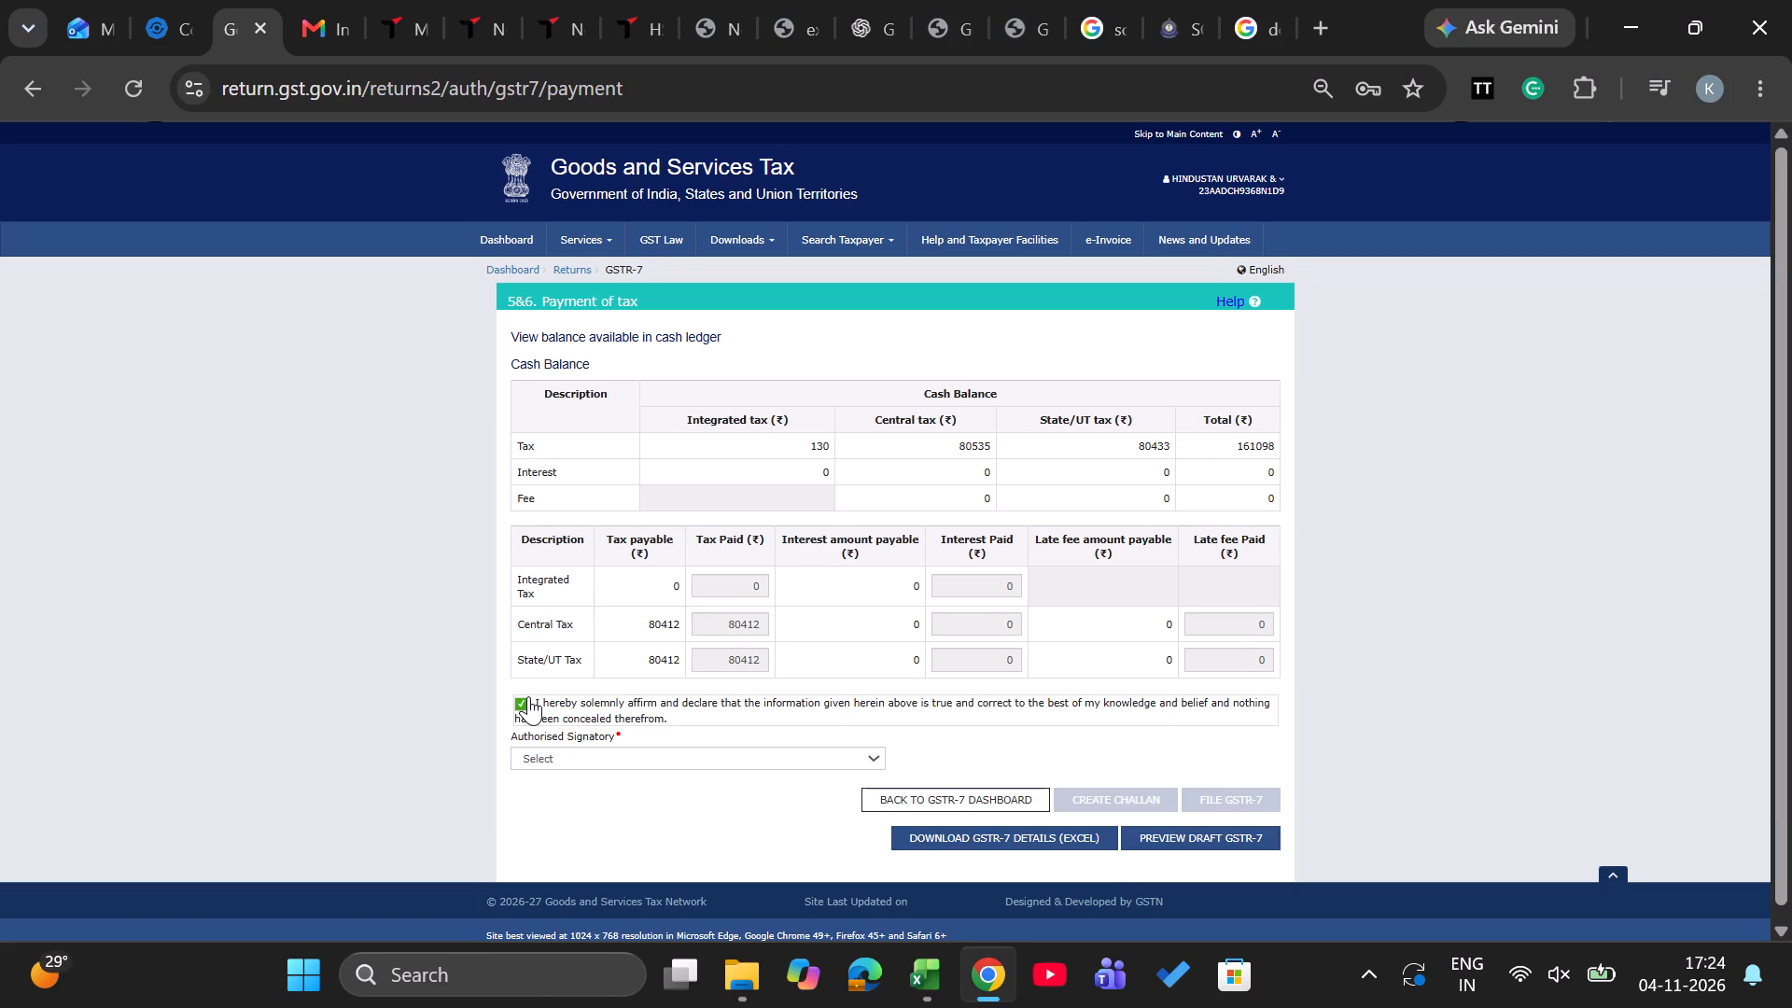
click(769, 755)
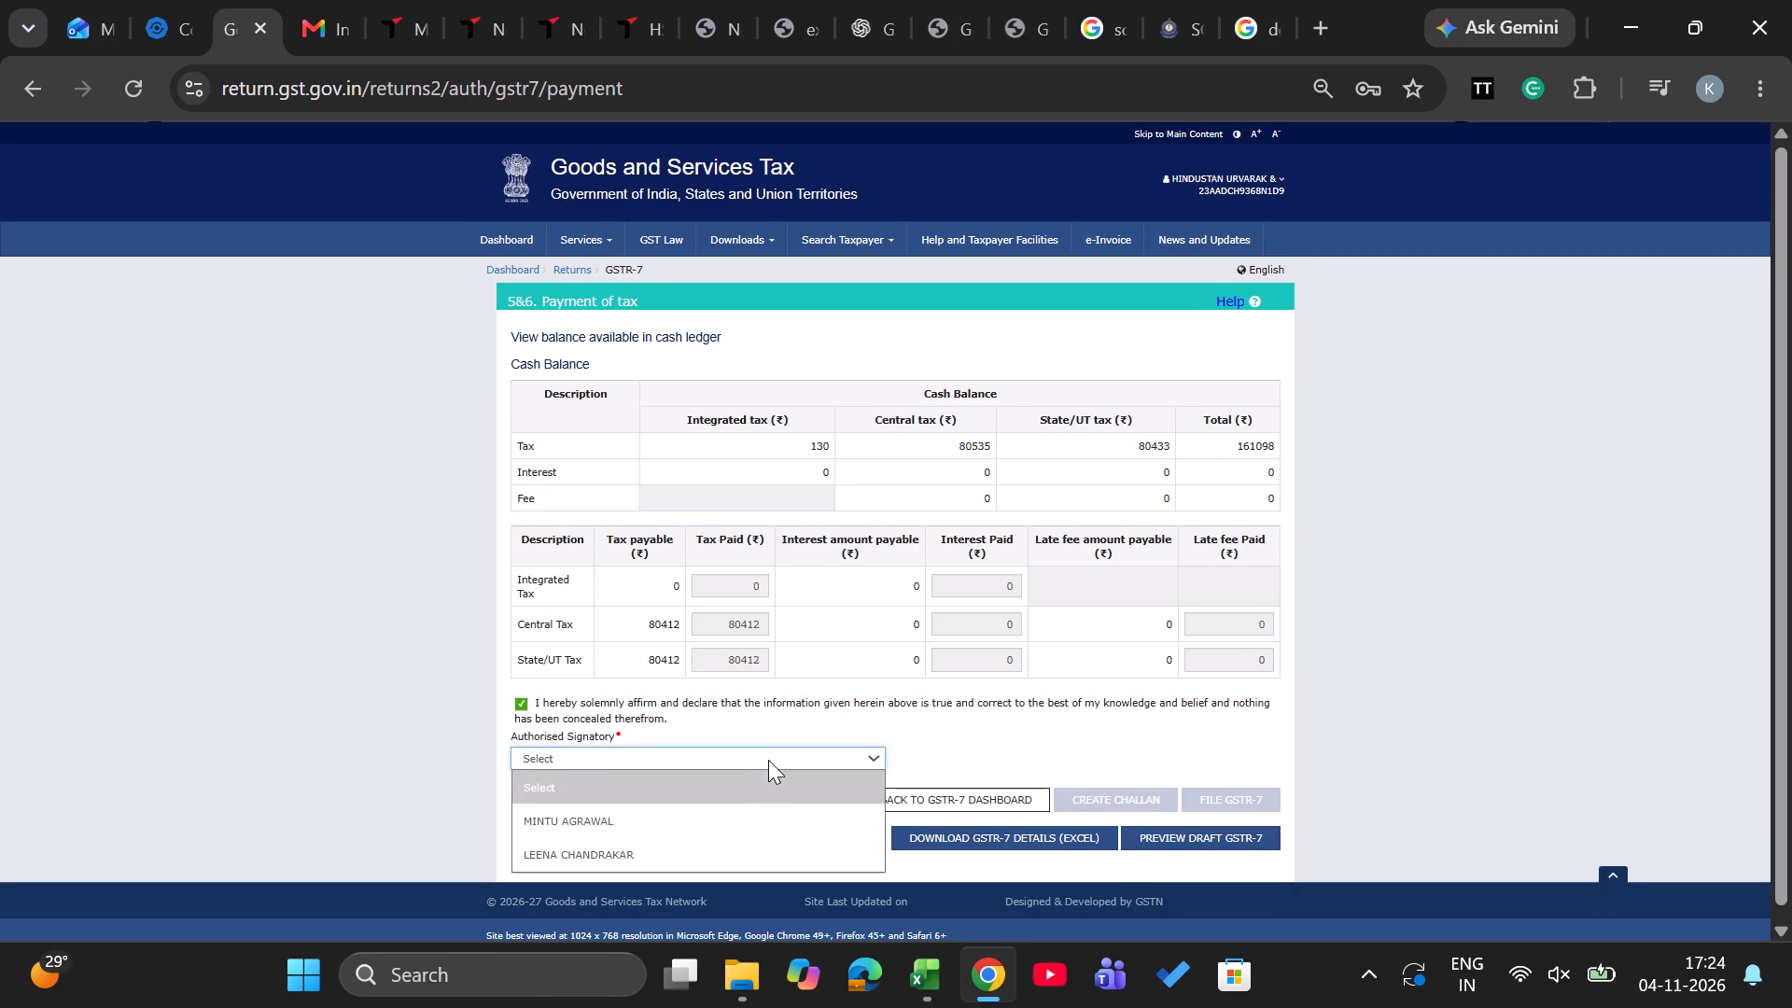
click(709, 846)
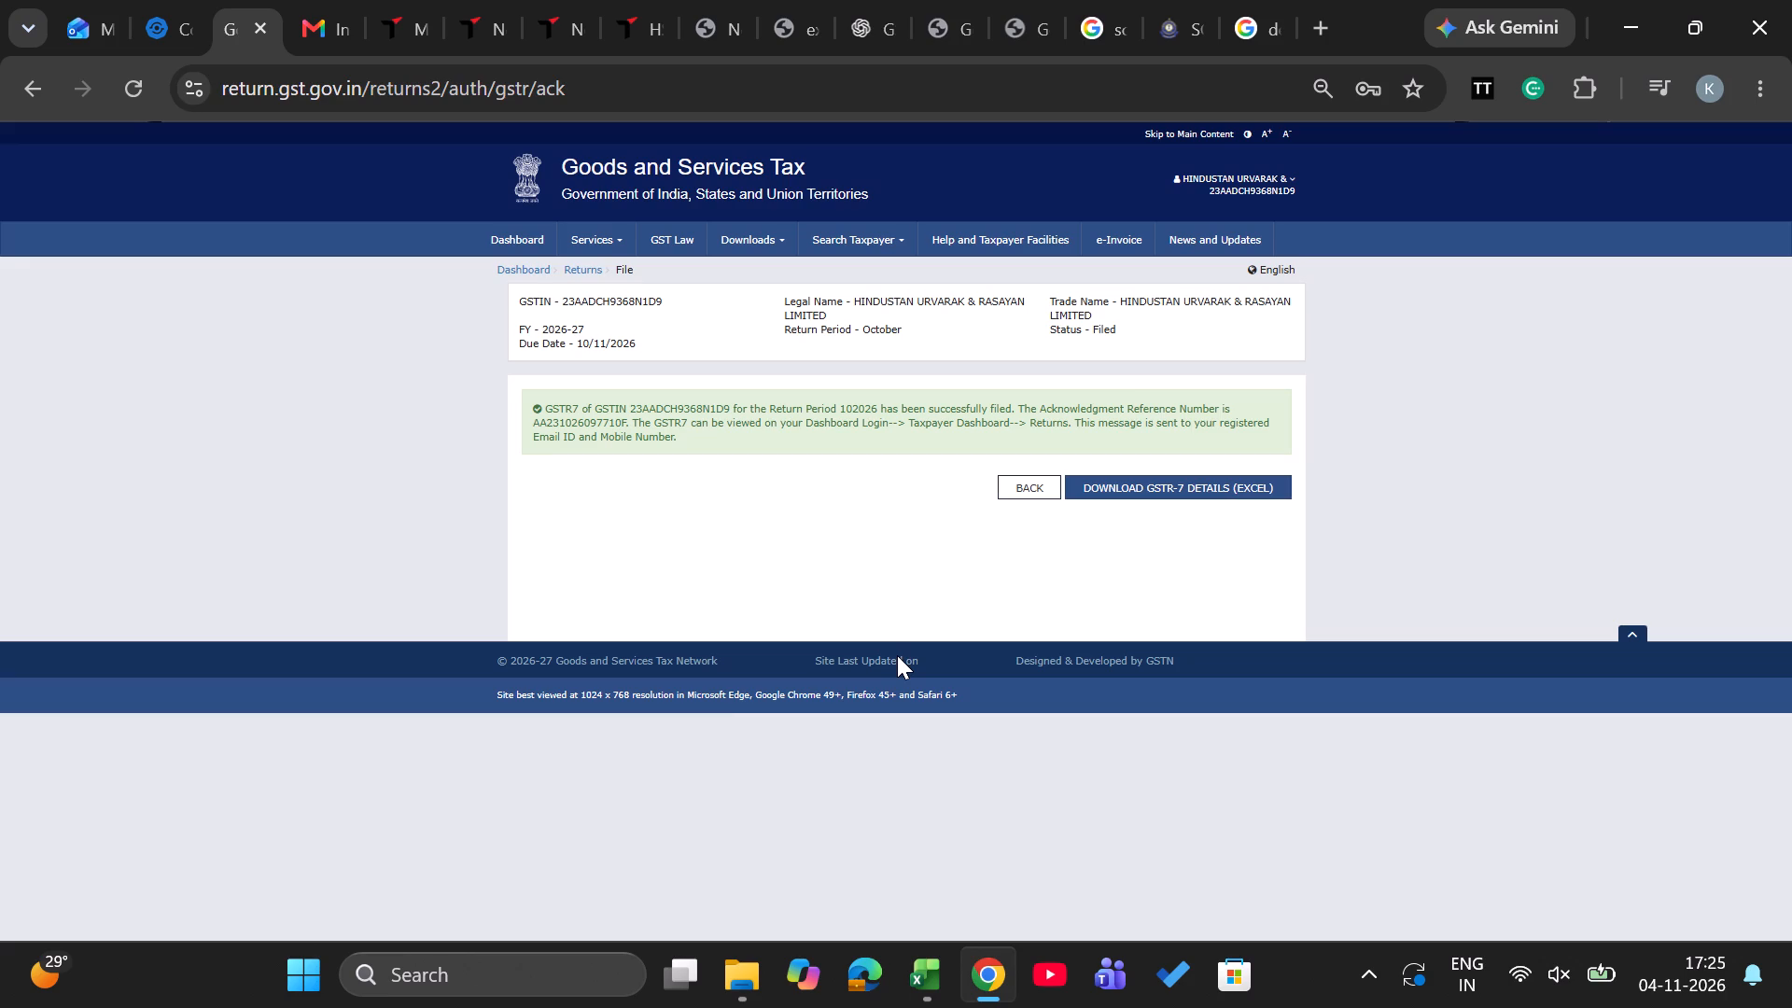
Close the filed Madhya Pradesh return, log in to the Odisha registration from OCTA and open its GST portal without the announcement.
click(264, 24)
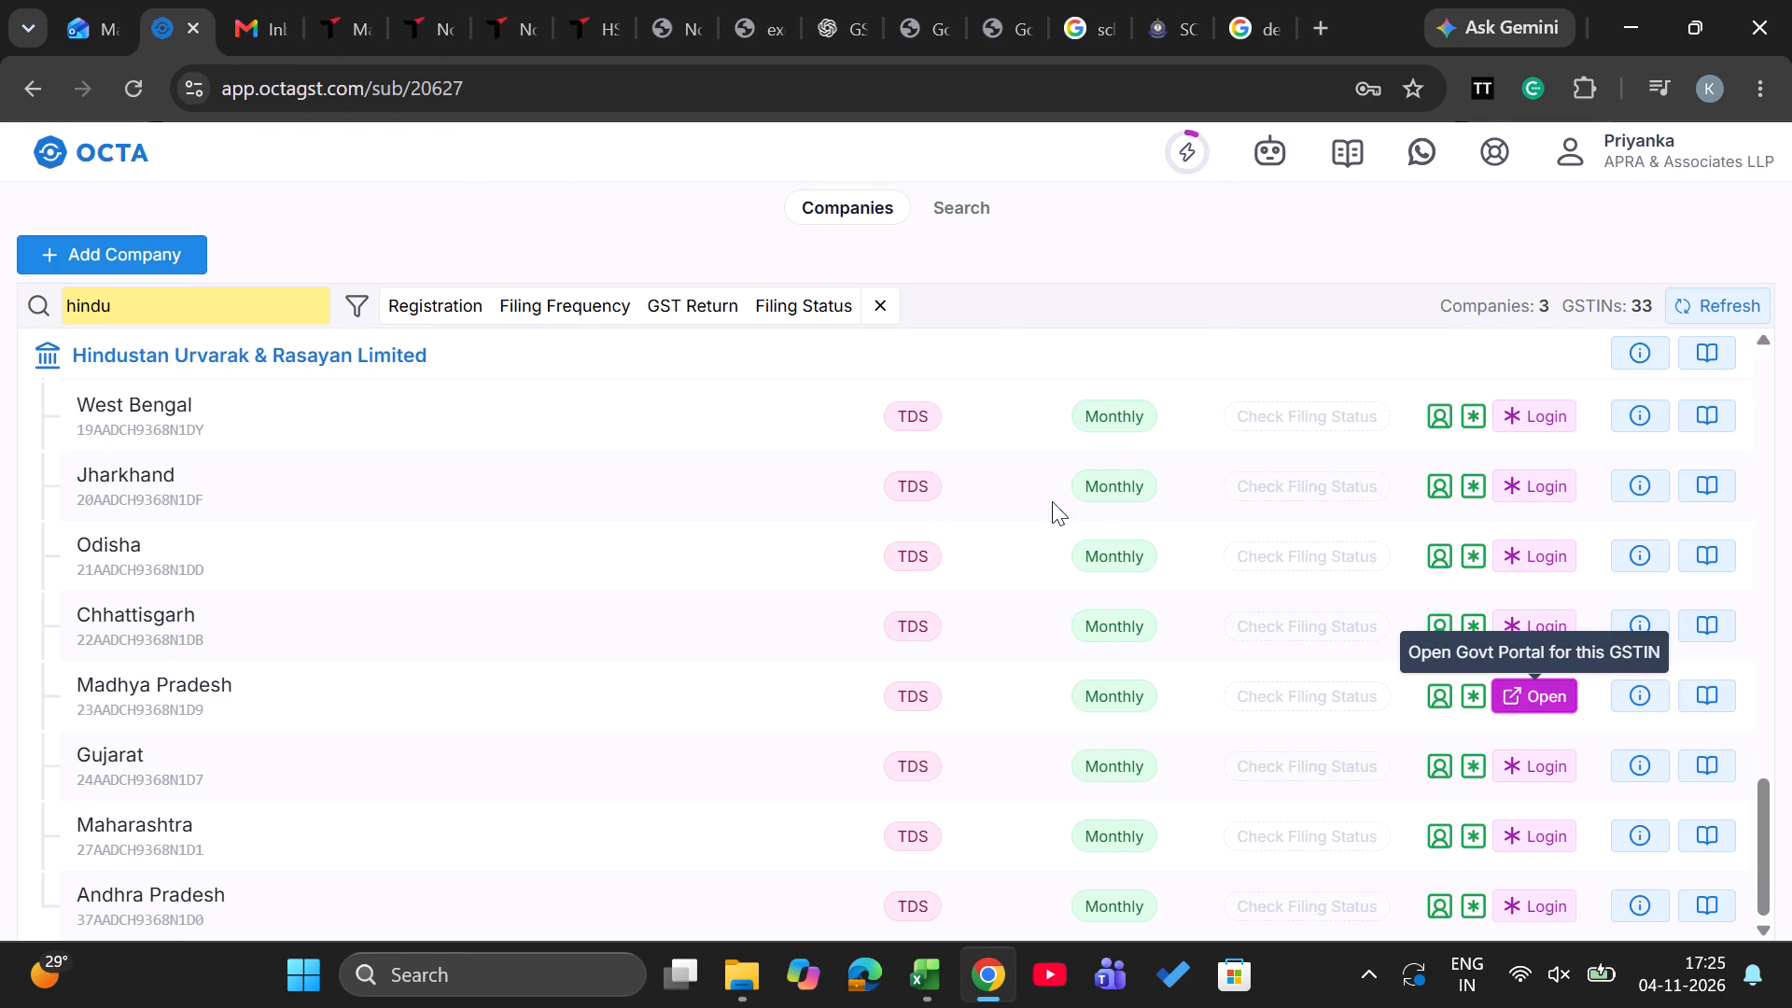
click(1517, 547)
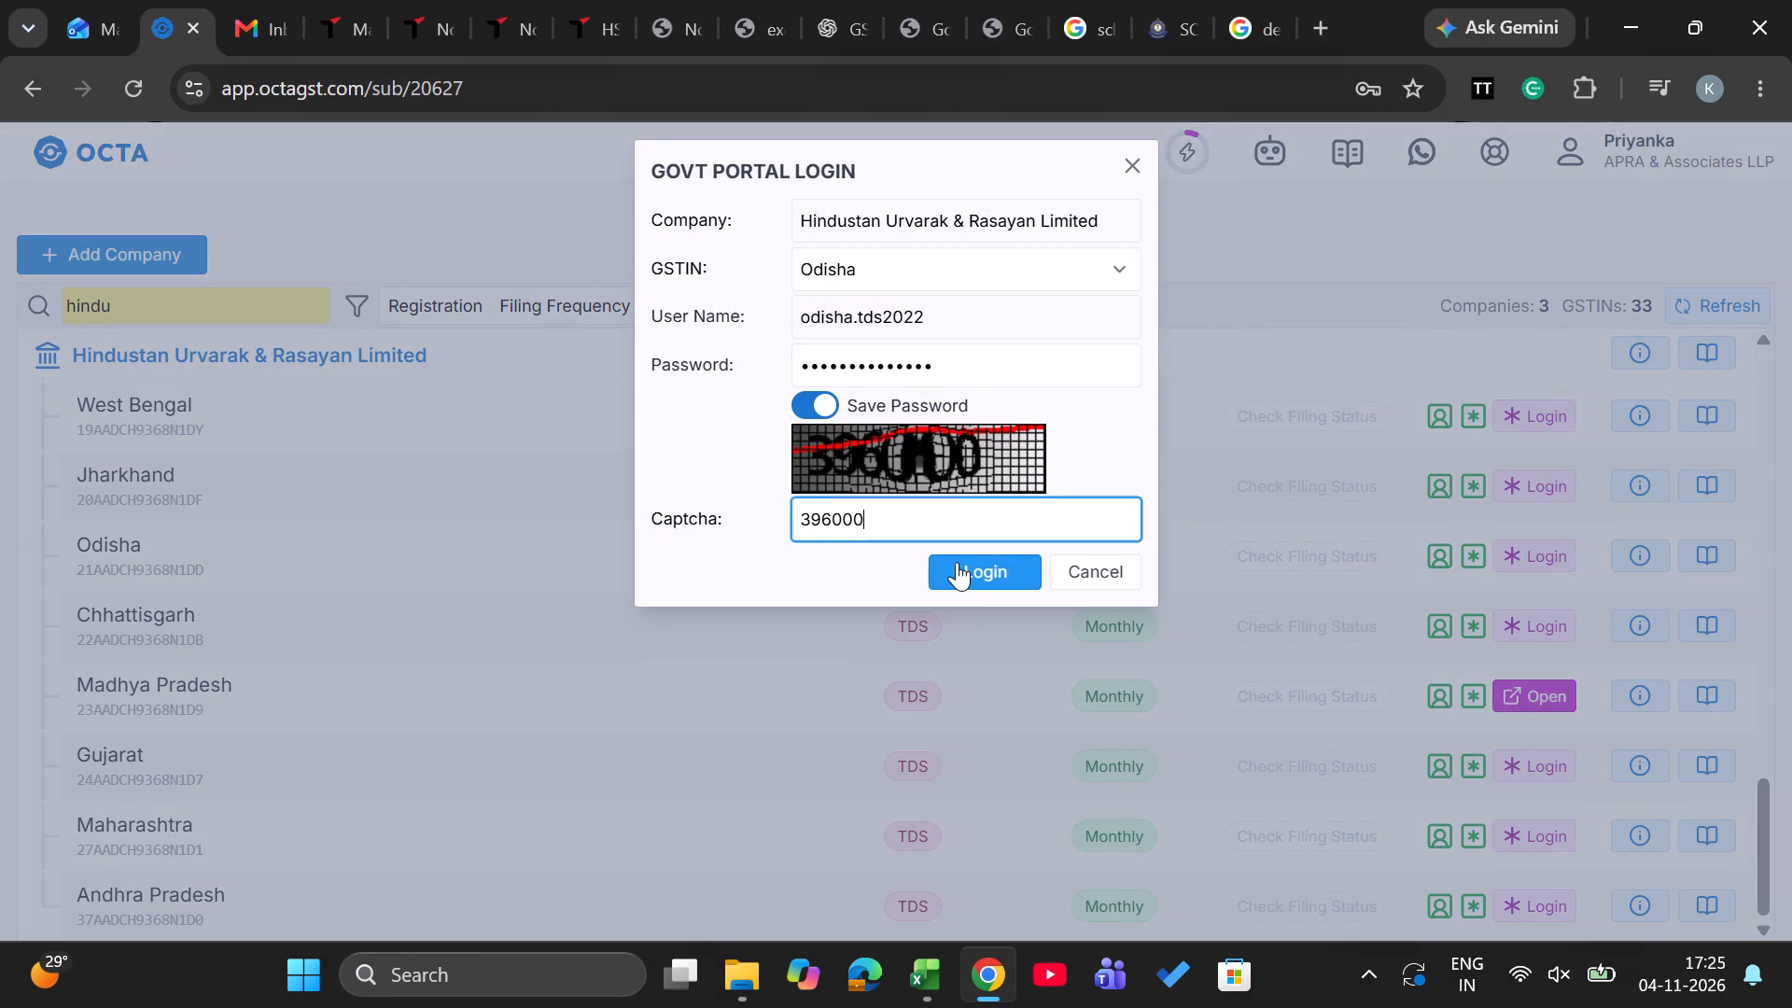
click(963, 572)
click(1525, 564)
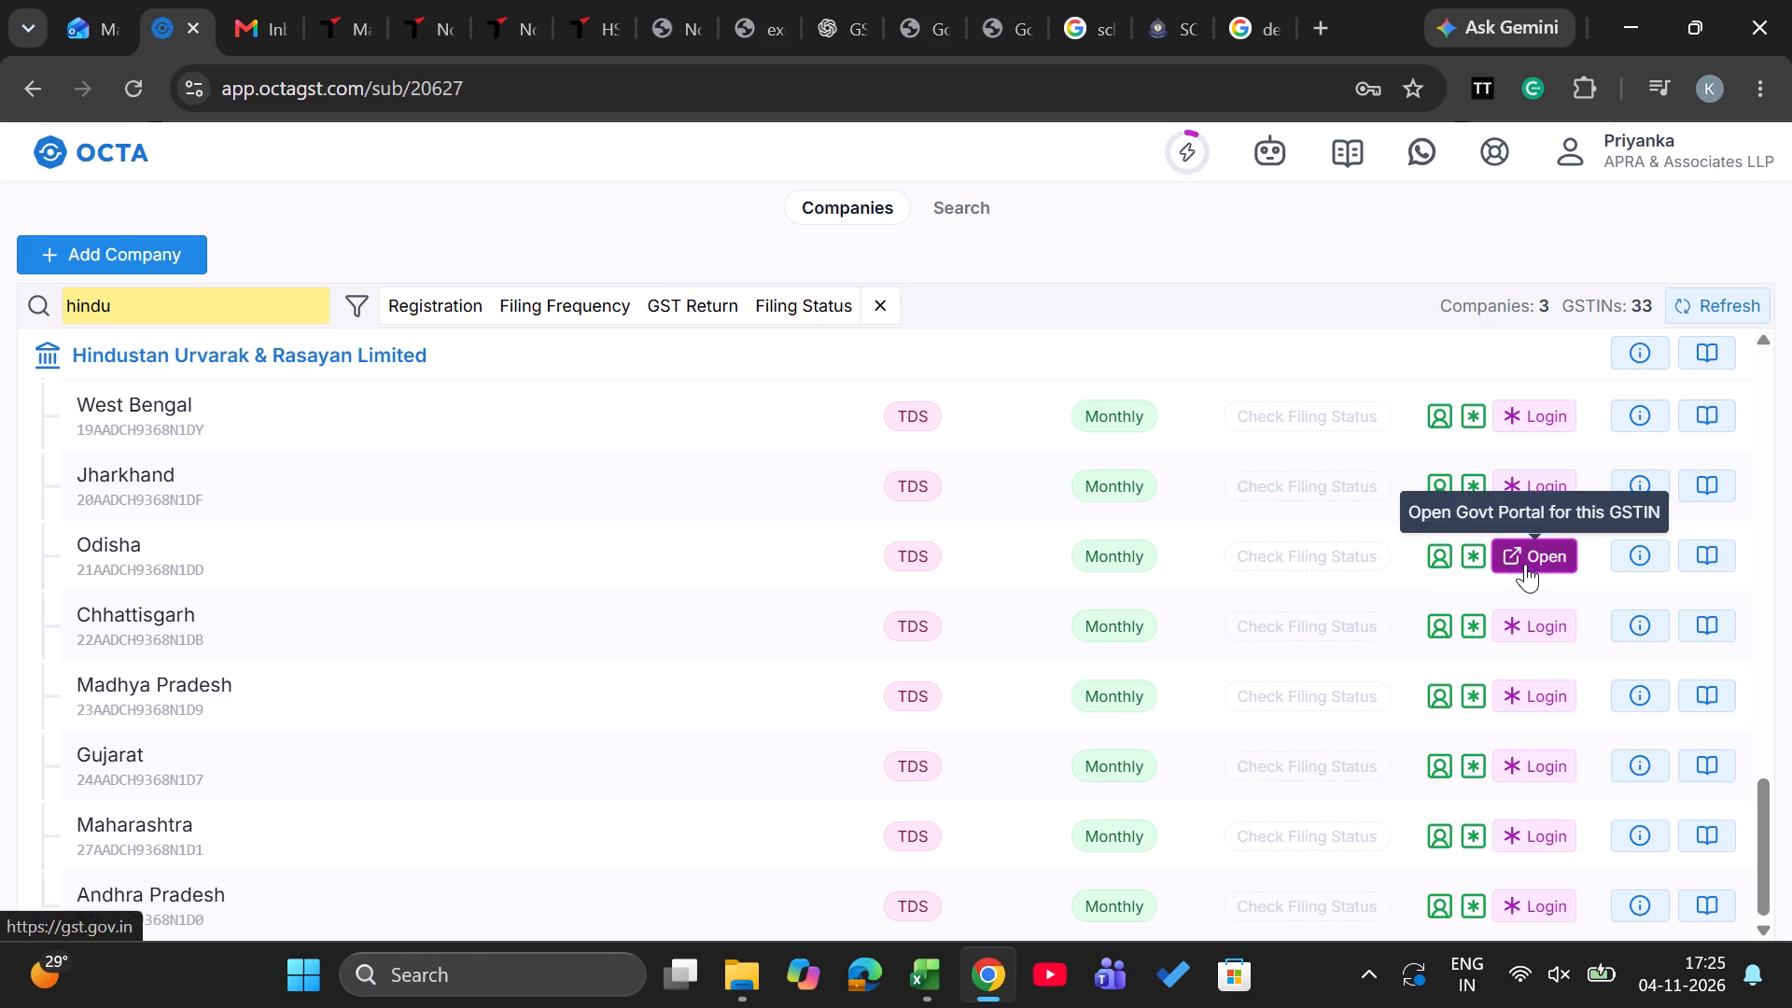
click(1460, 225)
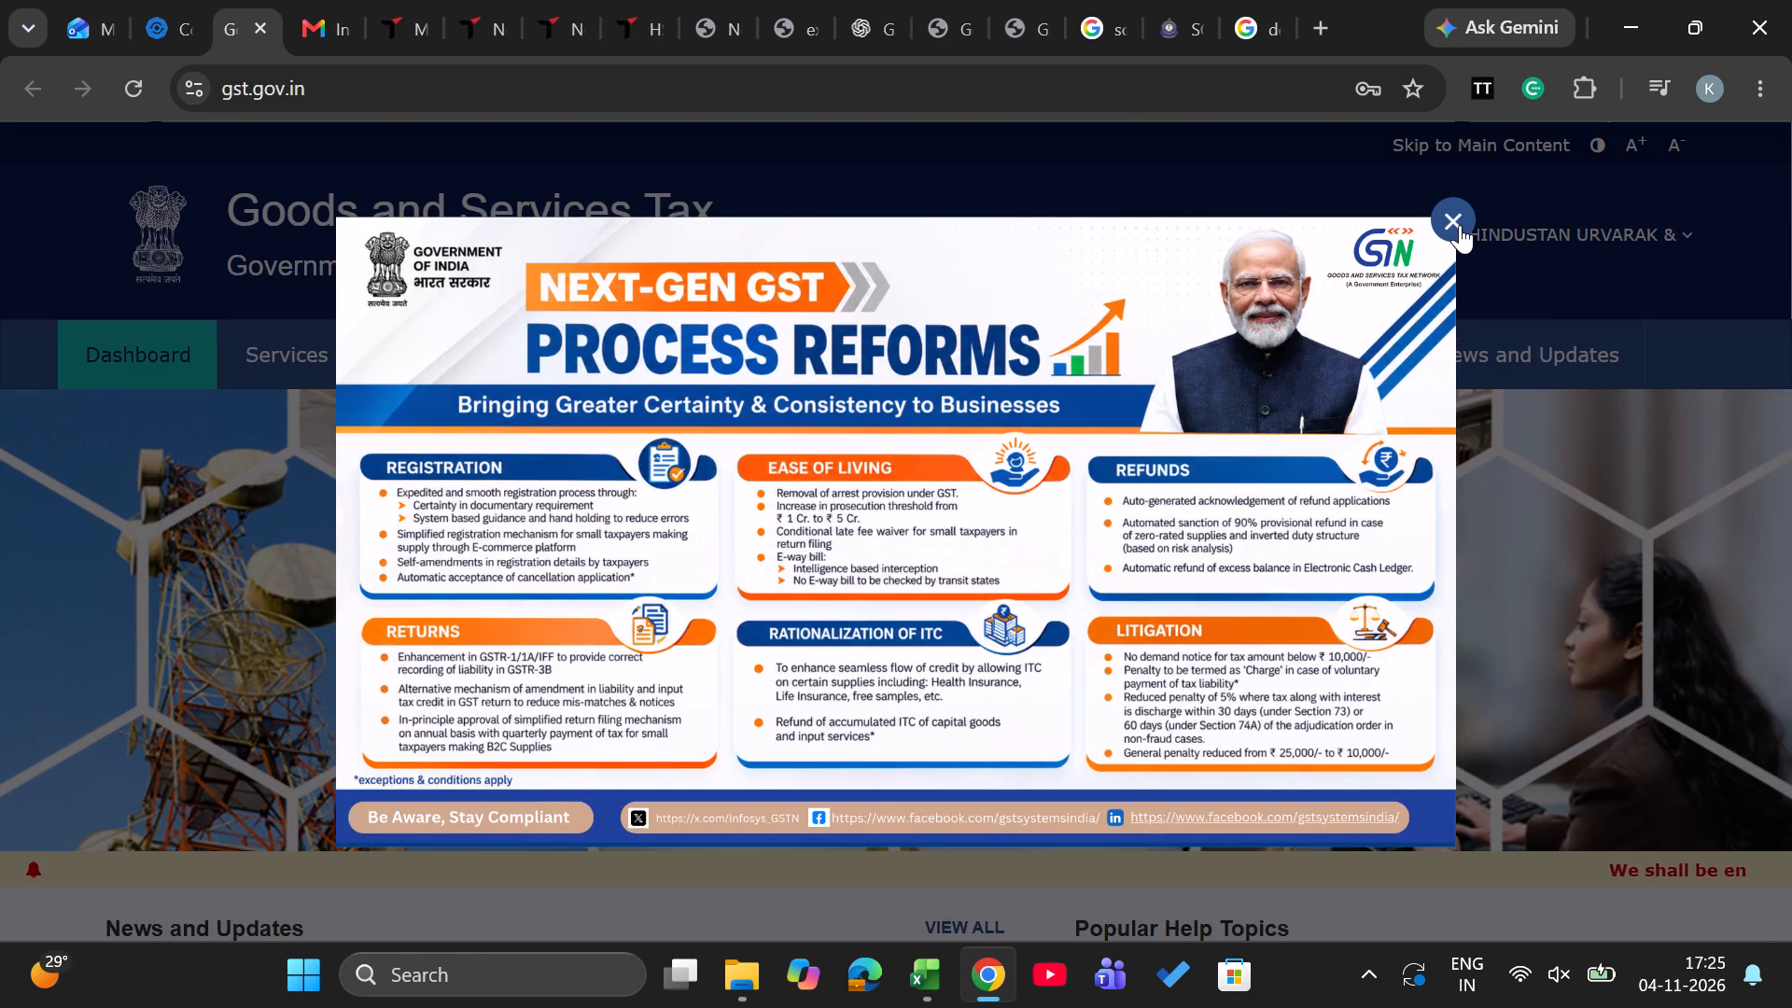
Find the Odisha returns for October 2026-27 on the Returns Dashboard and open GSTR-7 for online preparation.
click(289, 356)
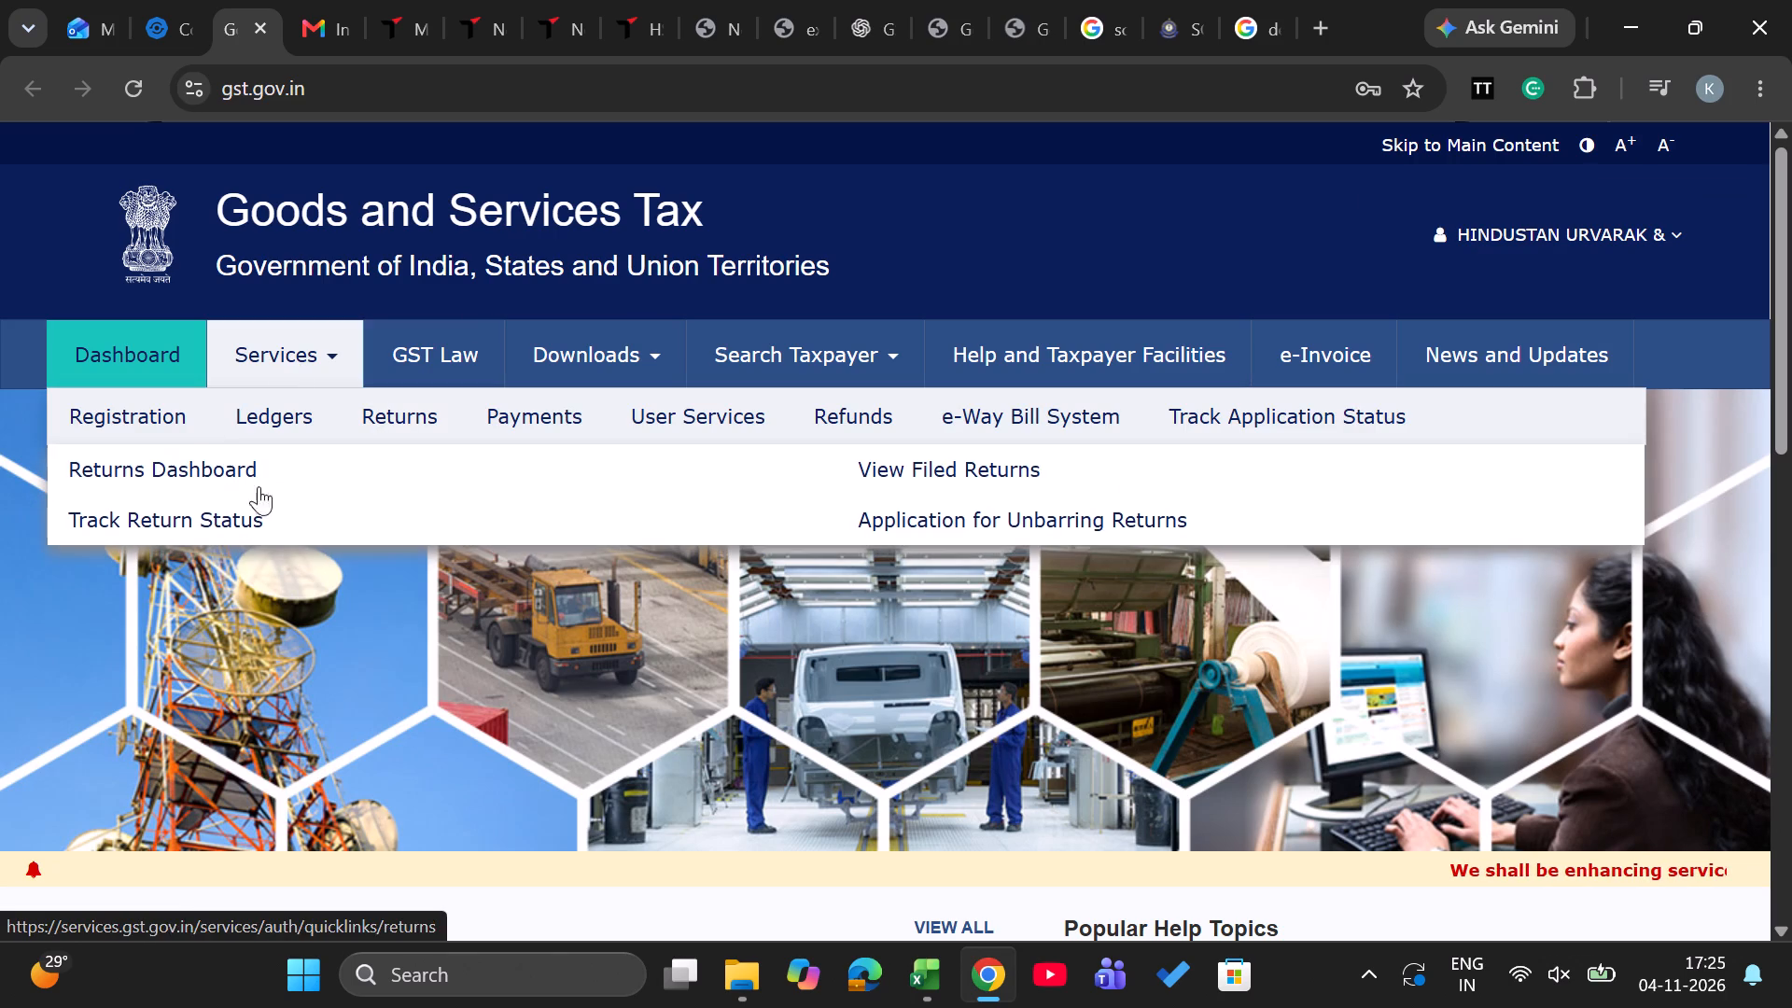
click(201, 481)
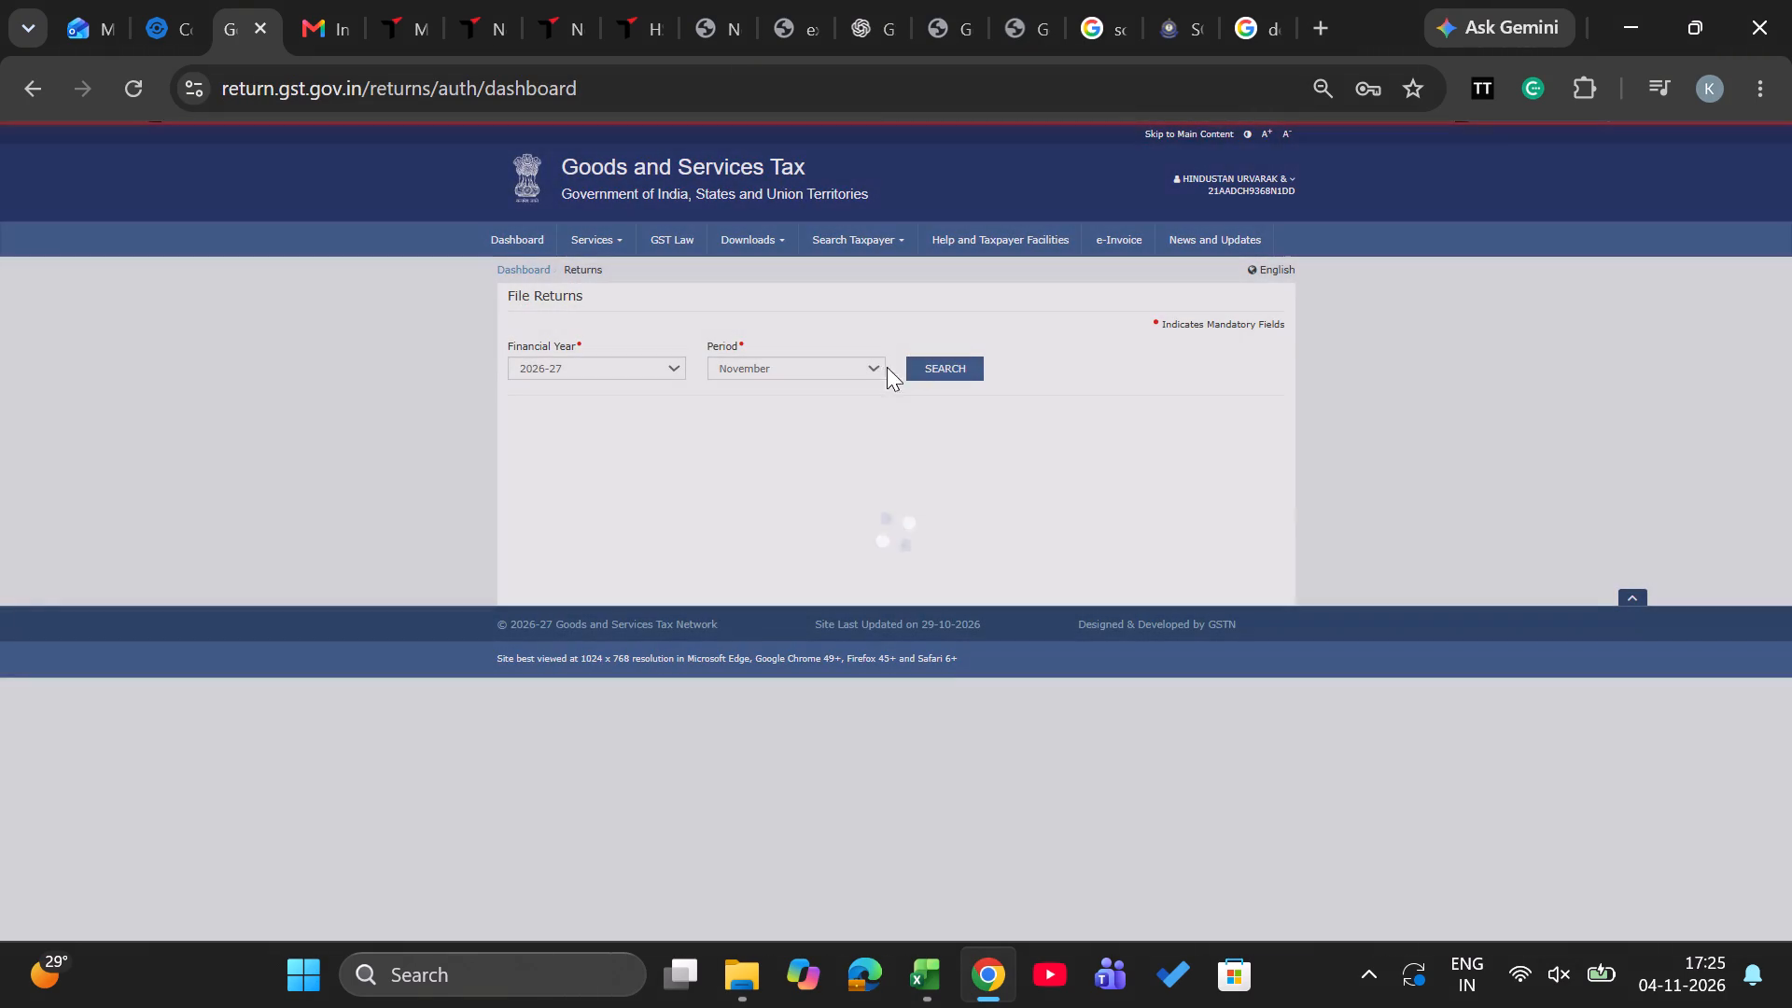
click(867, 367)
click(867, 367)
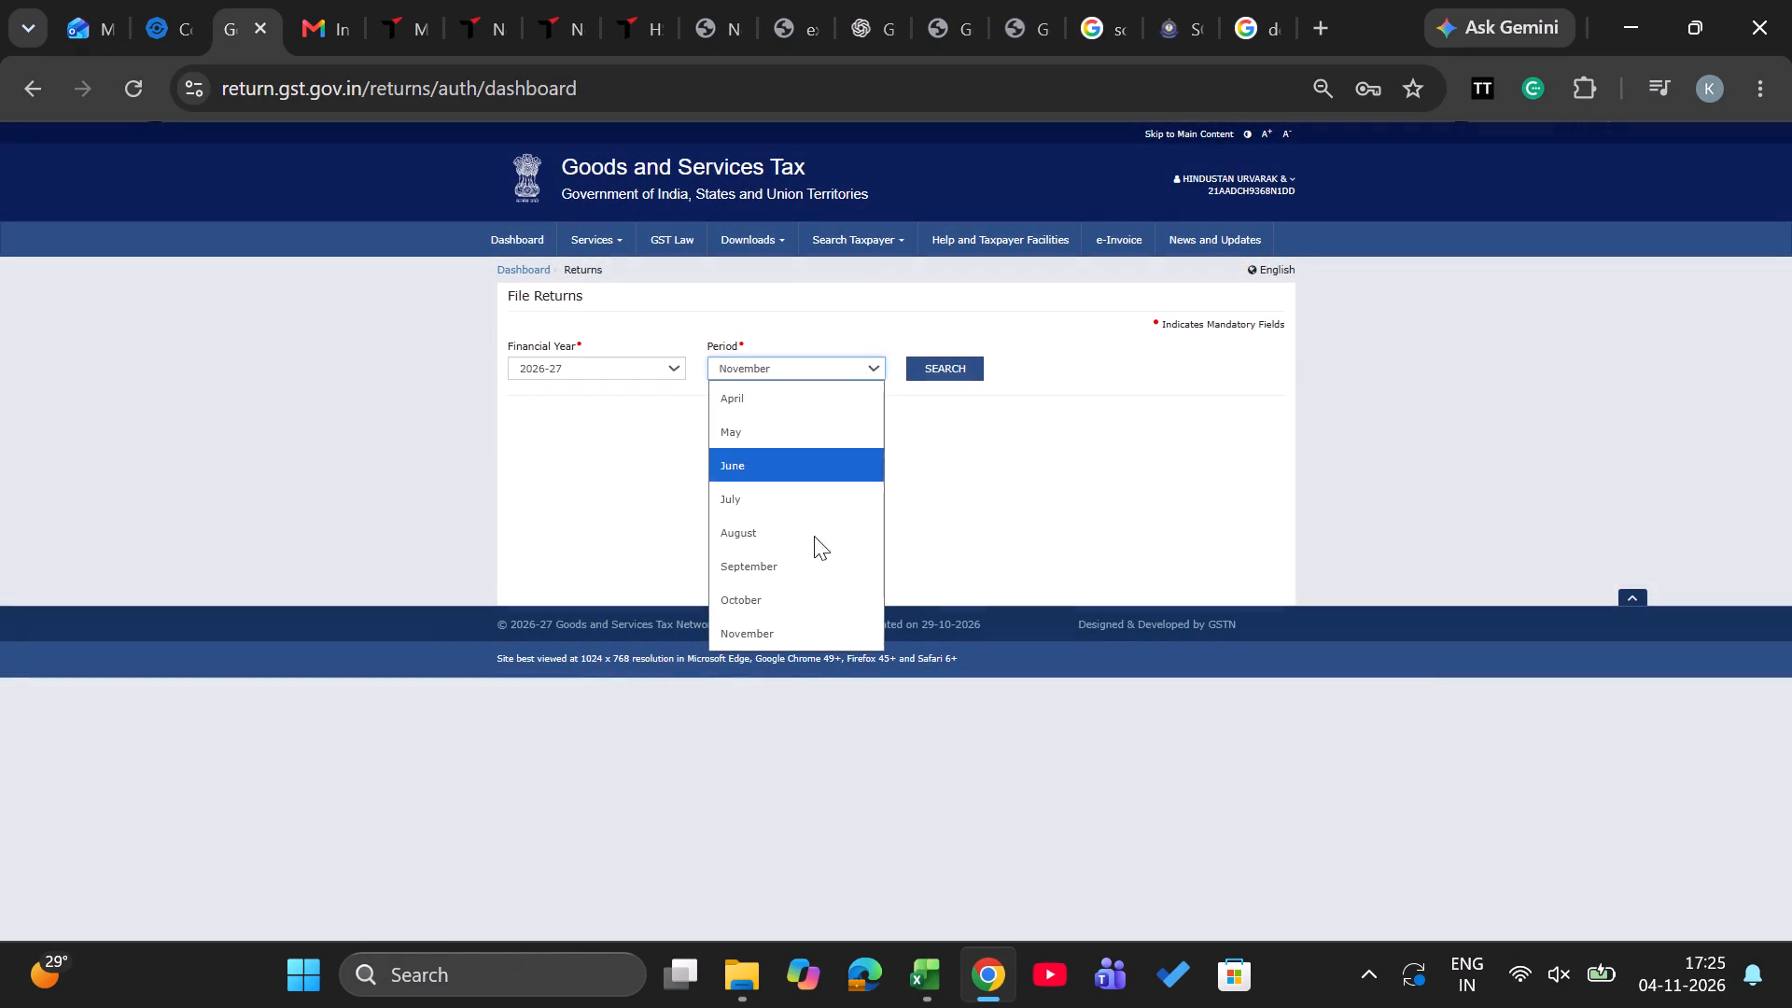
click(811, 597)
click(951, 373)
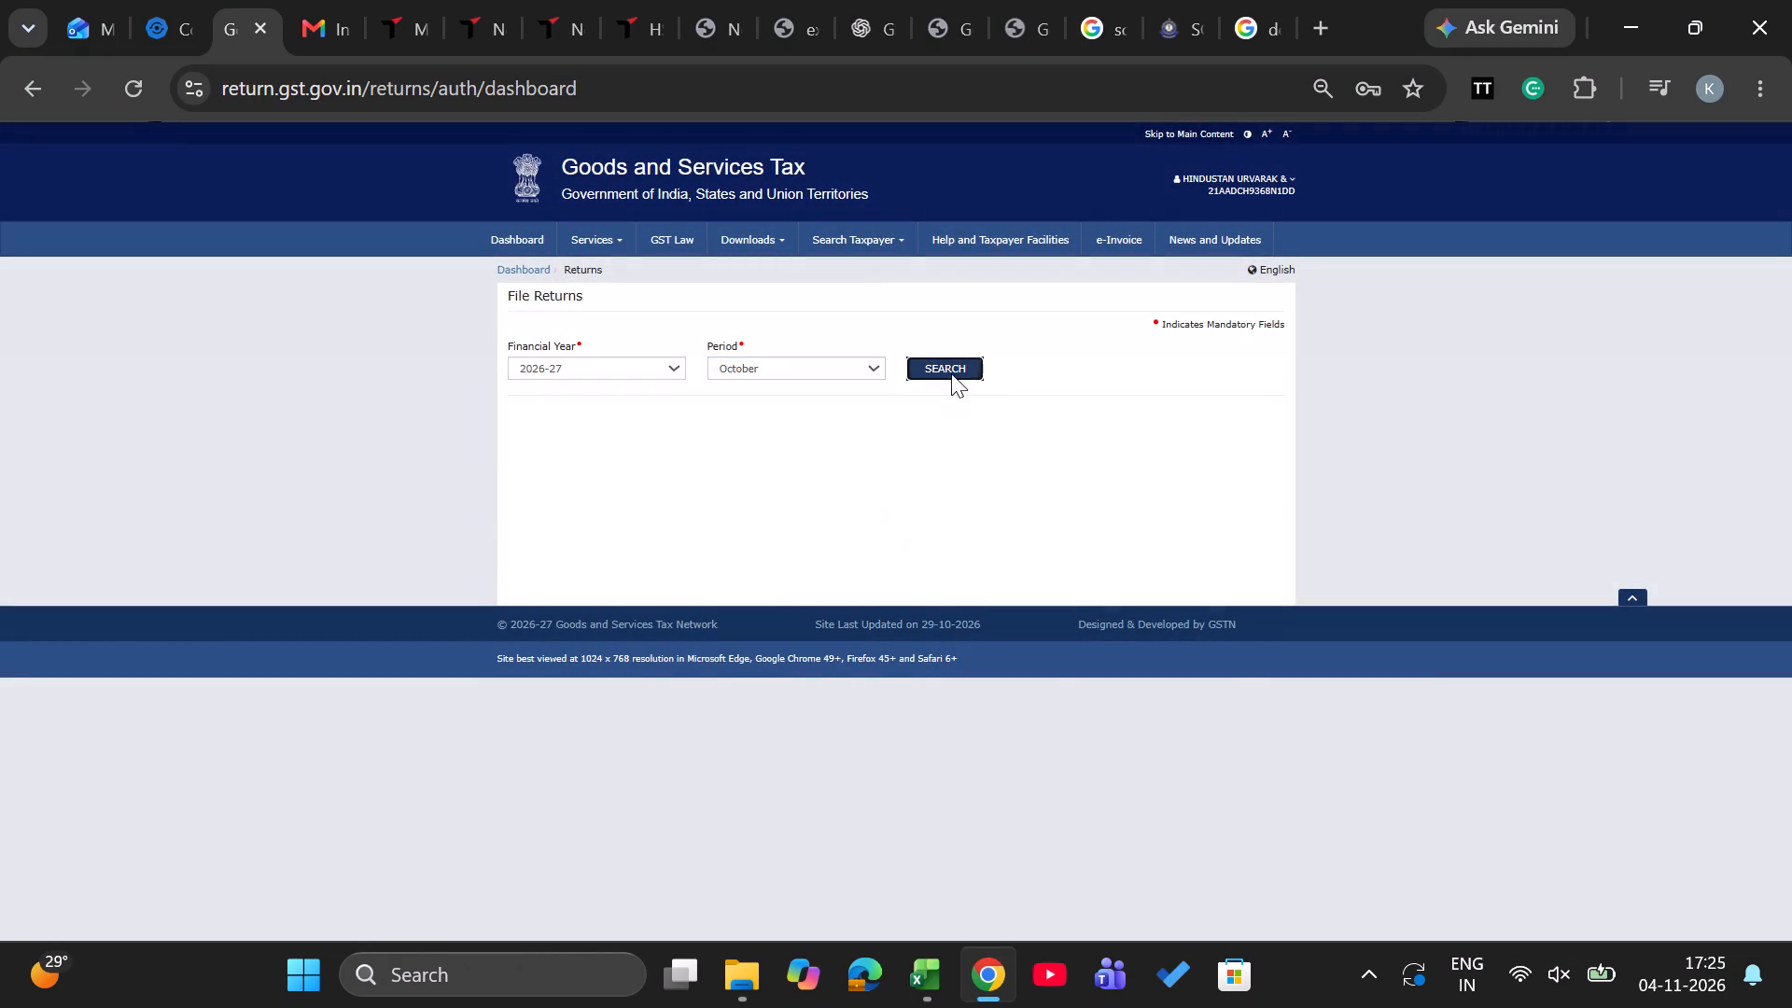
click(621, 658)
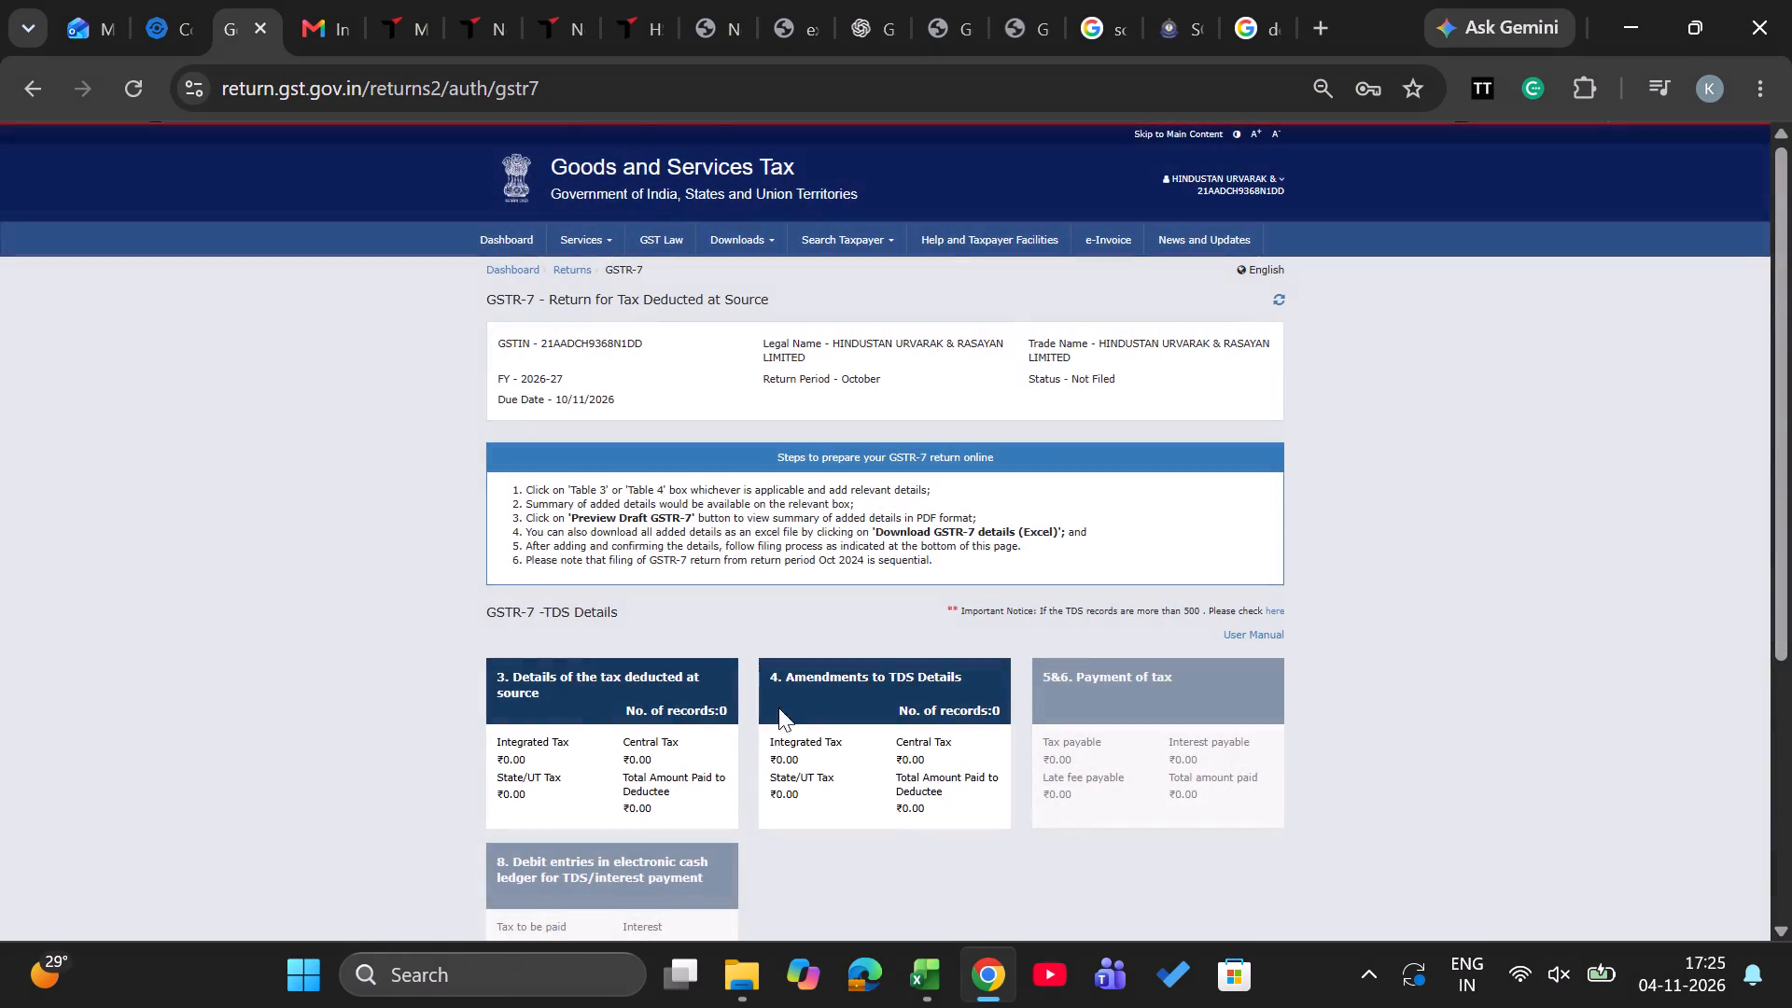
Generate the summary for the Odisha GSTR-7 and refresh the return's status.
scroll(1029, 623, down, 7)
click(1105, 832)
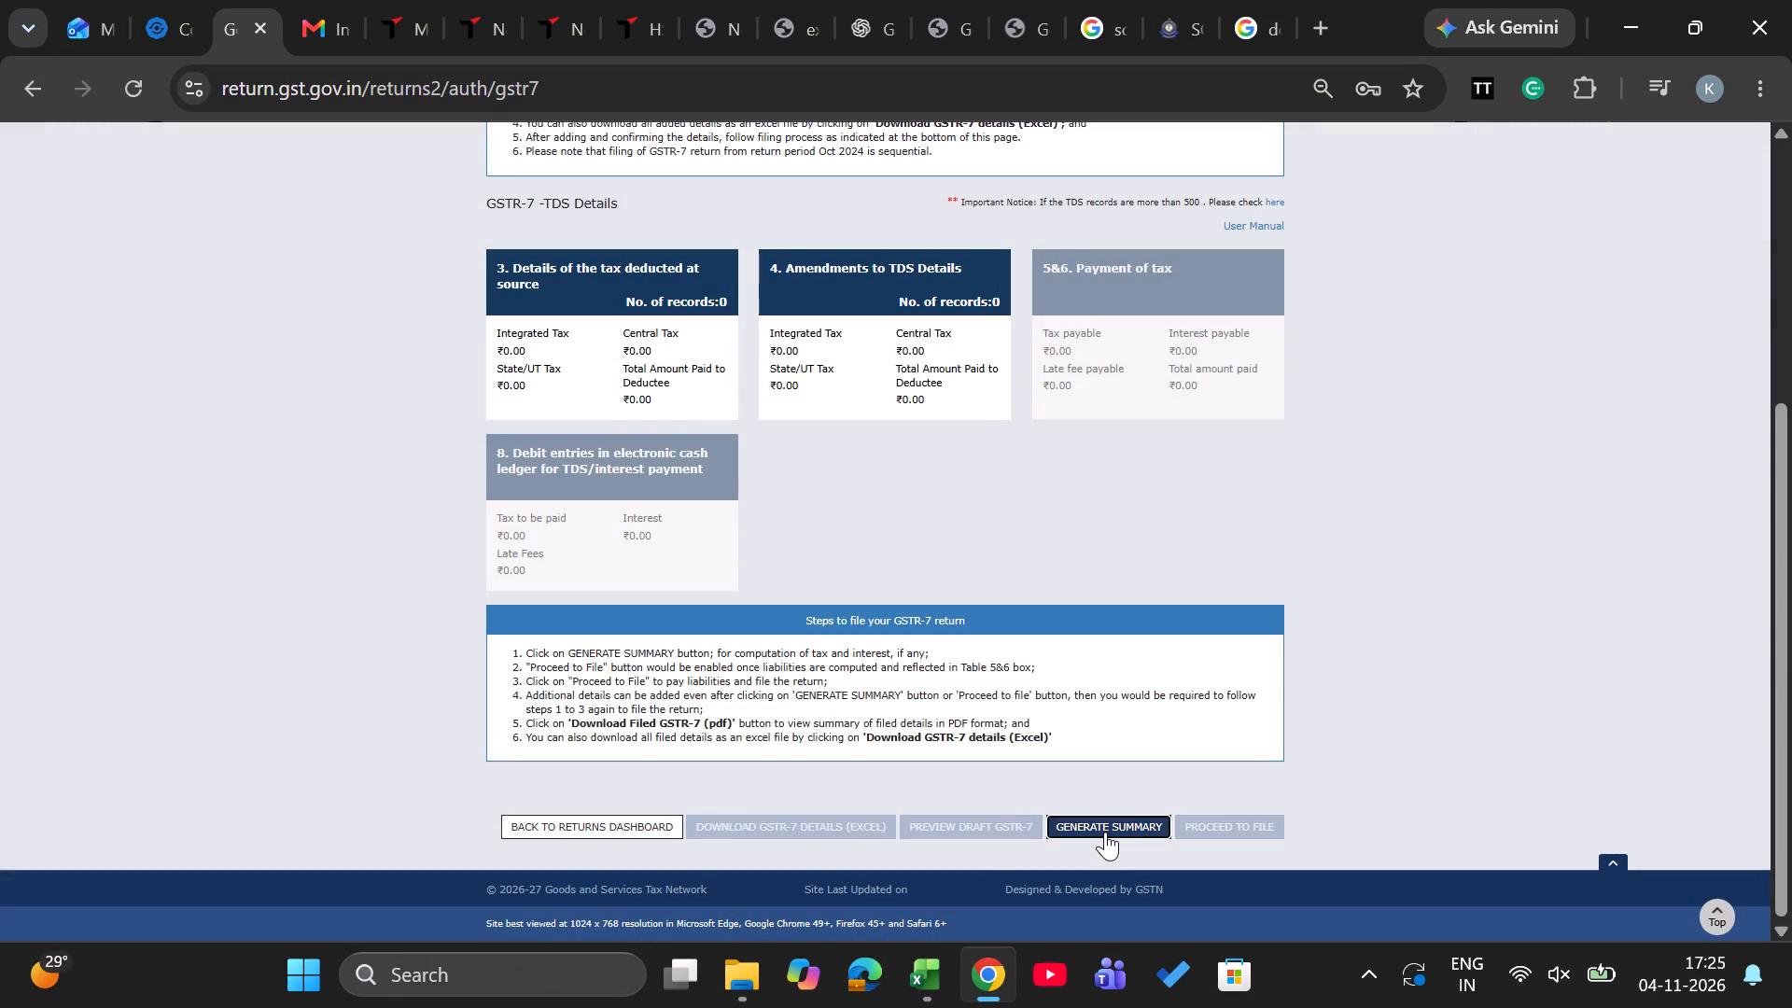
scroll(1271, 371, up, 2)
click(1281, 303)
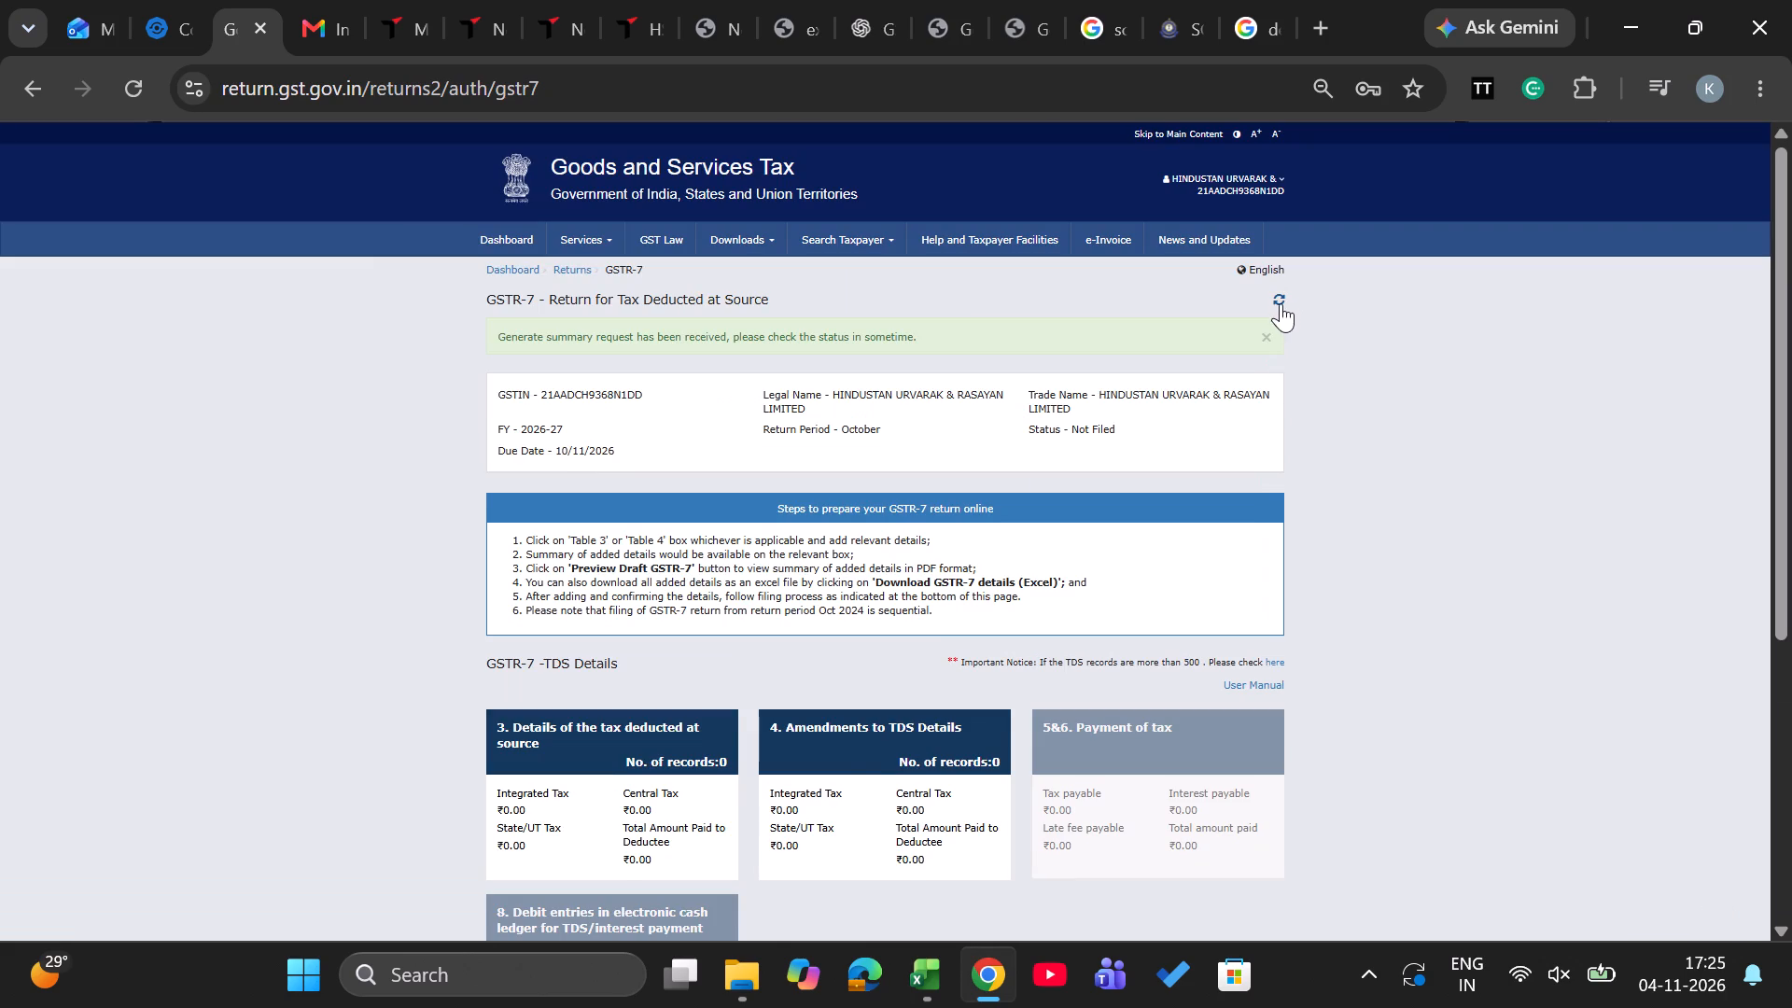
In Table 3, review the processed TDS invoices of J M Baxi Ports & Logistics and Sarat Chatterjee & Co, returning to the deductee list.
click(586, 837)
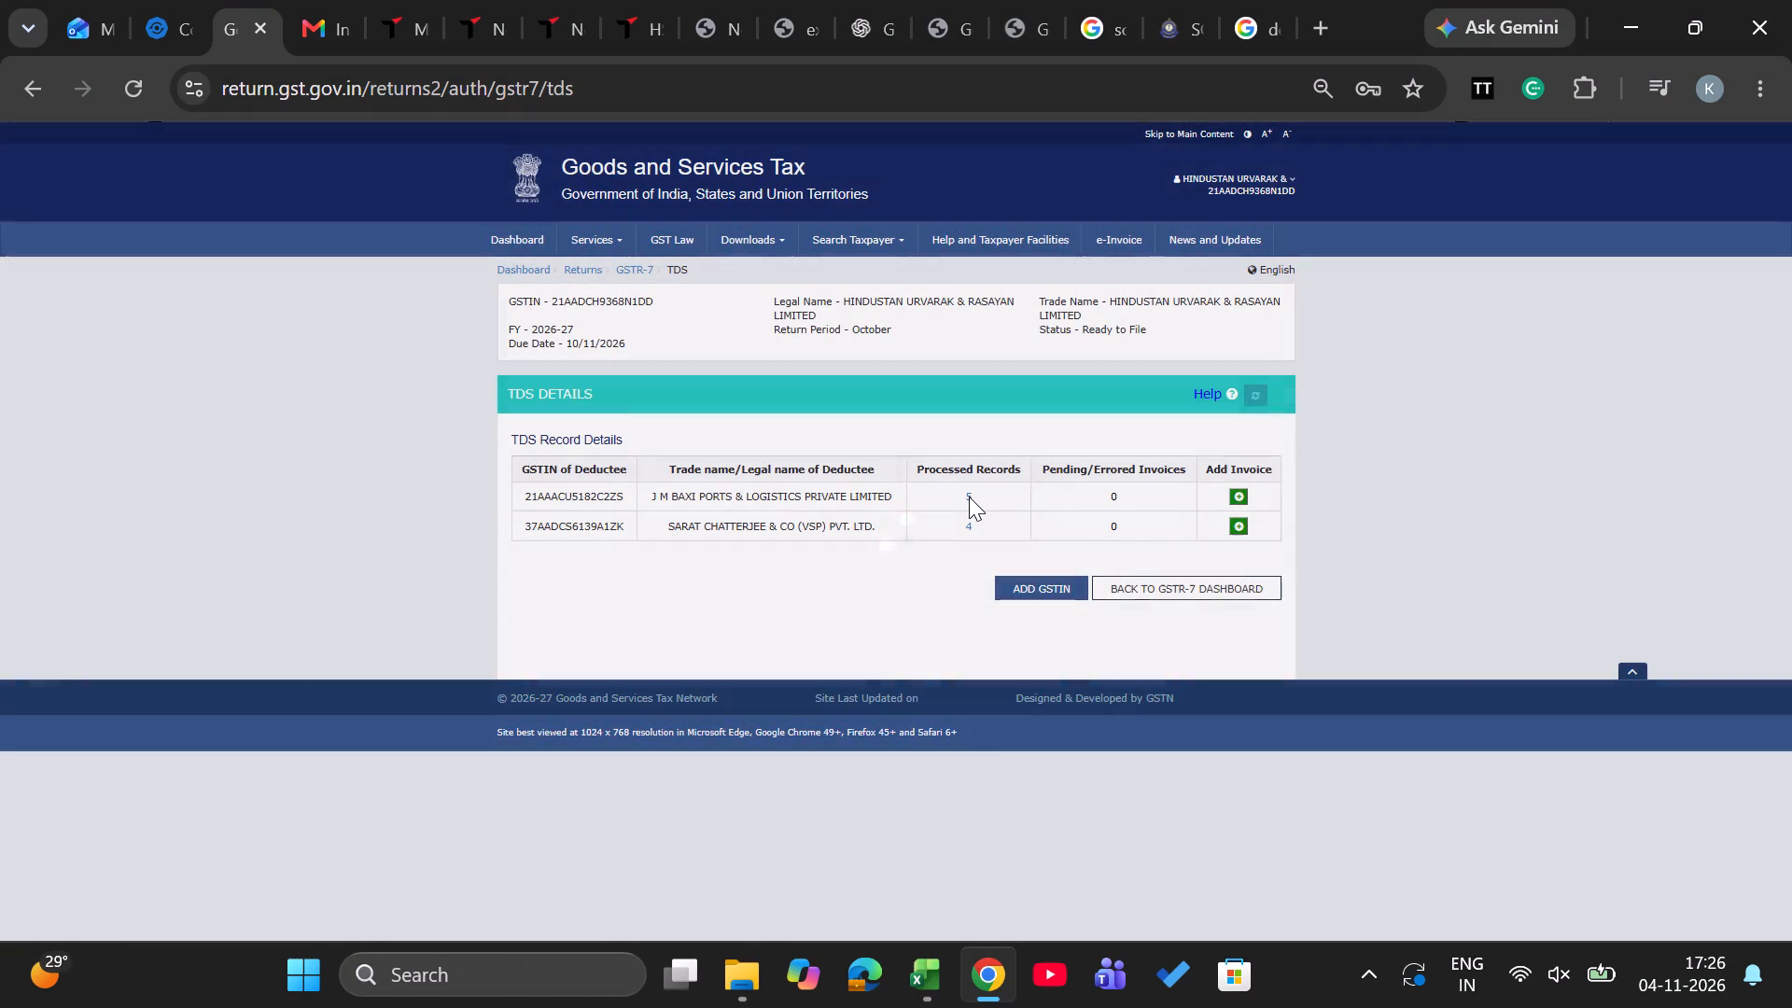
click(969, 497)
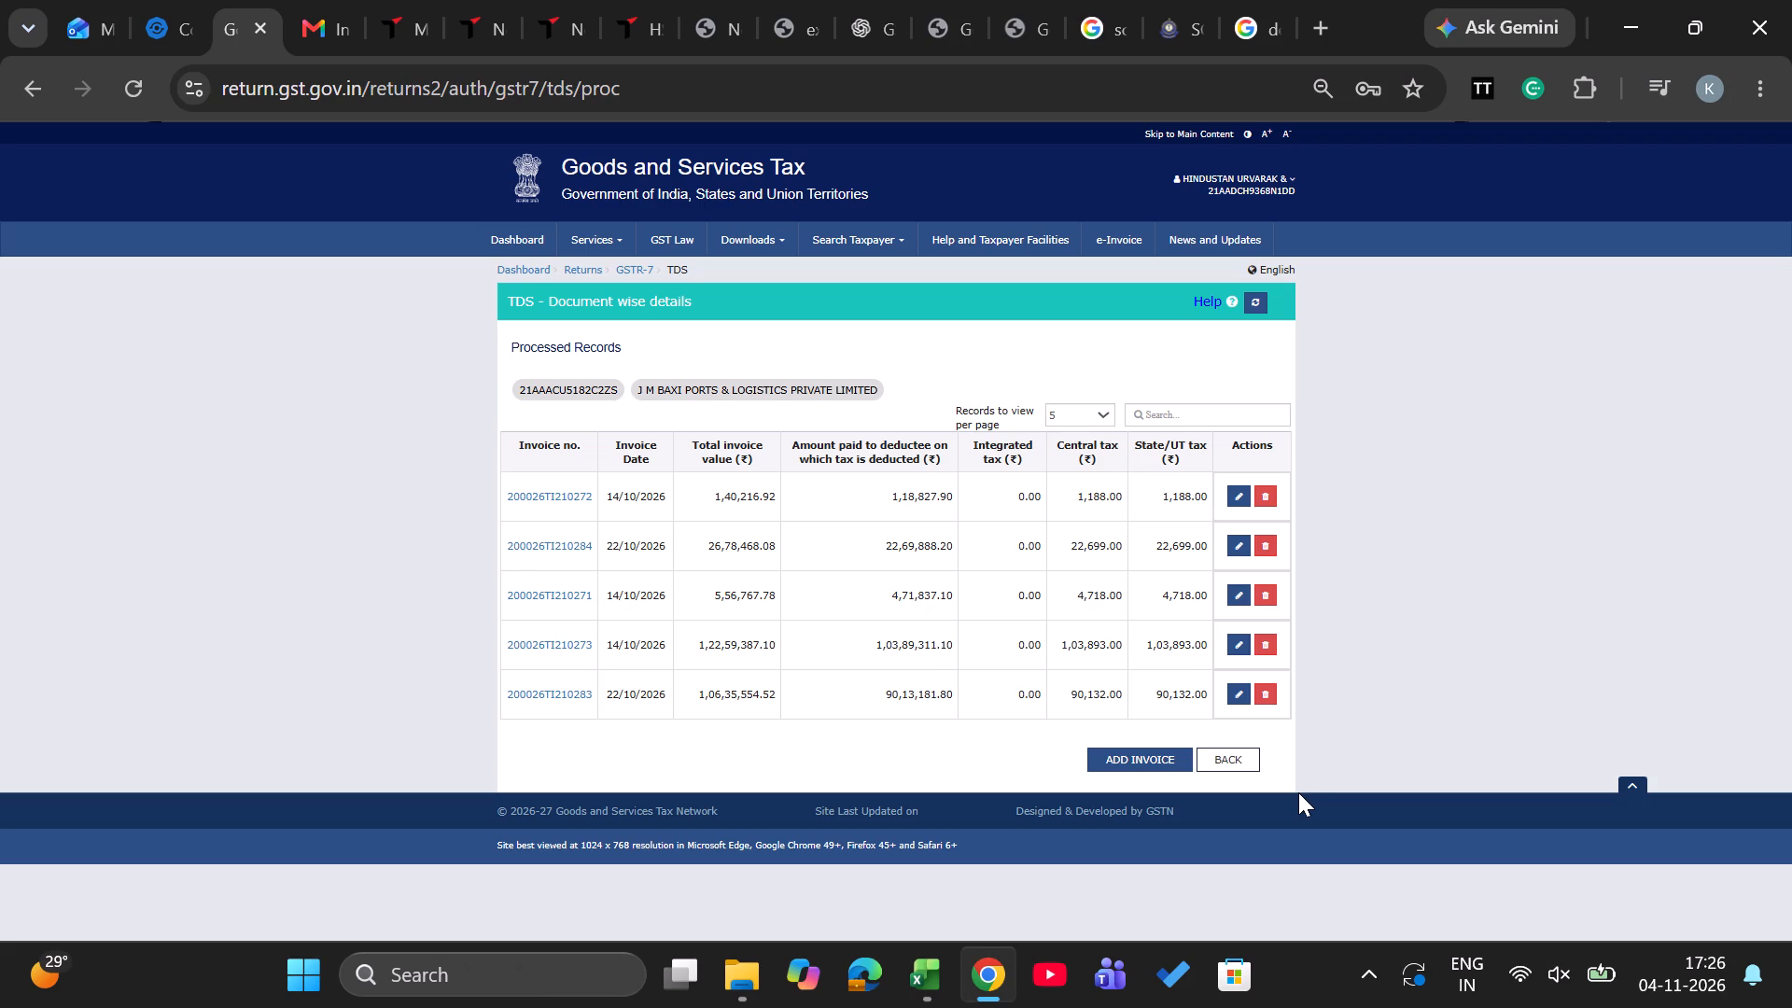
click(1225, 757)
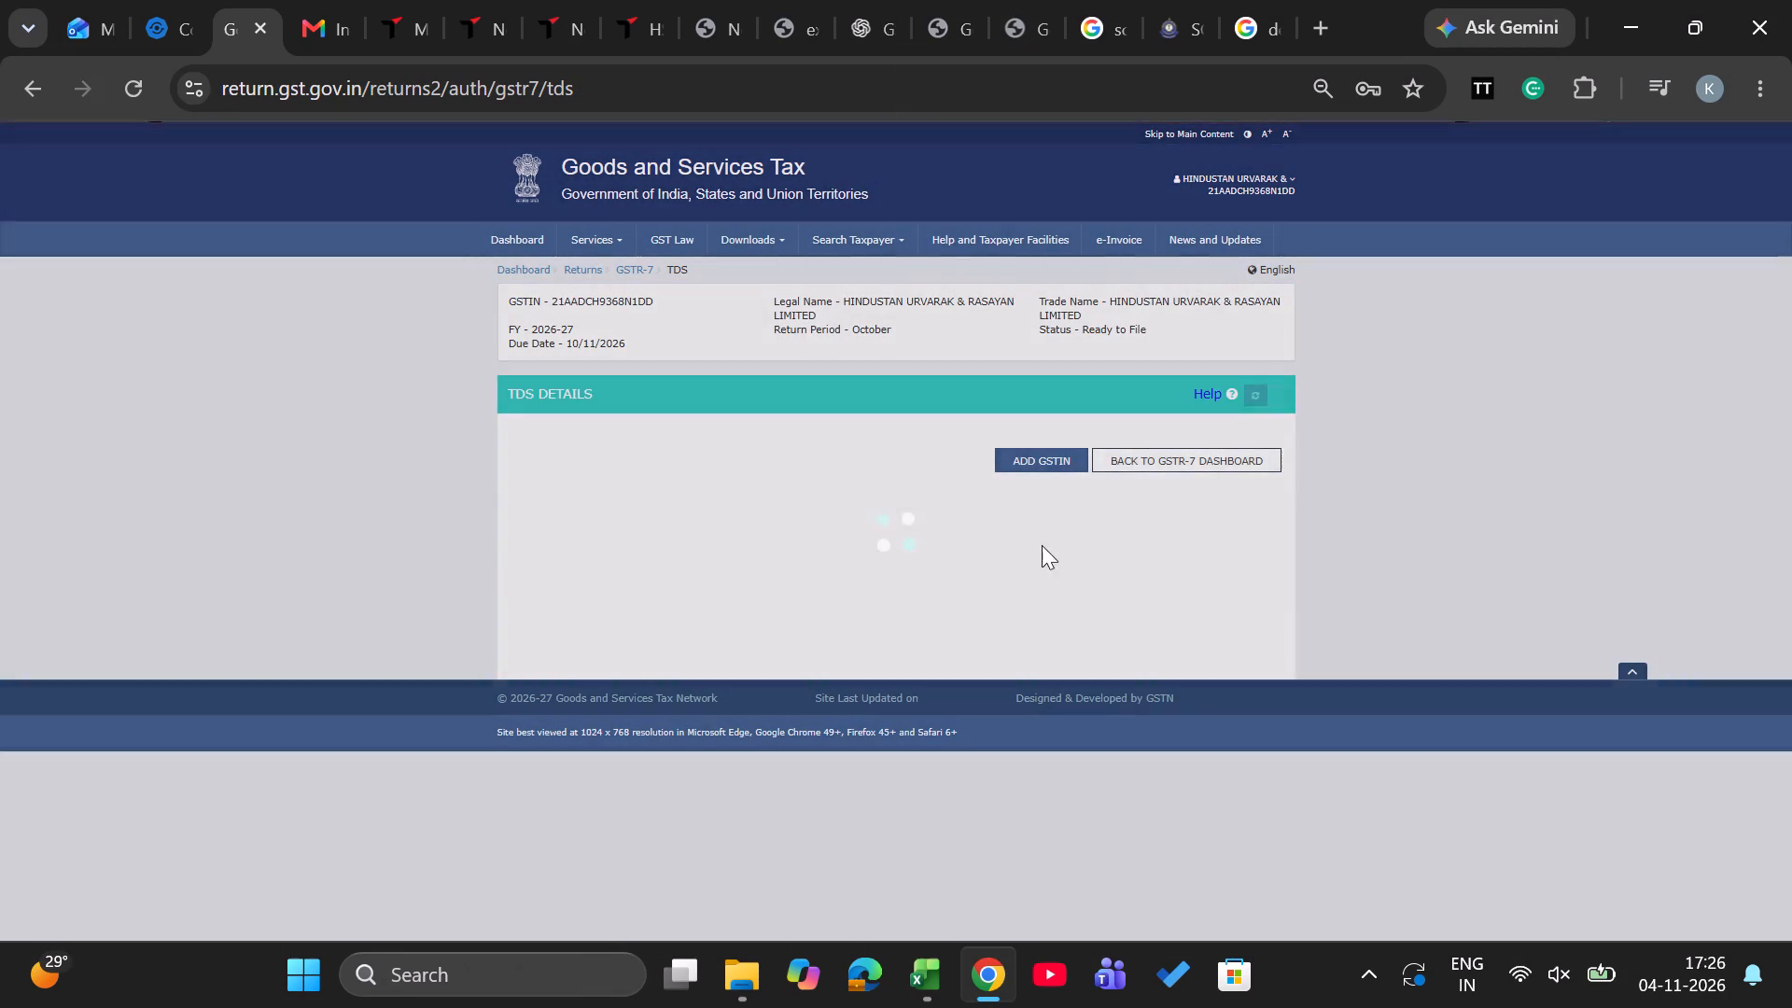
click(970, 525)
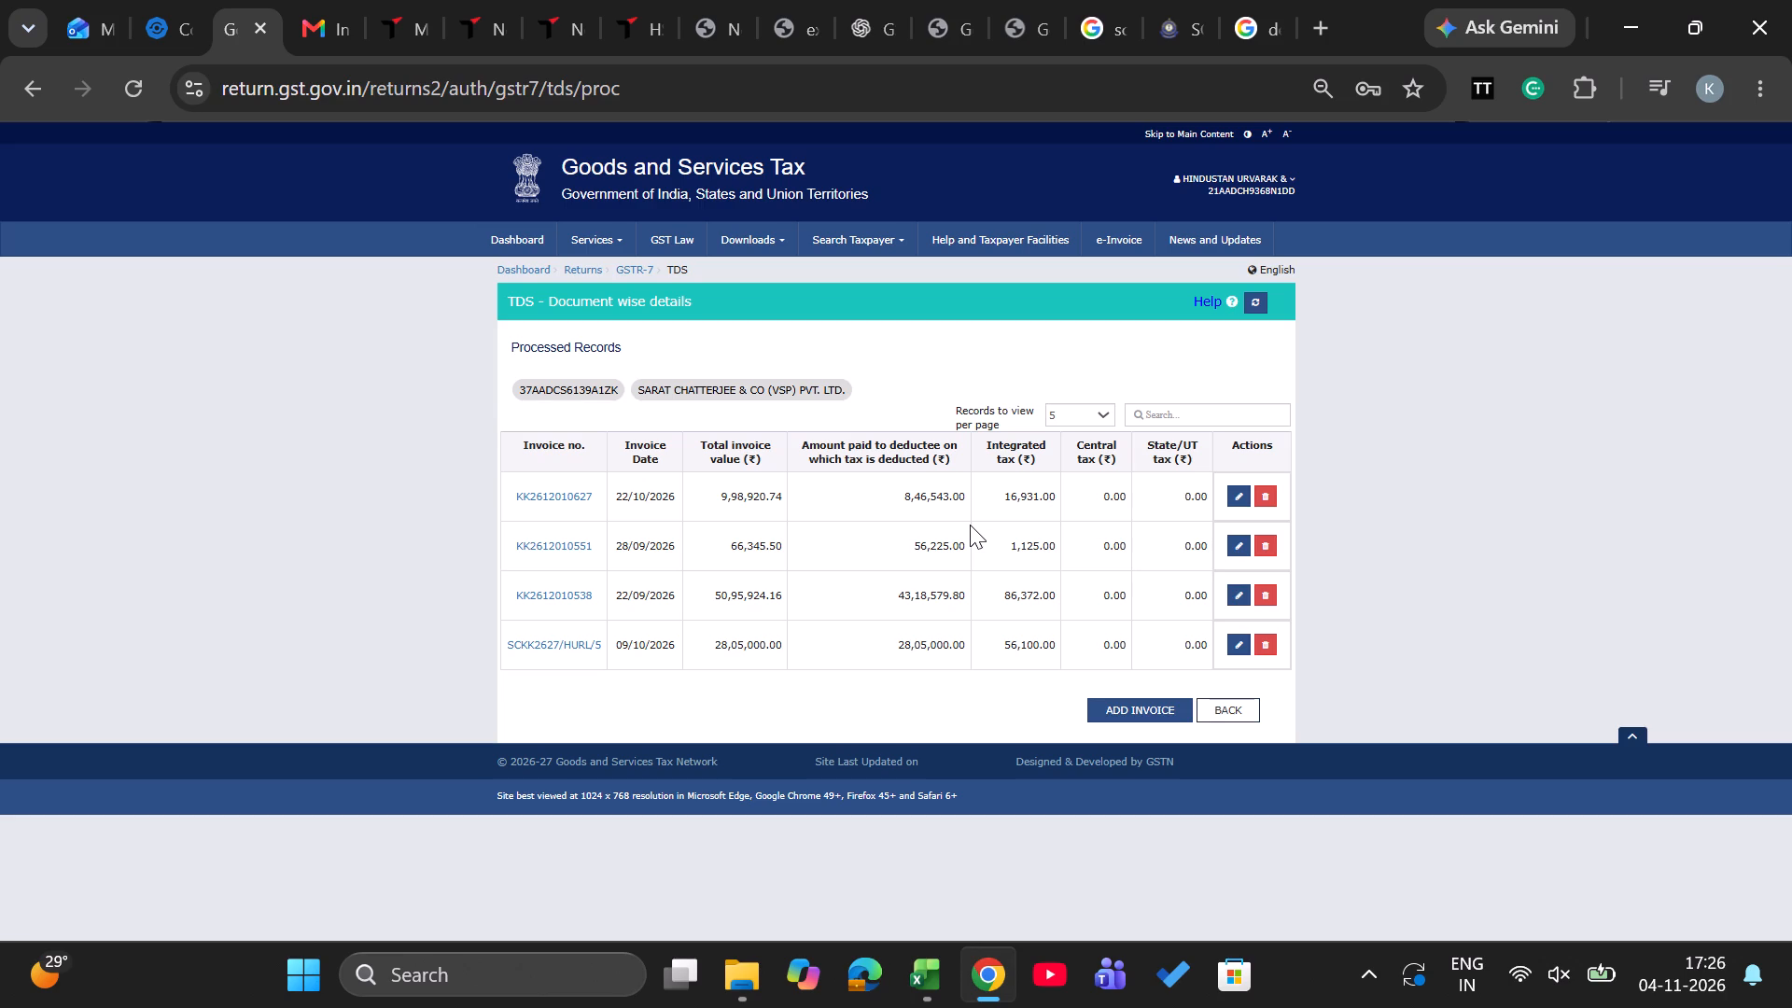
click(1229, 695)
click(1229, 720)
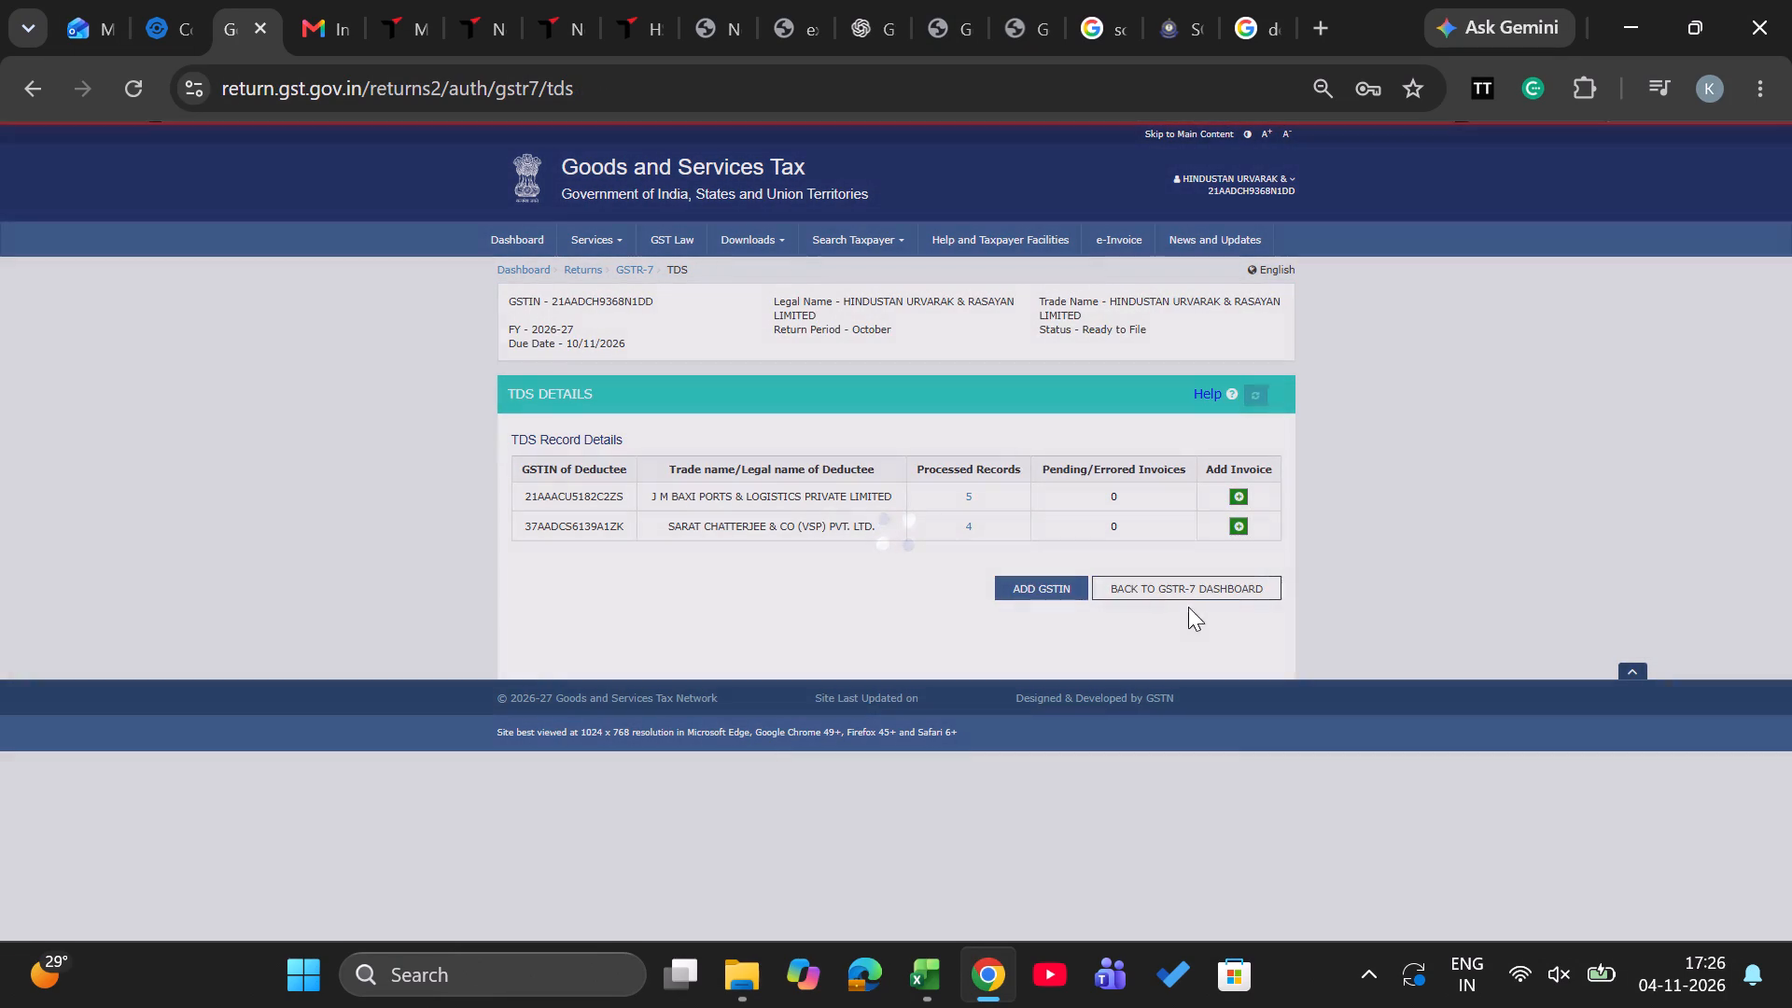
Return to the Odisha GSTR-7 dashboard from Table 3 and proceed to file the October return.
click(1177, 589)
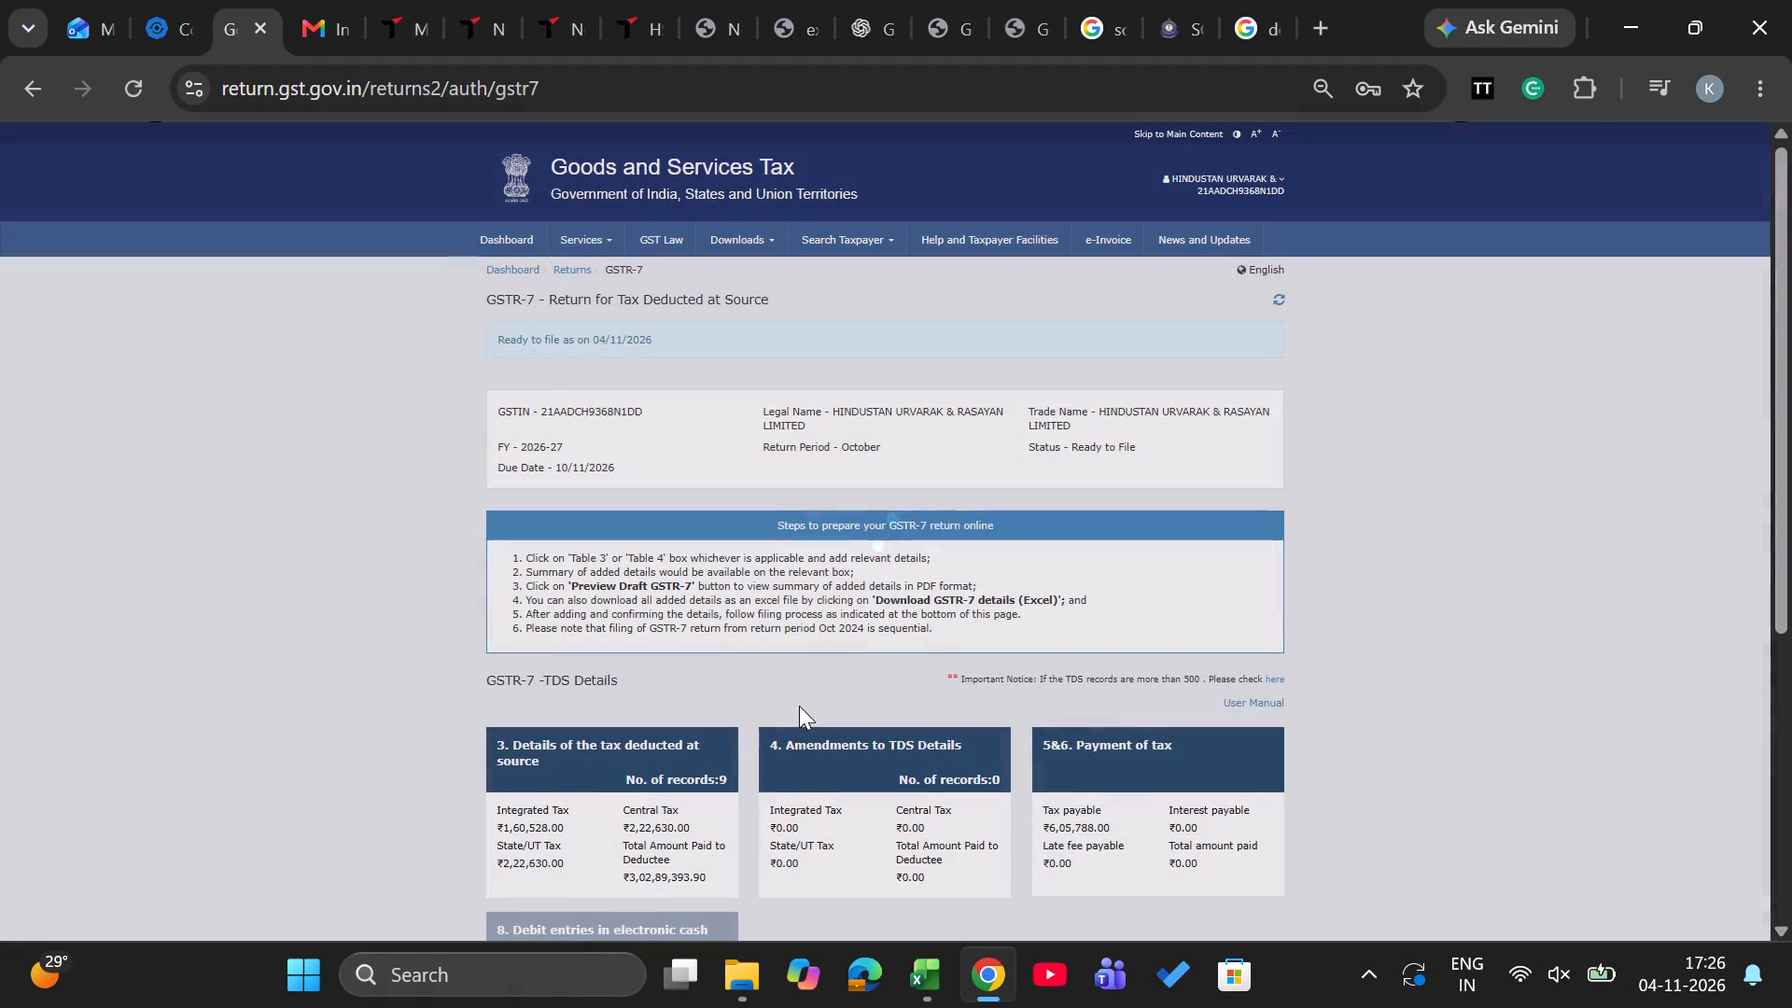
scroll(799, 706, down, 6)
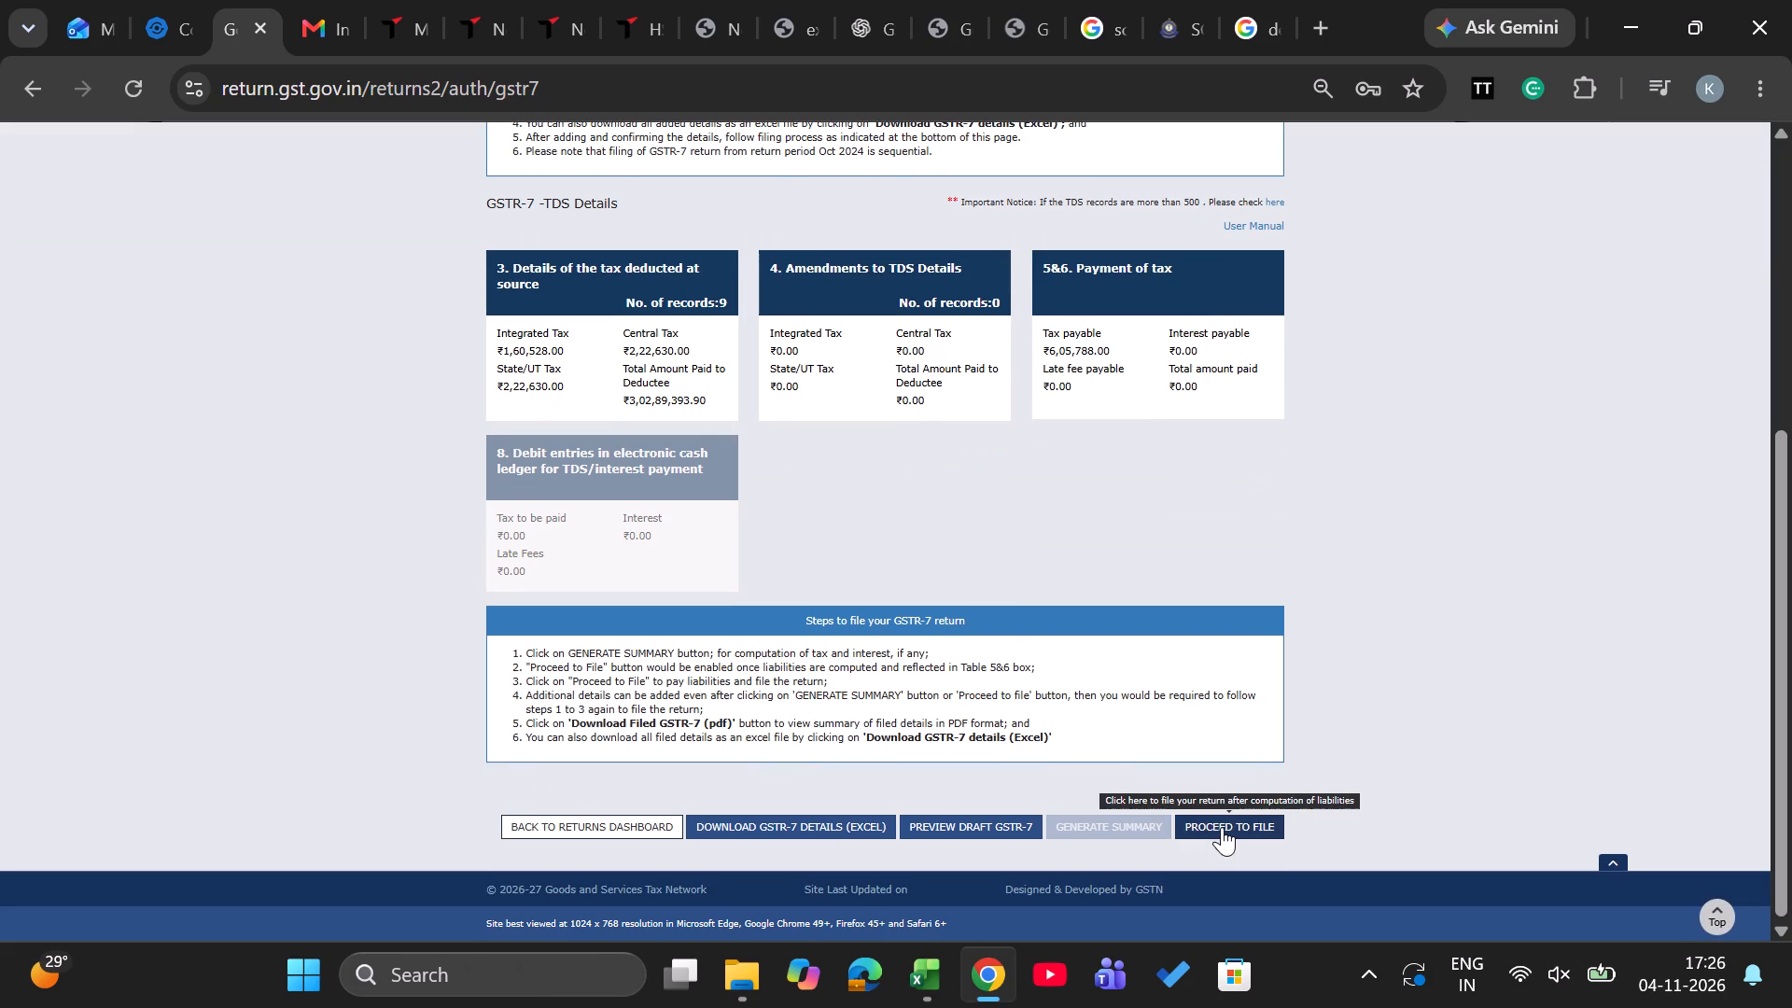
click(1222, 827)
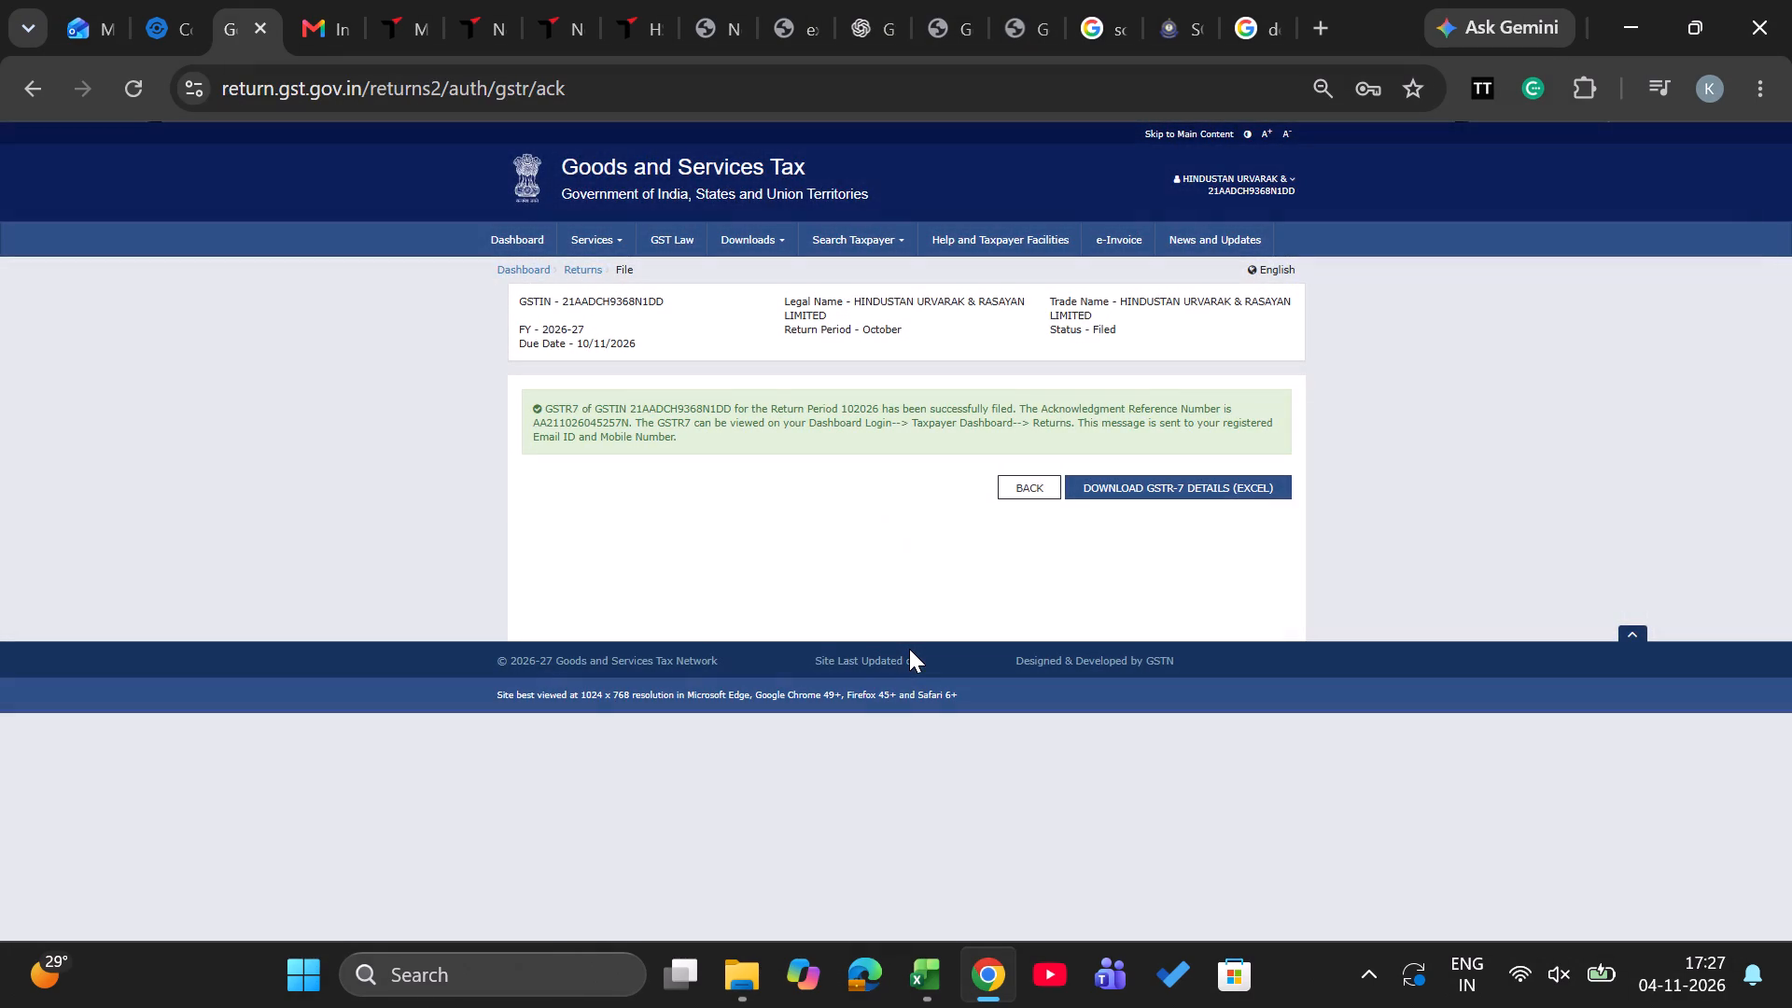
Close the filed Odisha return, log in to the Punjab registration from OCTA and open its GST portal without the announcement.
click(260, 29)
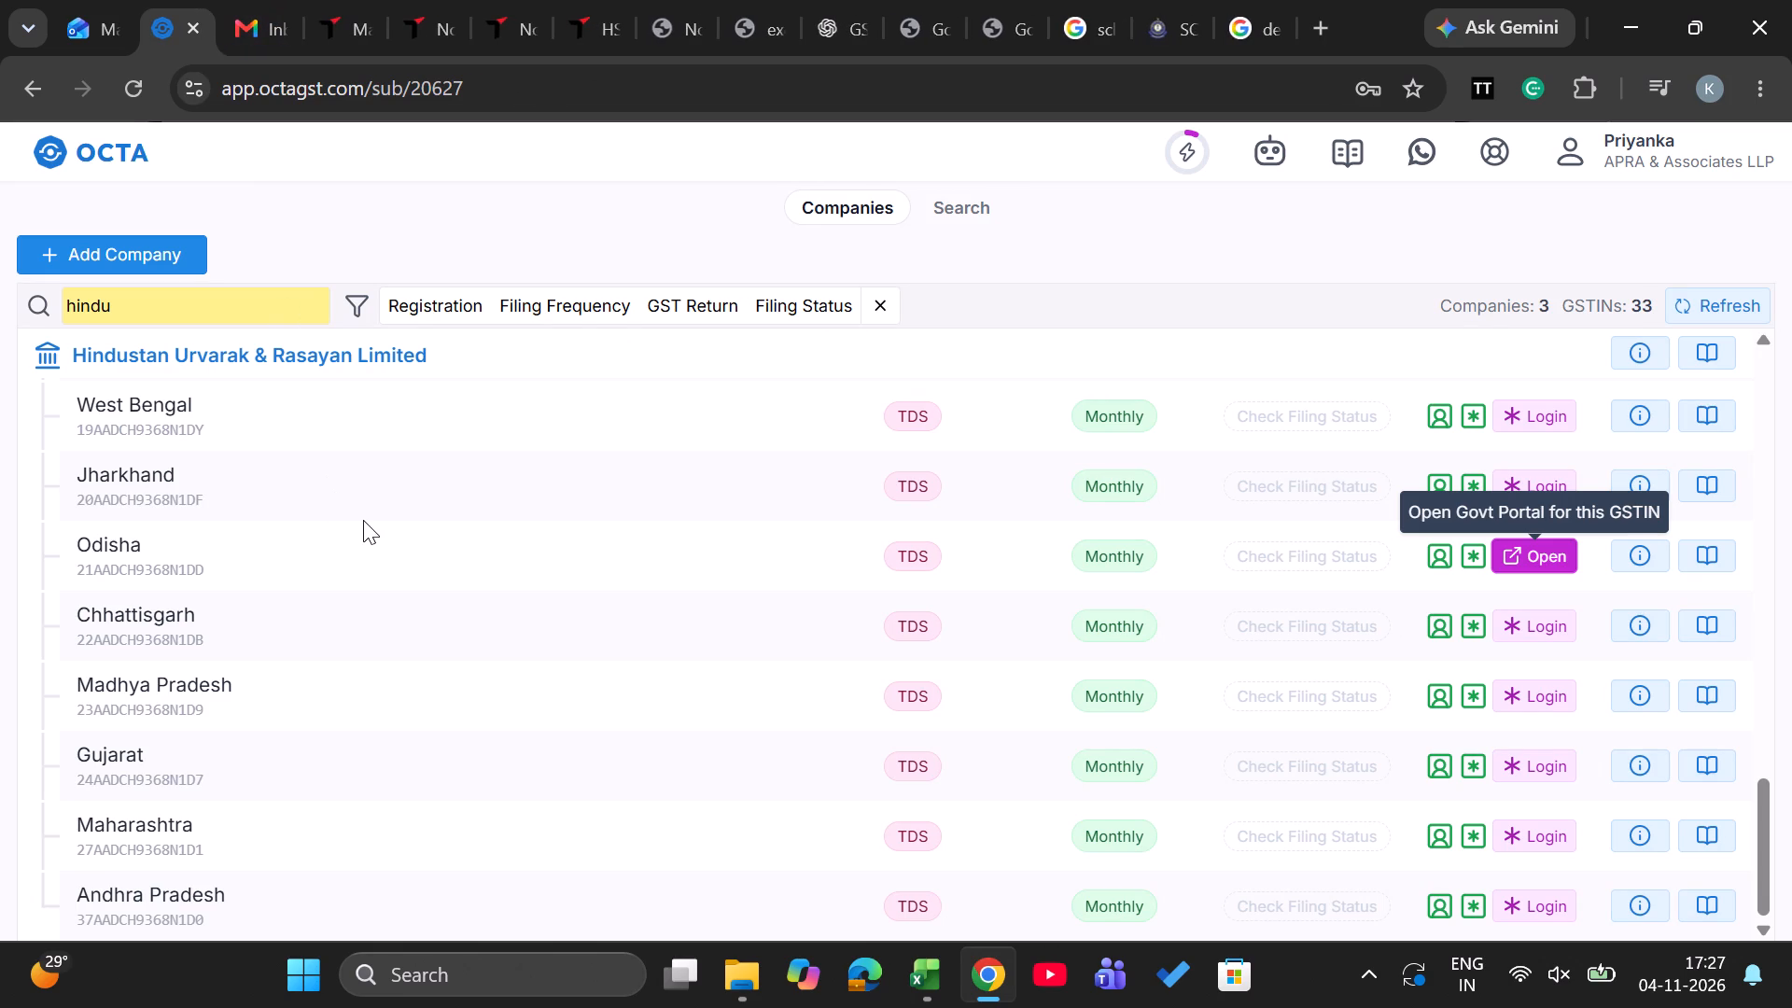
scroll(363, 520, up, 5)
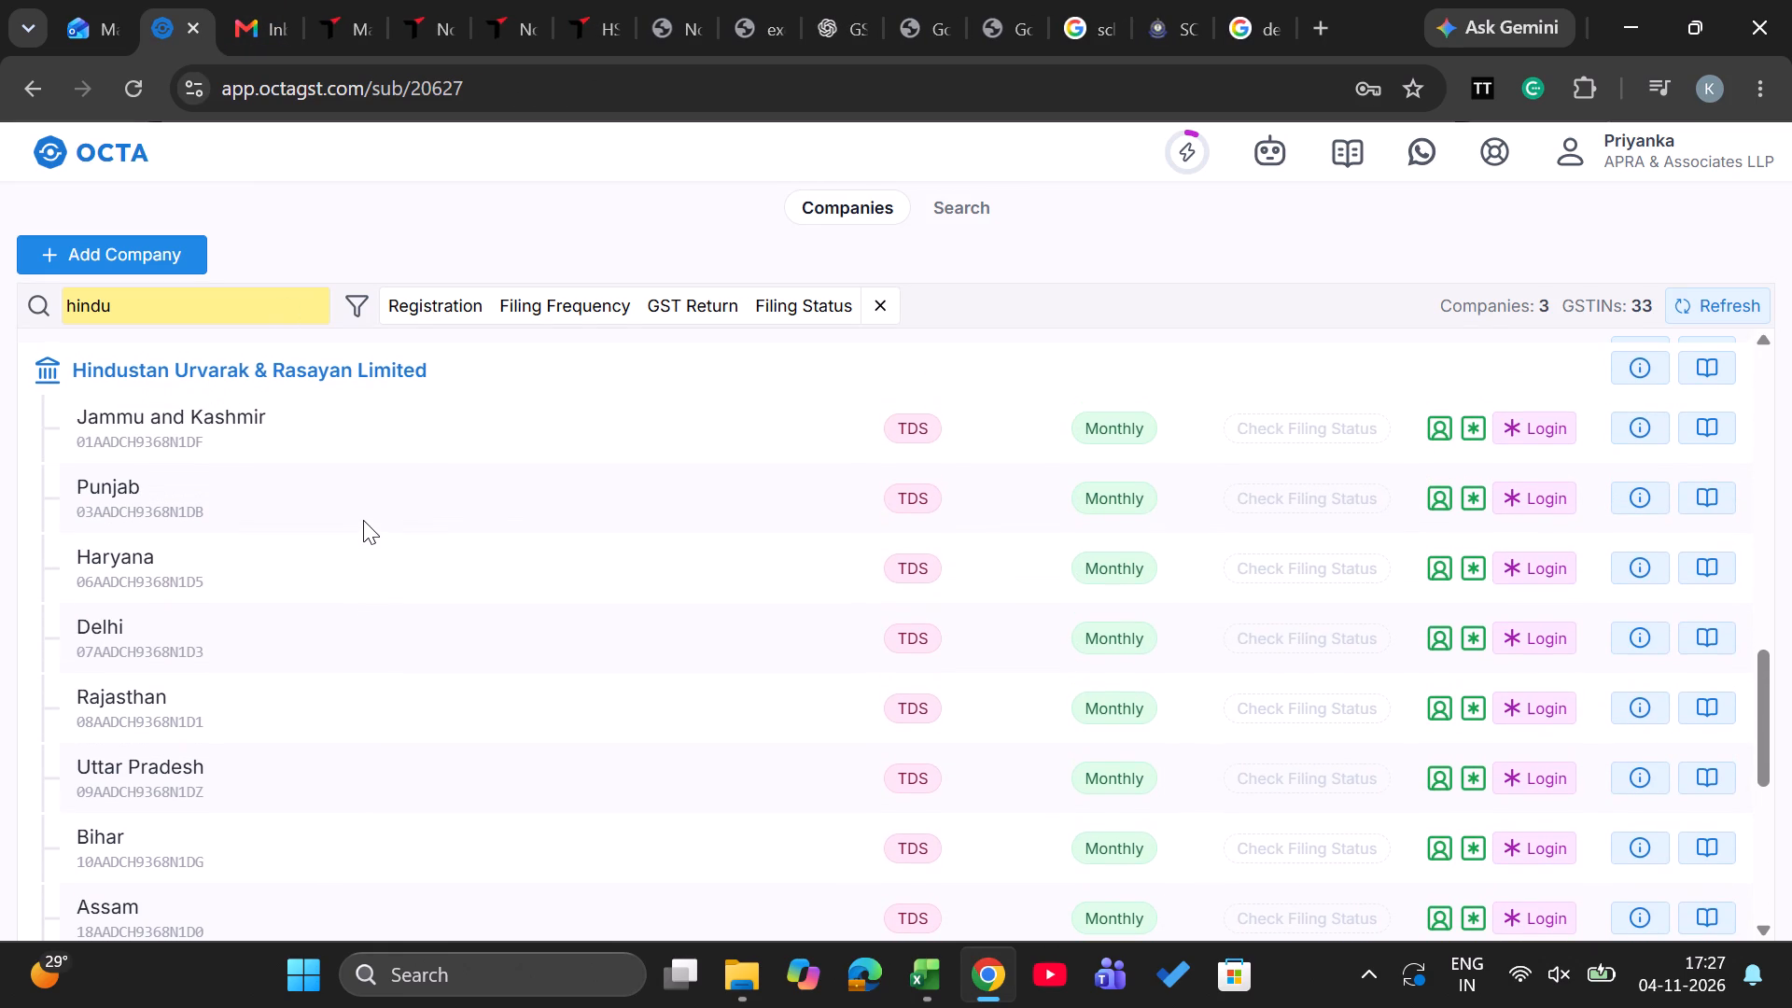
click(1510, 486)
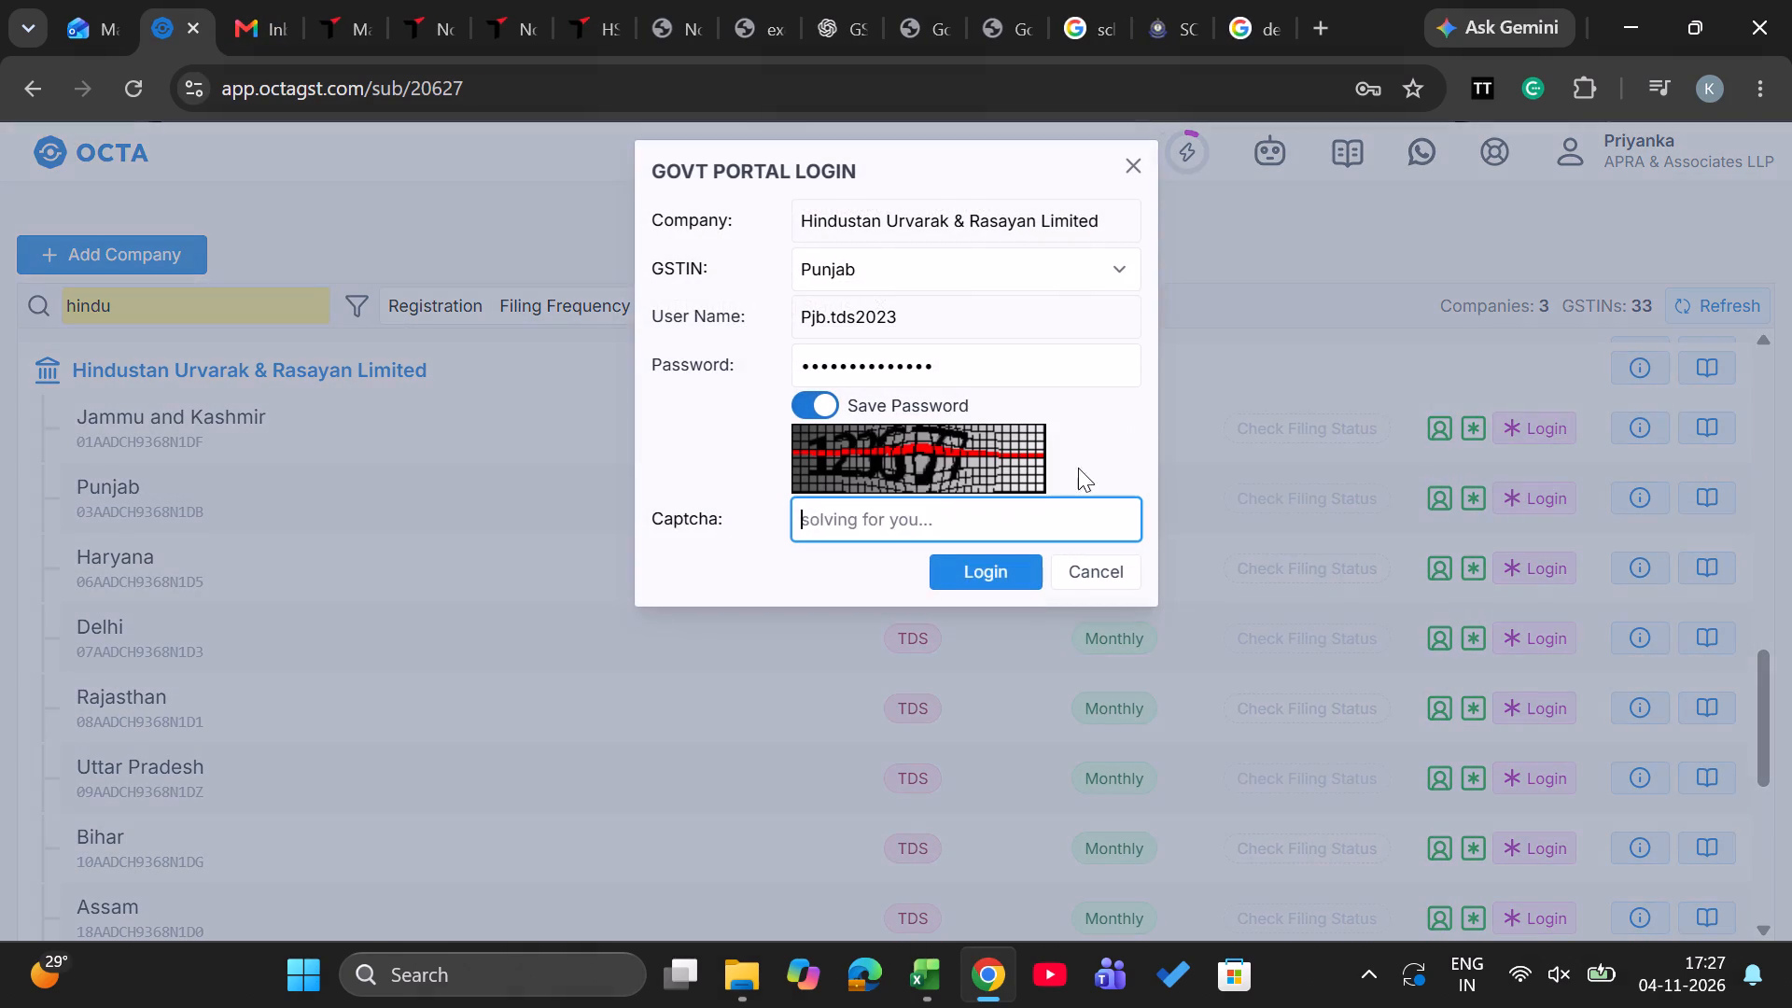
click(1001, 565)
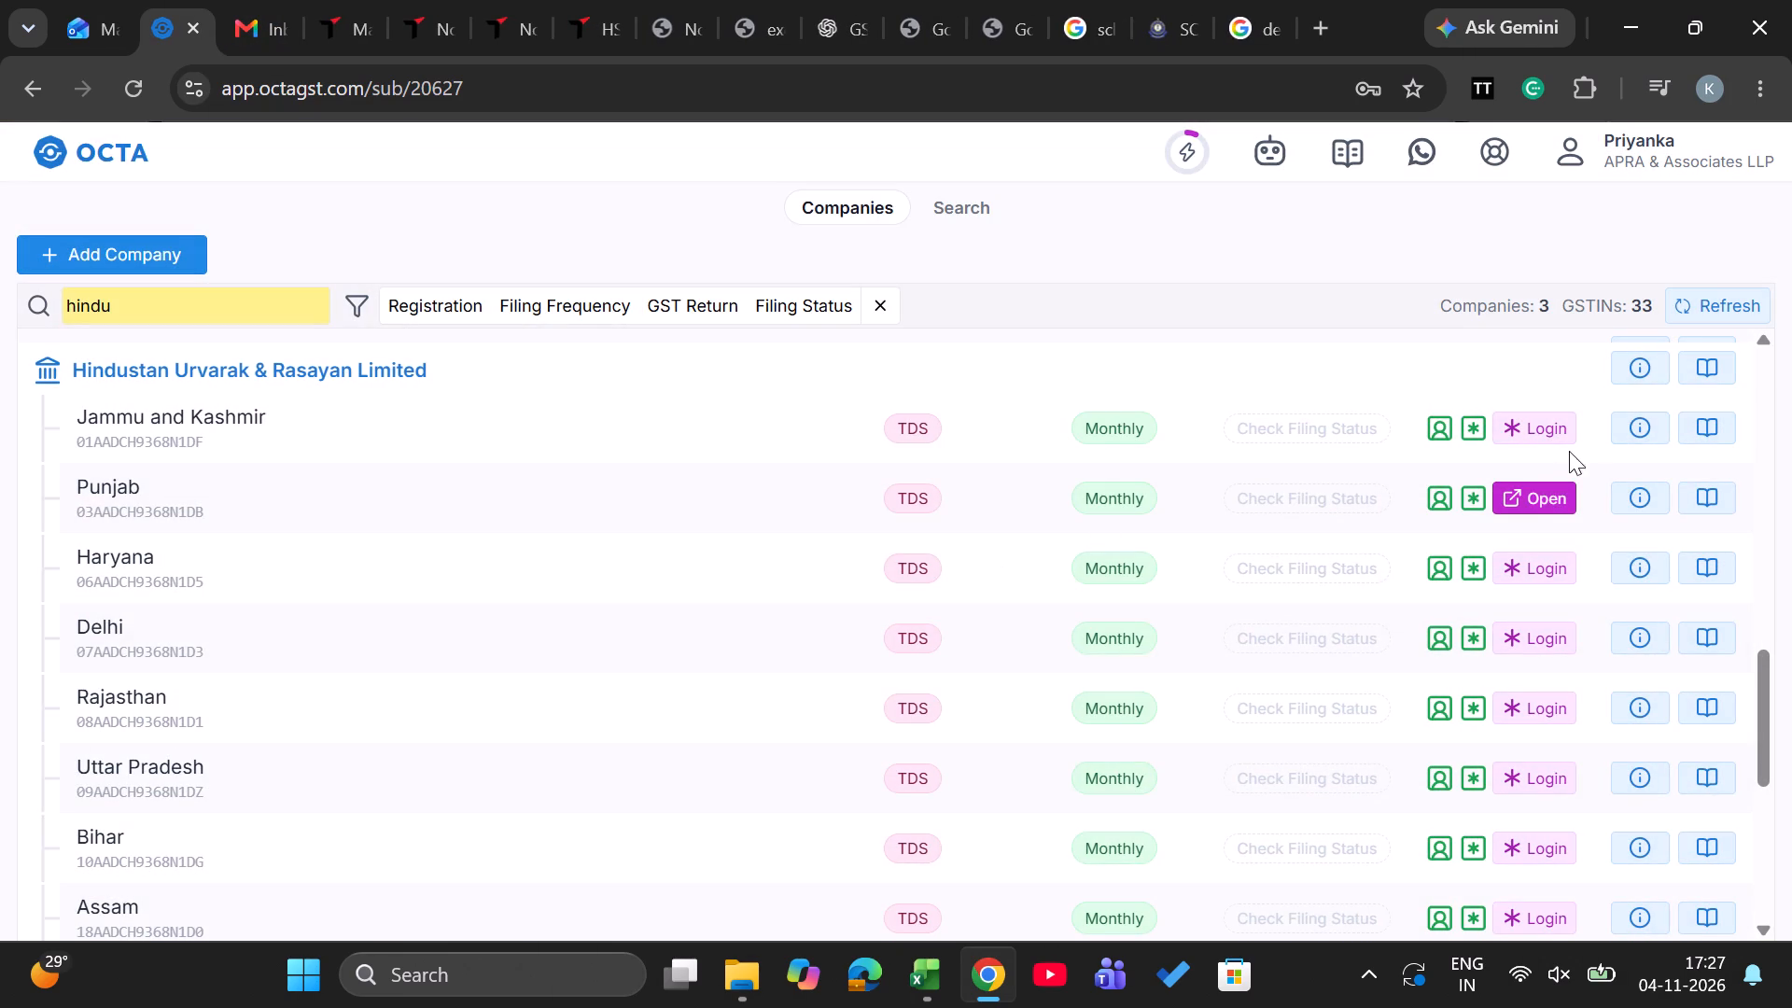
click(1525, 489)
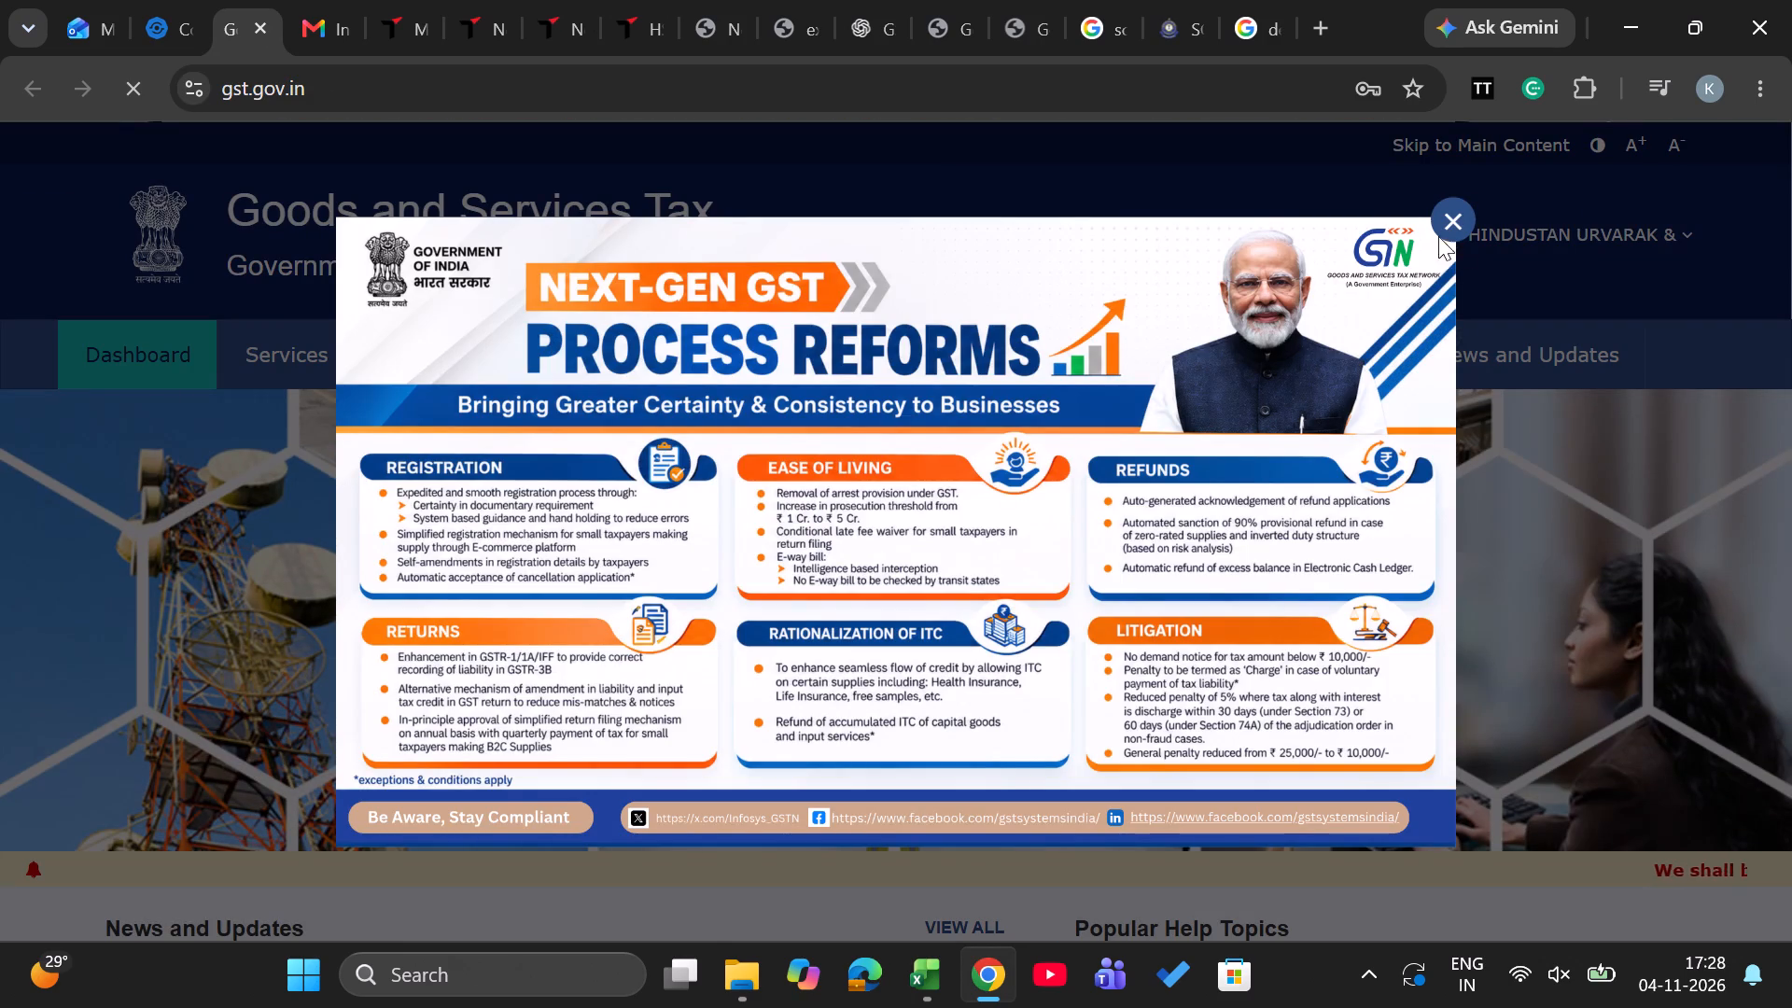
click(1456, 229)
Find the Punjab returns for October 2026-27 on the Returns Dashboard and open GSTR-7 for online preparation.
click(309, 374)
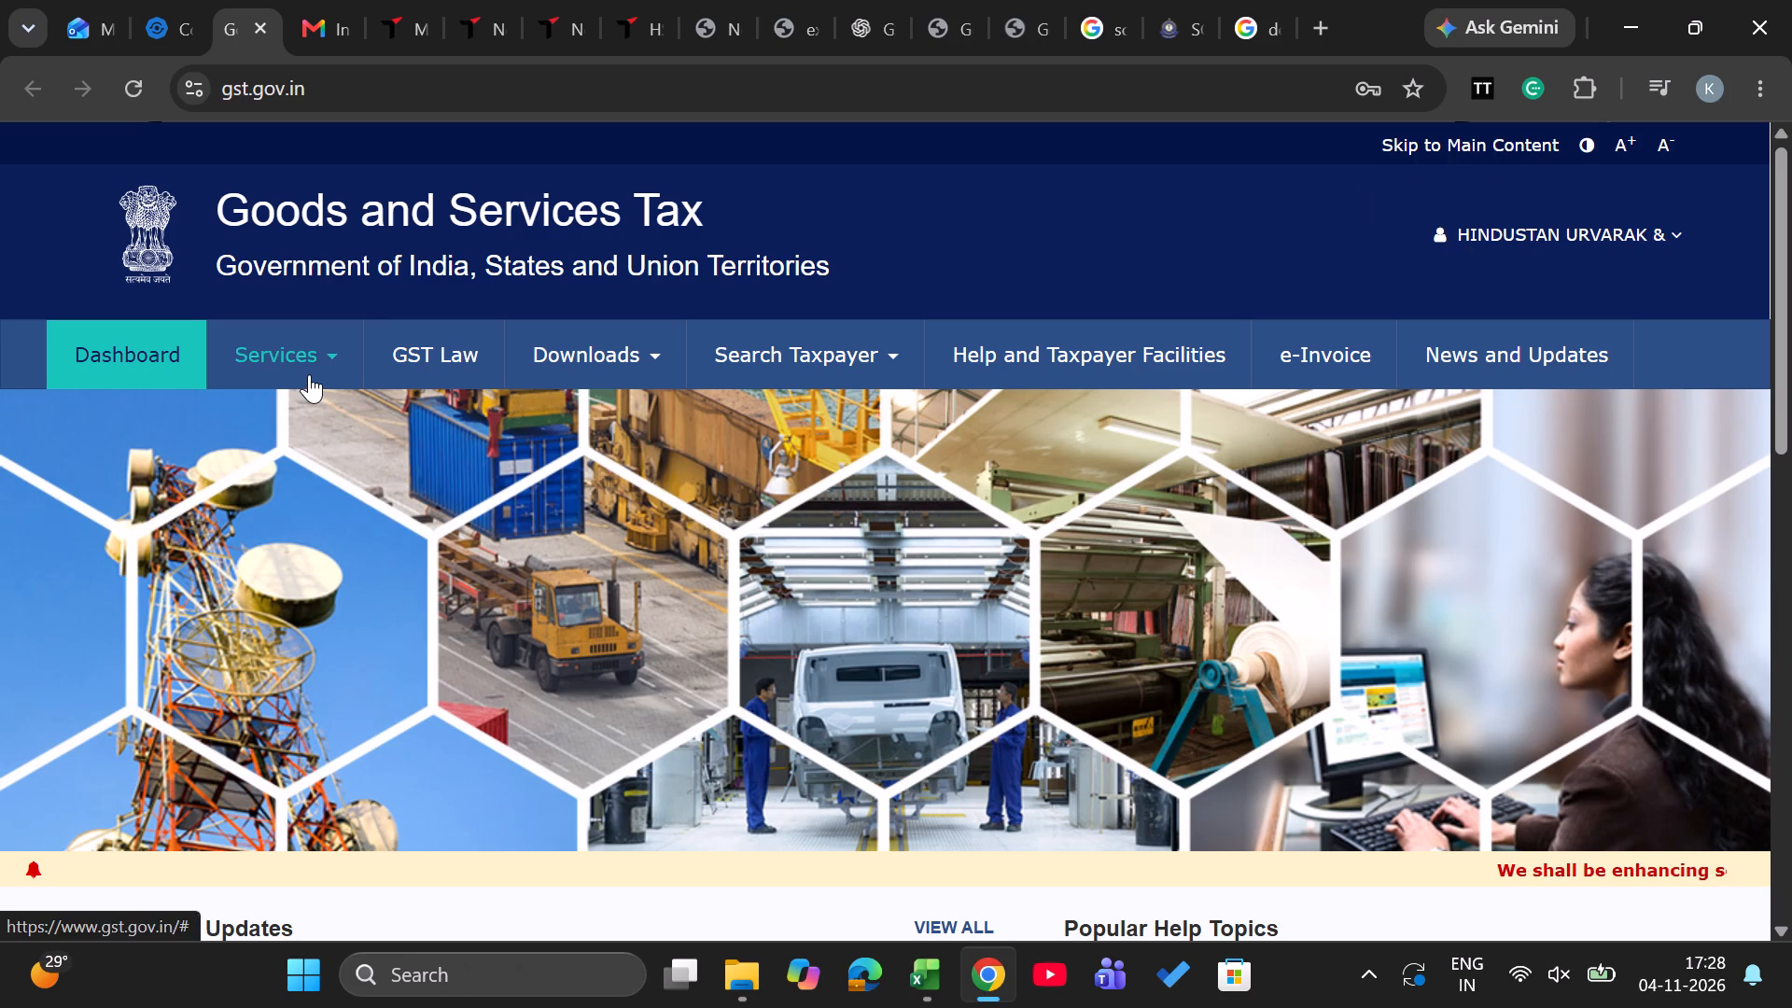
click(210, 464)
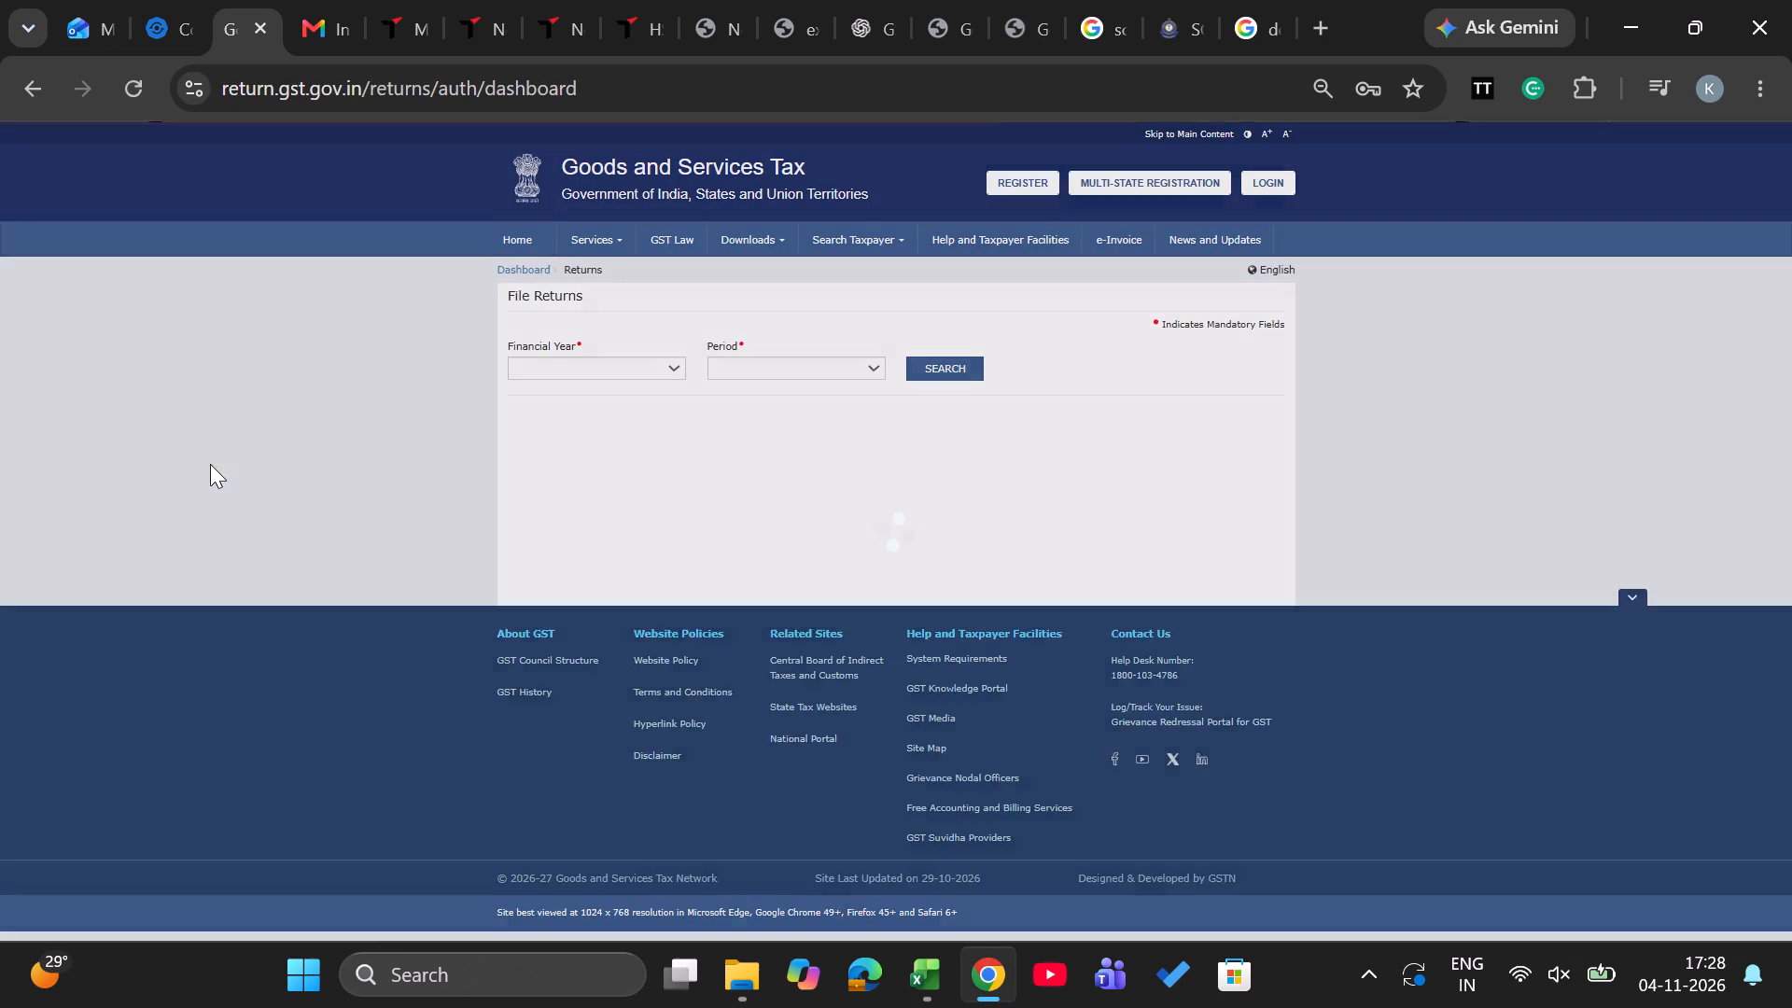
click(859, 369)
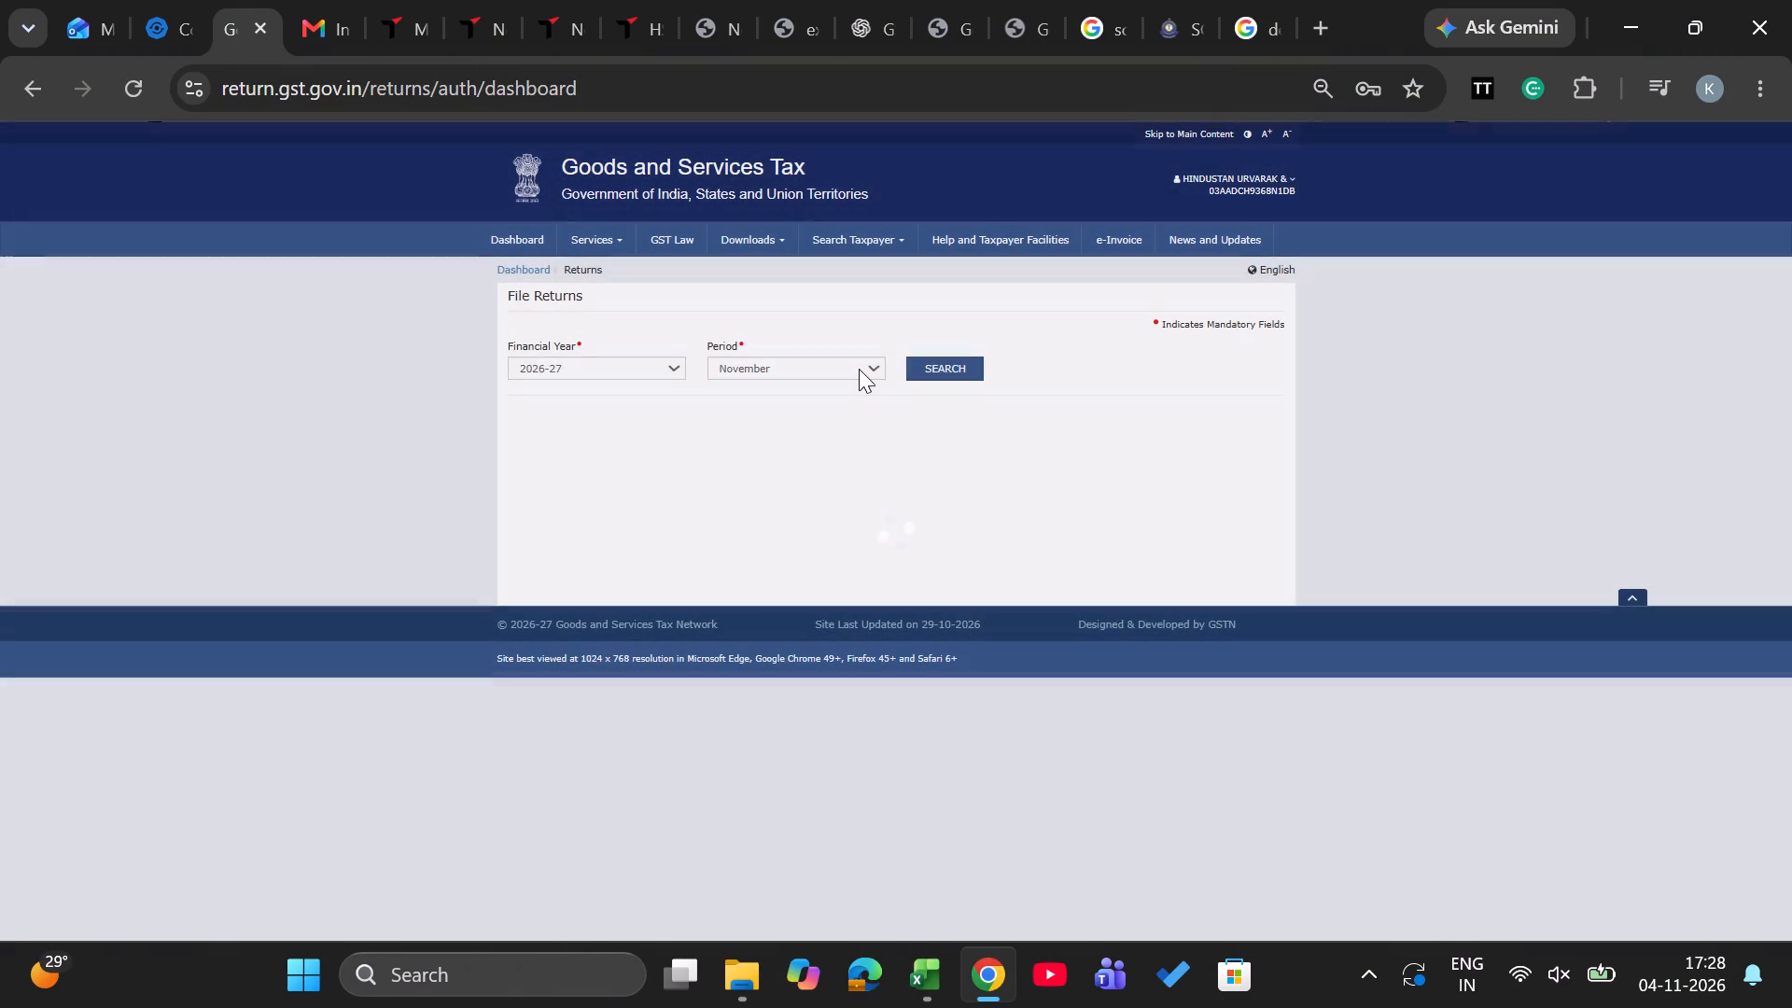
click(859, 369)
click(859, 369)
click(801, 605)
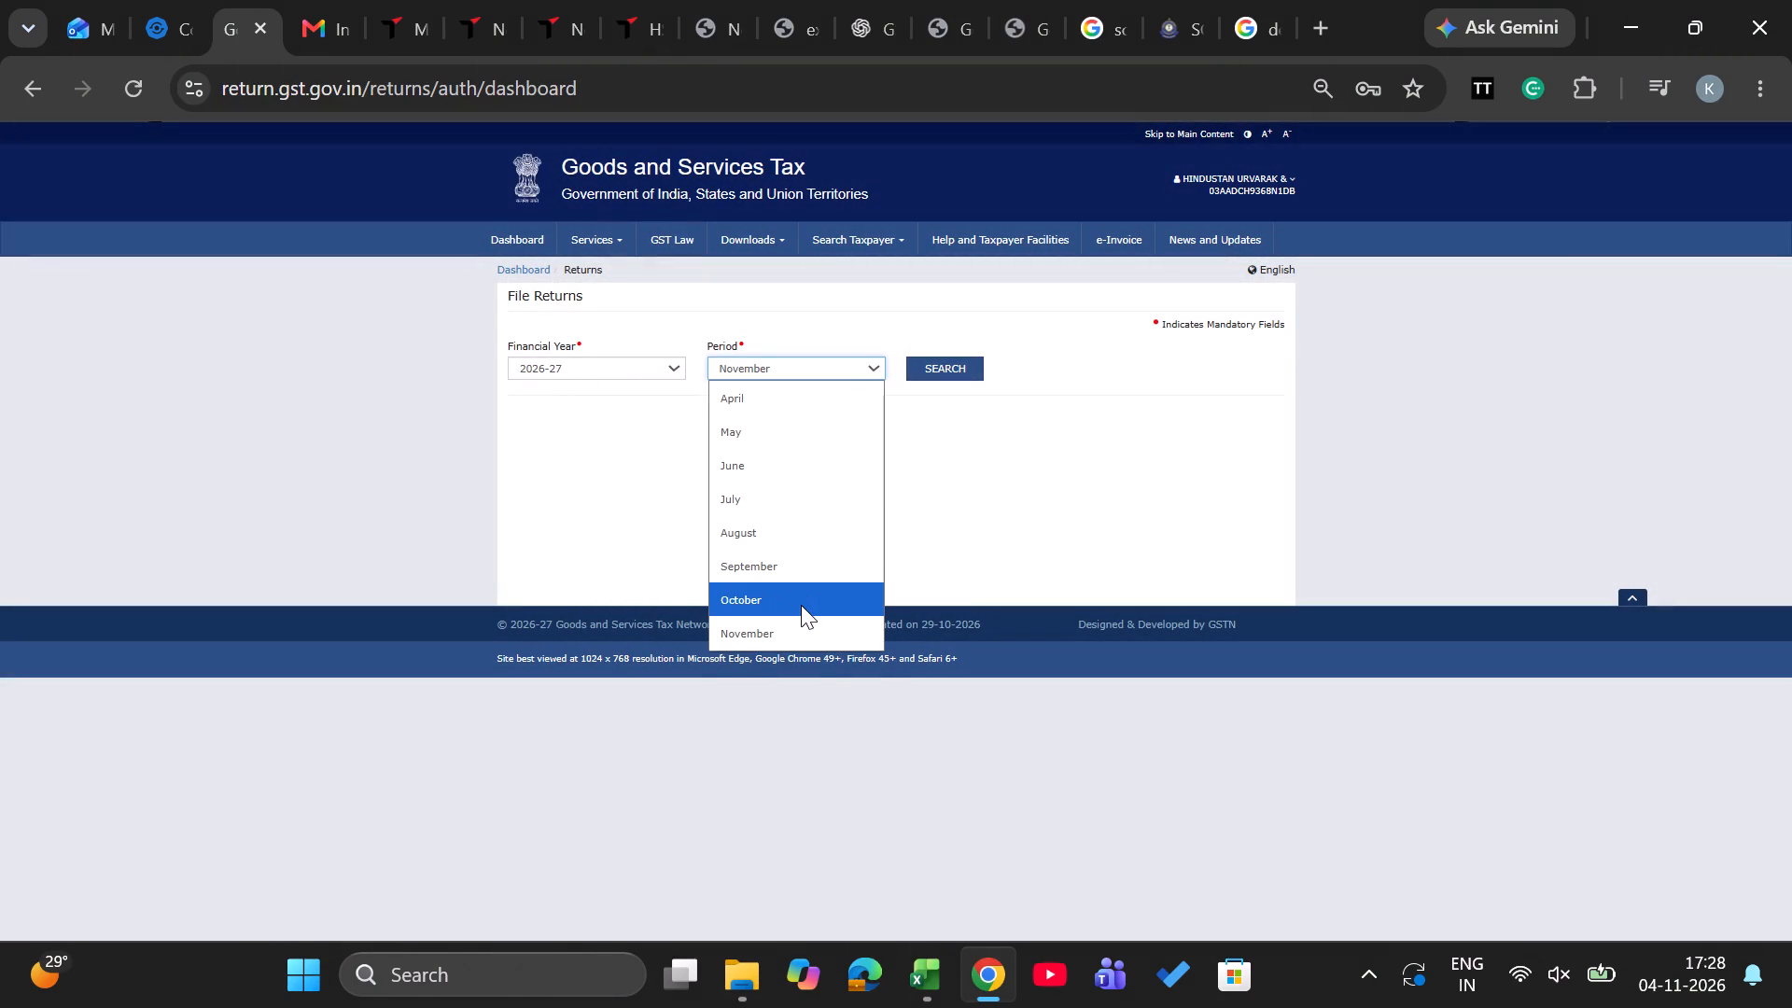
click(937, 372)
scroll(725, 553, down, 3)
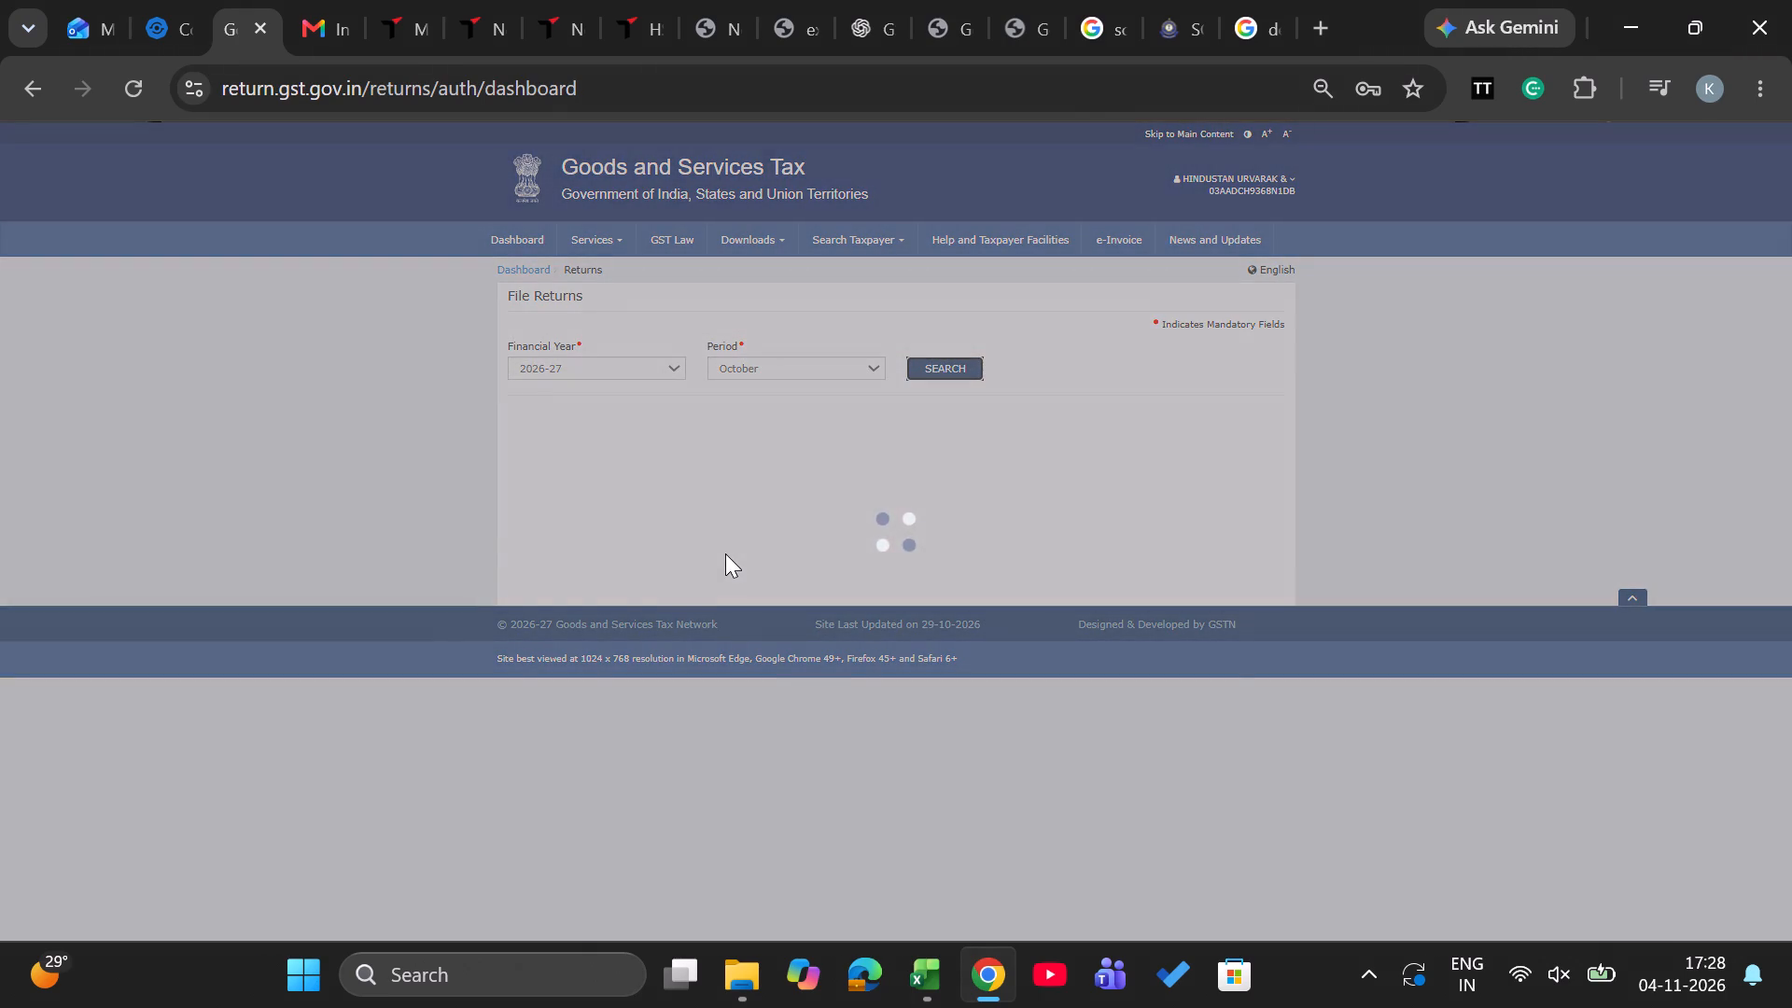
click(628, 547)
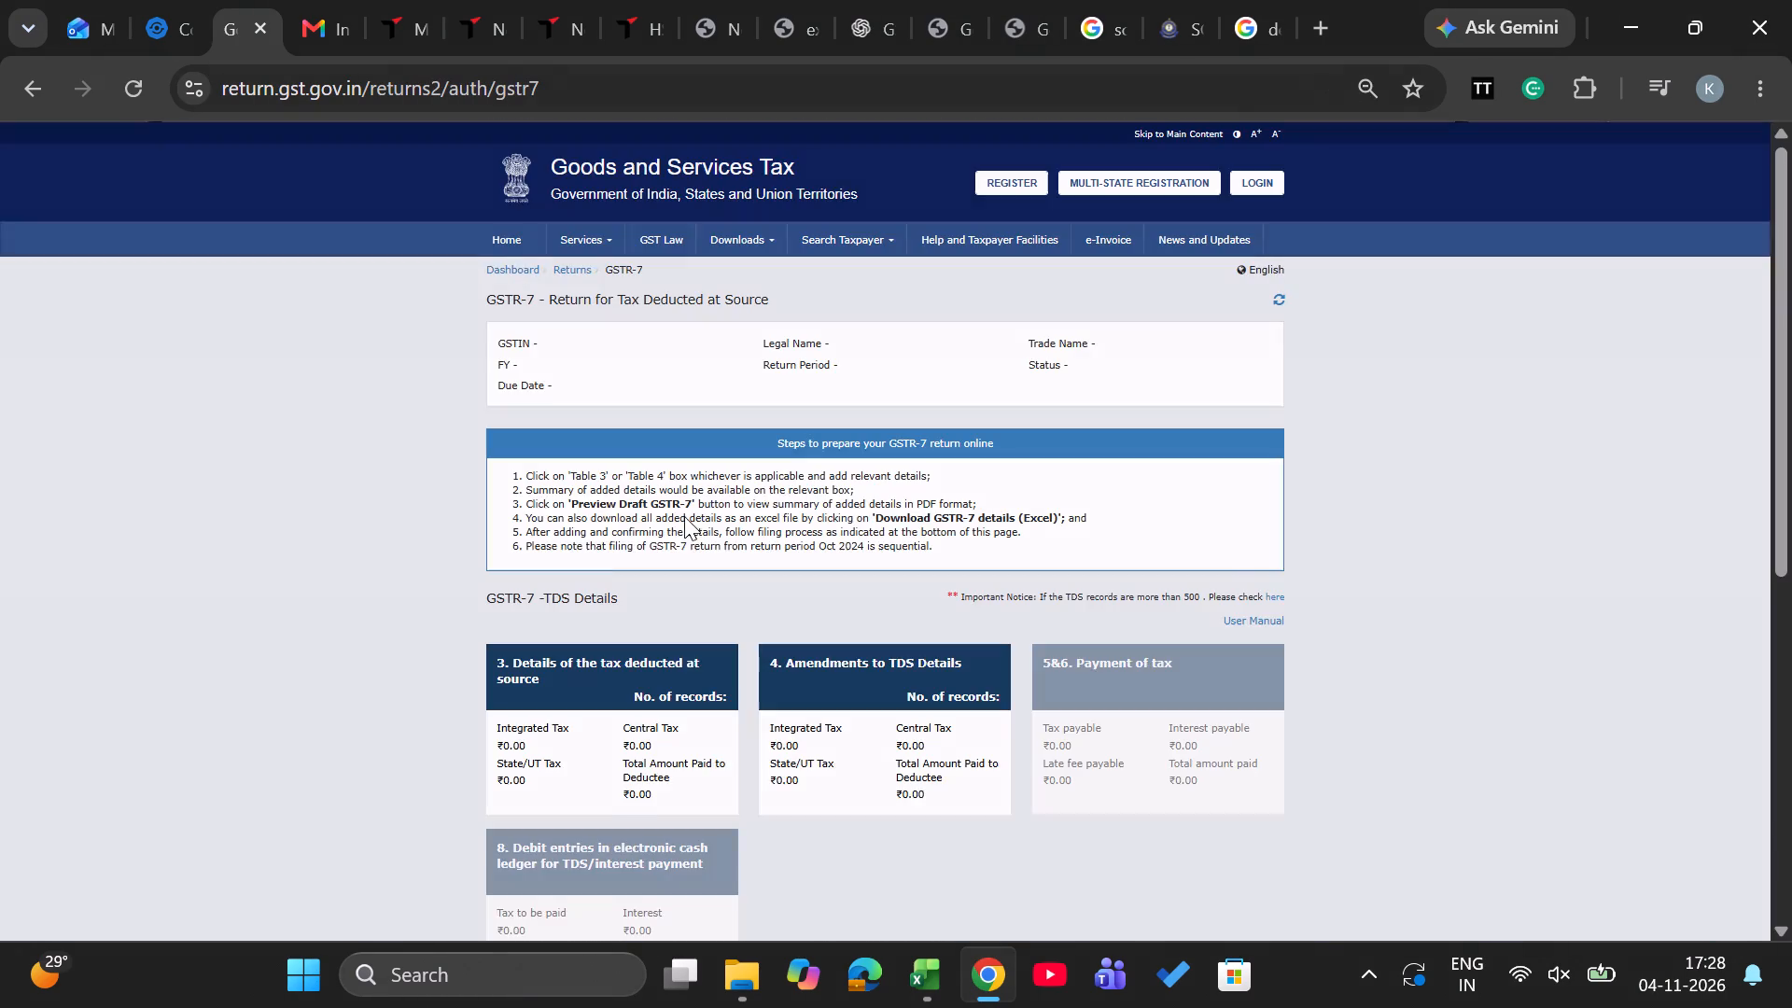
Generate the summary for the Punjab GSTR-7 and refresh the return's status.
scroll(839, 668, down, 2)
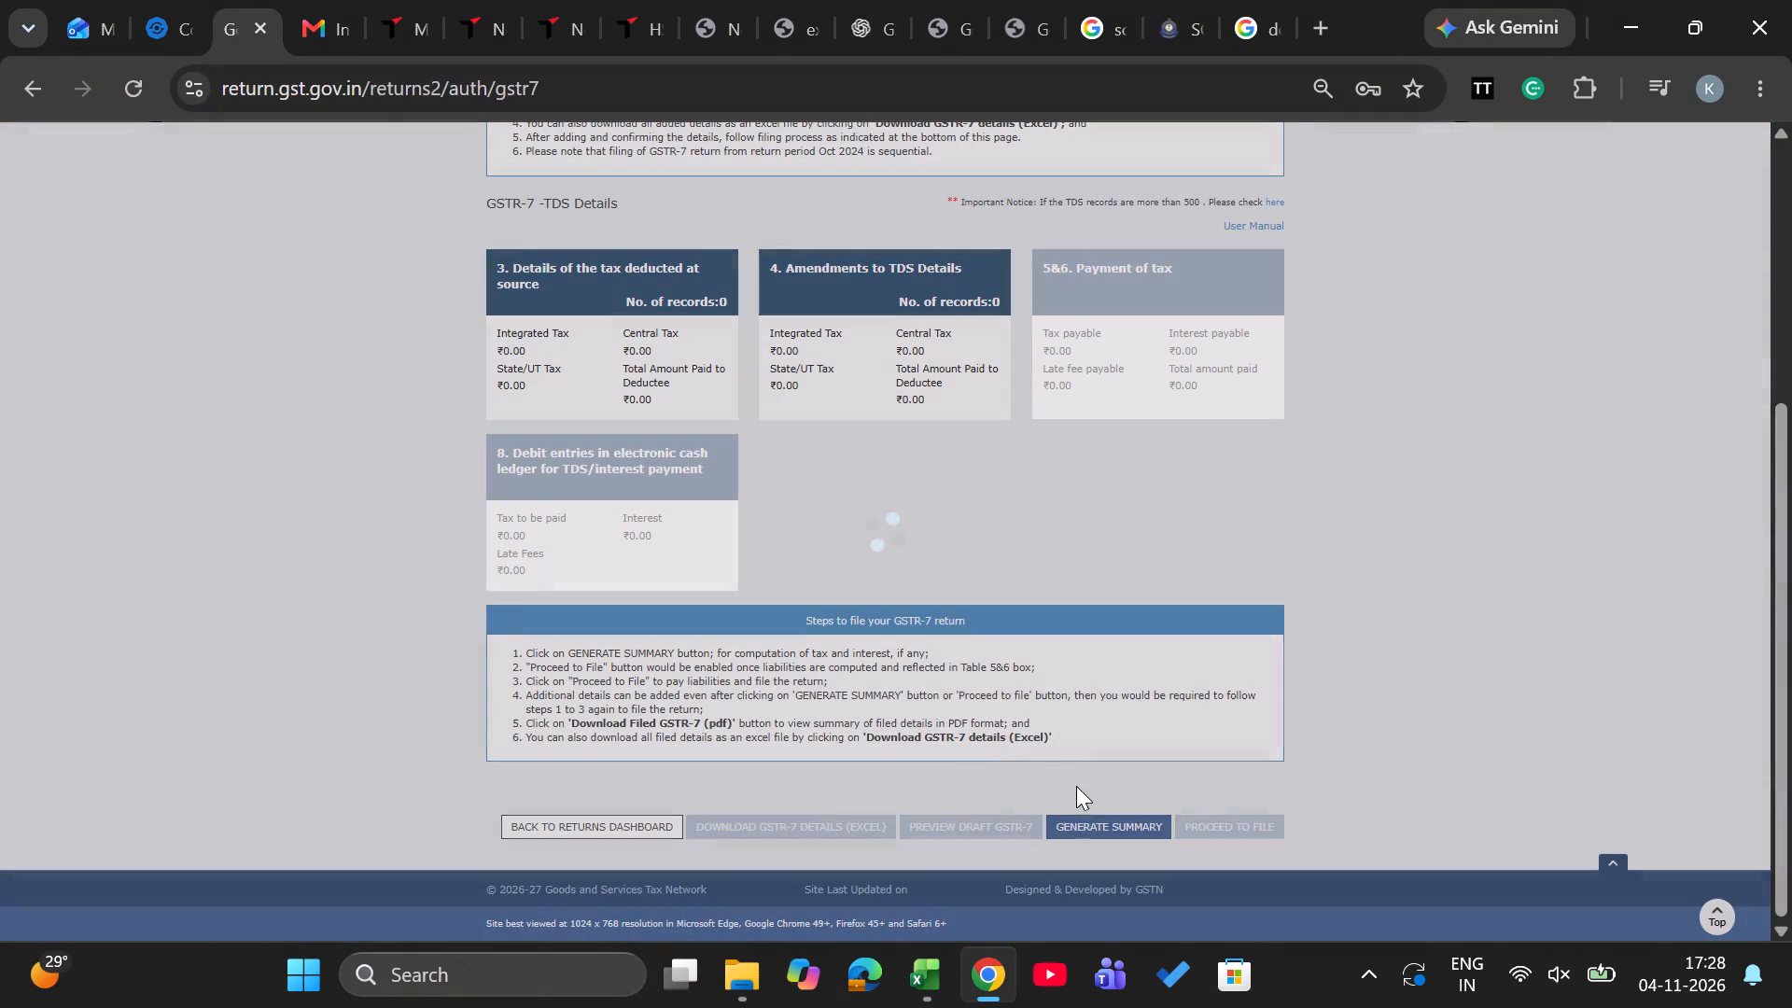
click(1080, 818)
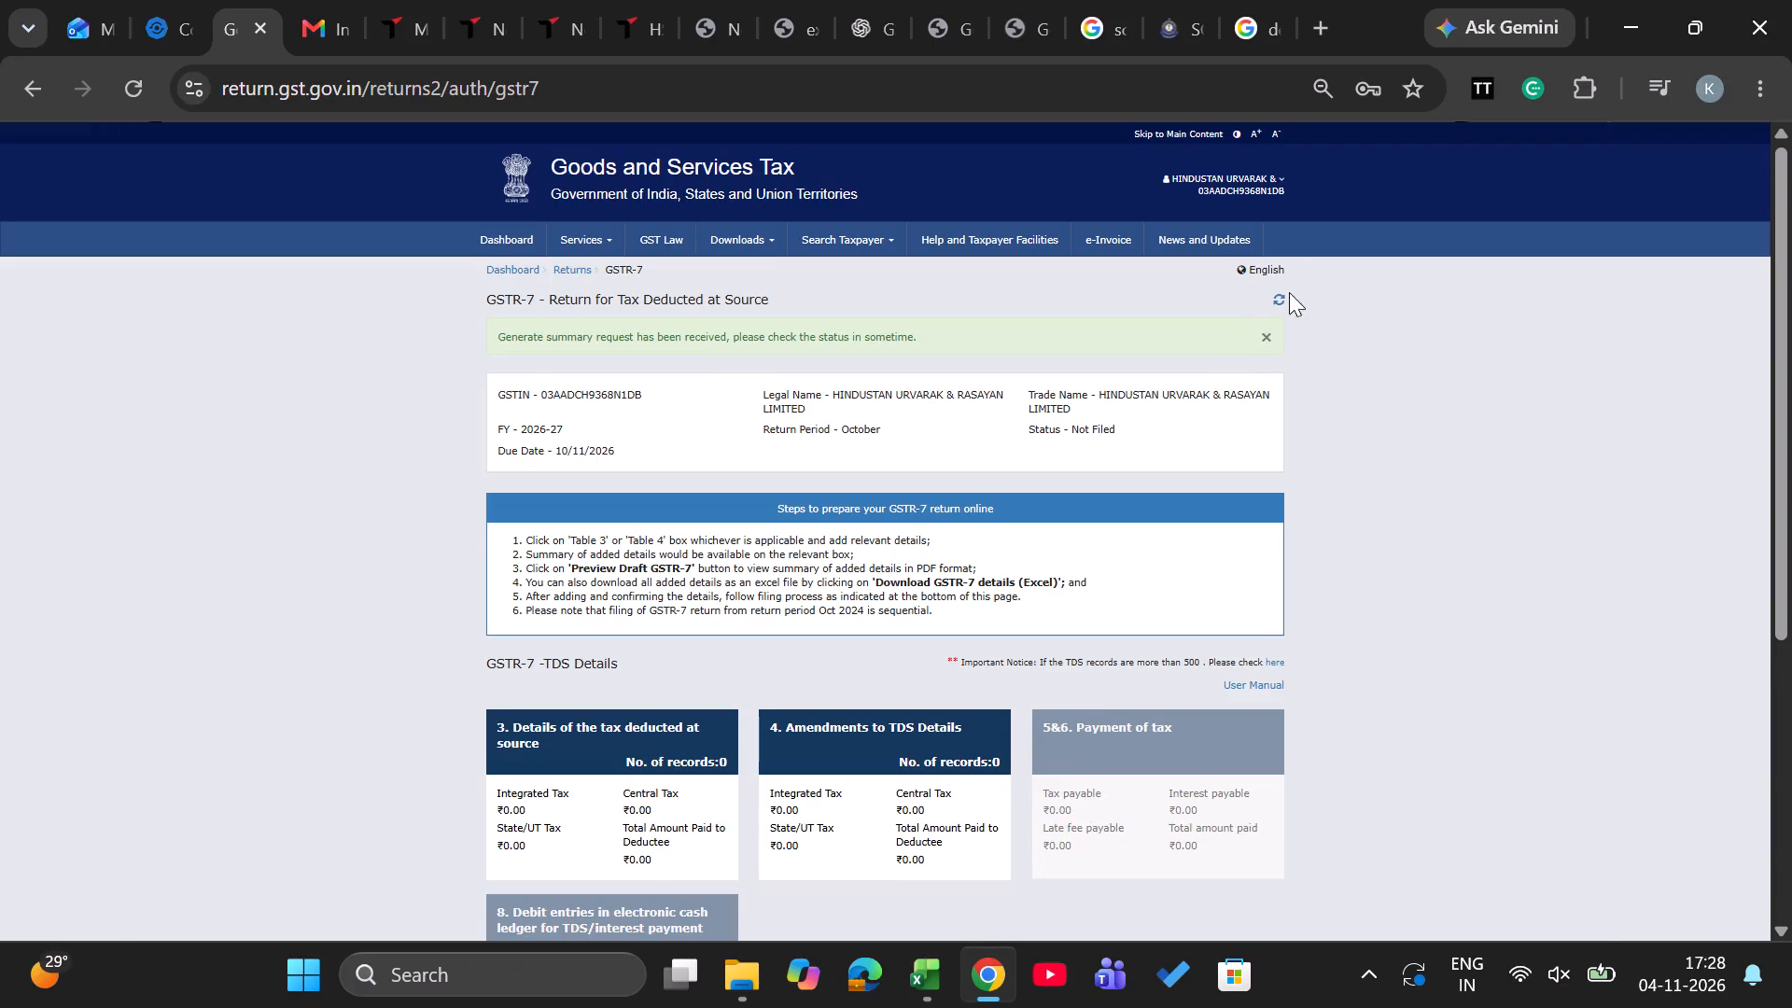
click(1282, 300)
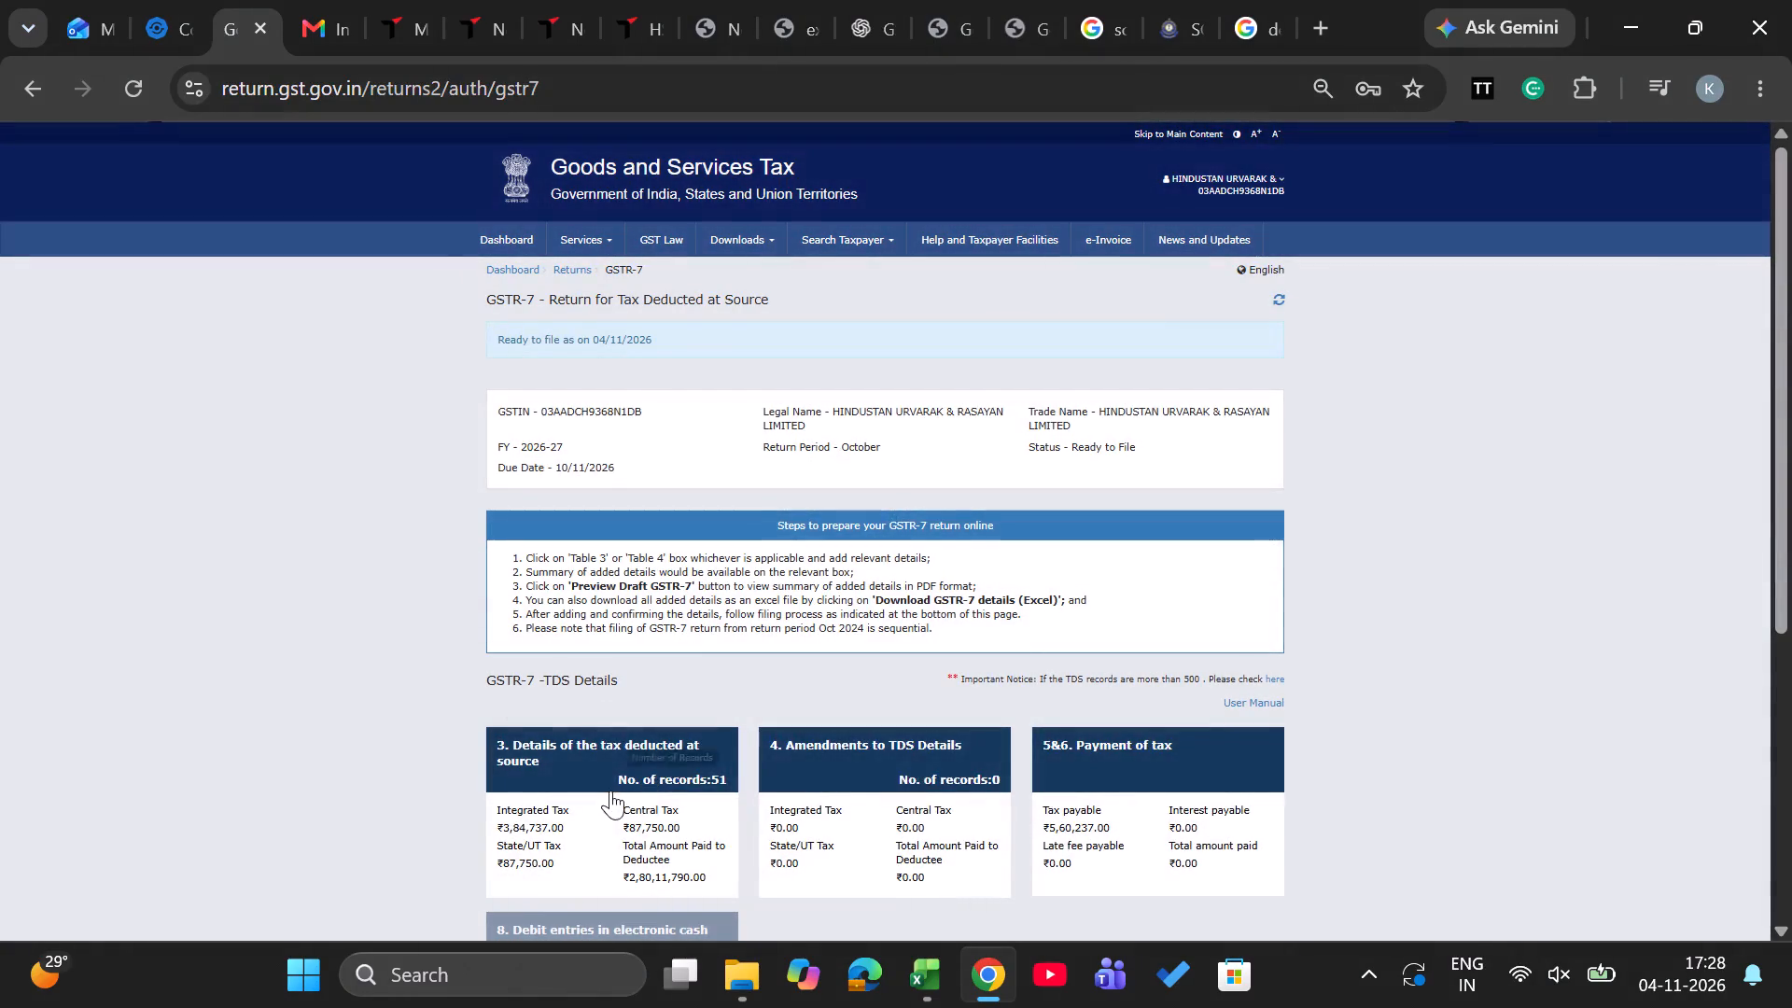
In Table 3, look through Baroda Agro Chemicals' processed TDS invoices with 25 records shown per page.
click(607, 796)
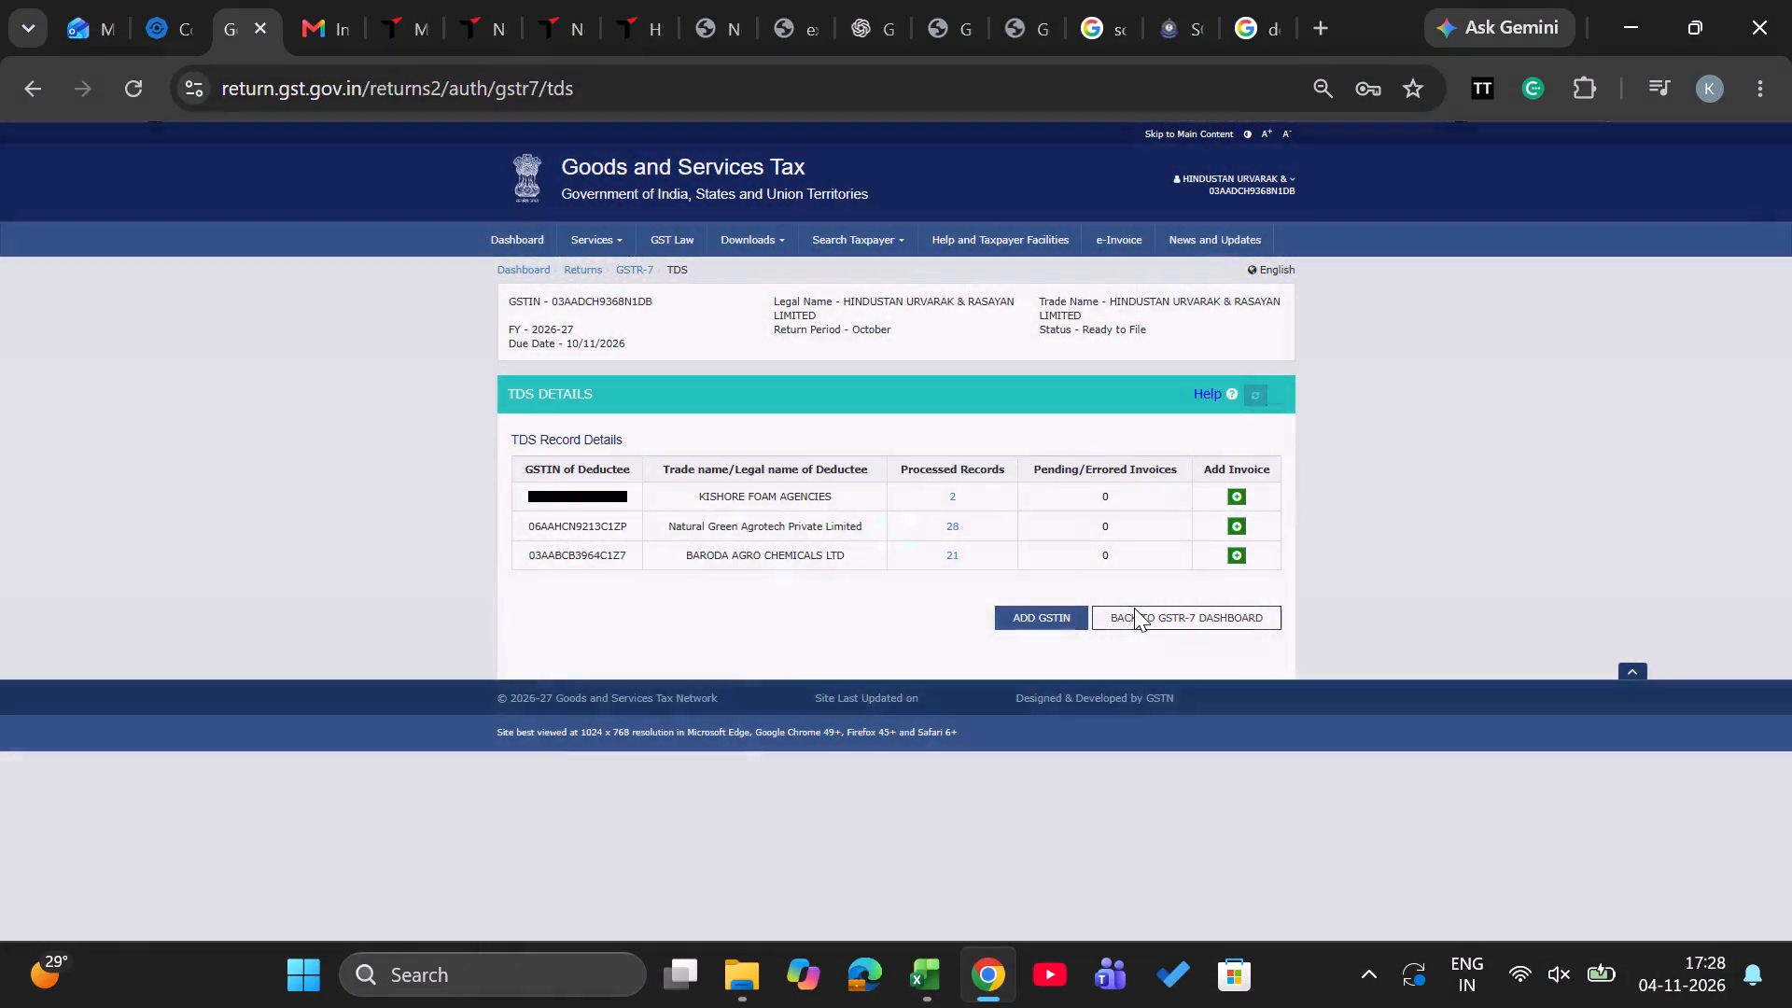
click(1134, 608)
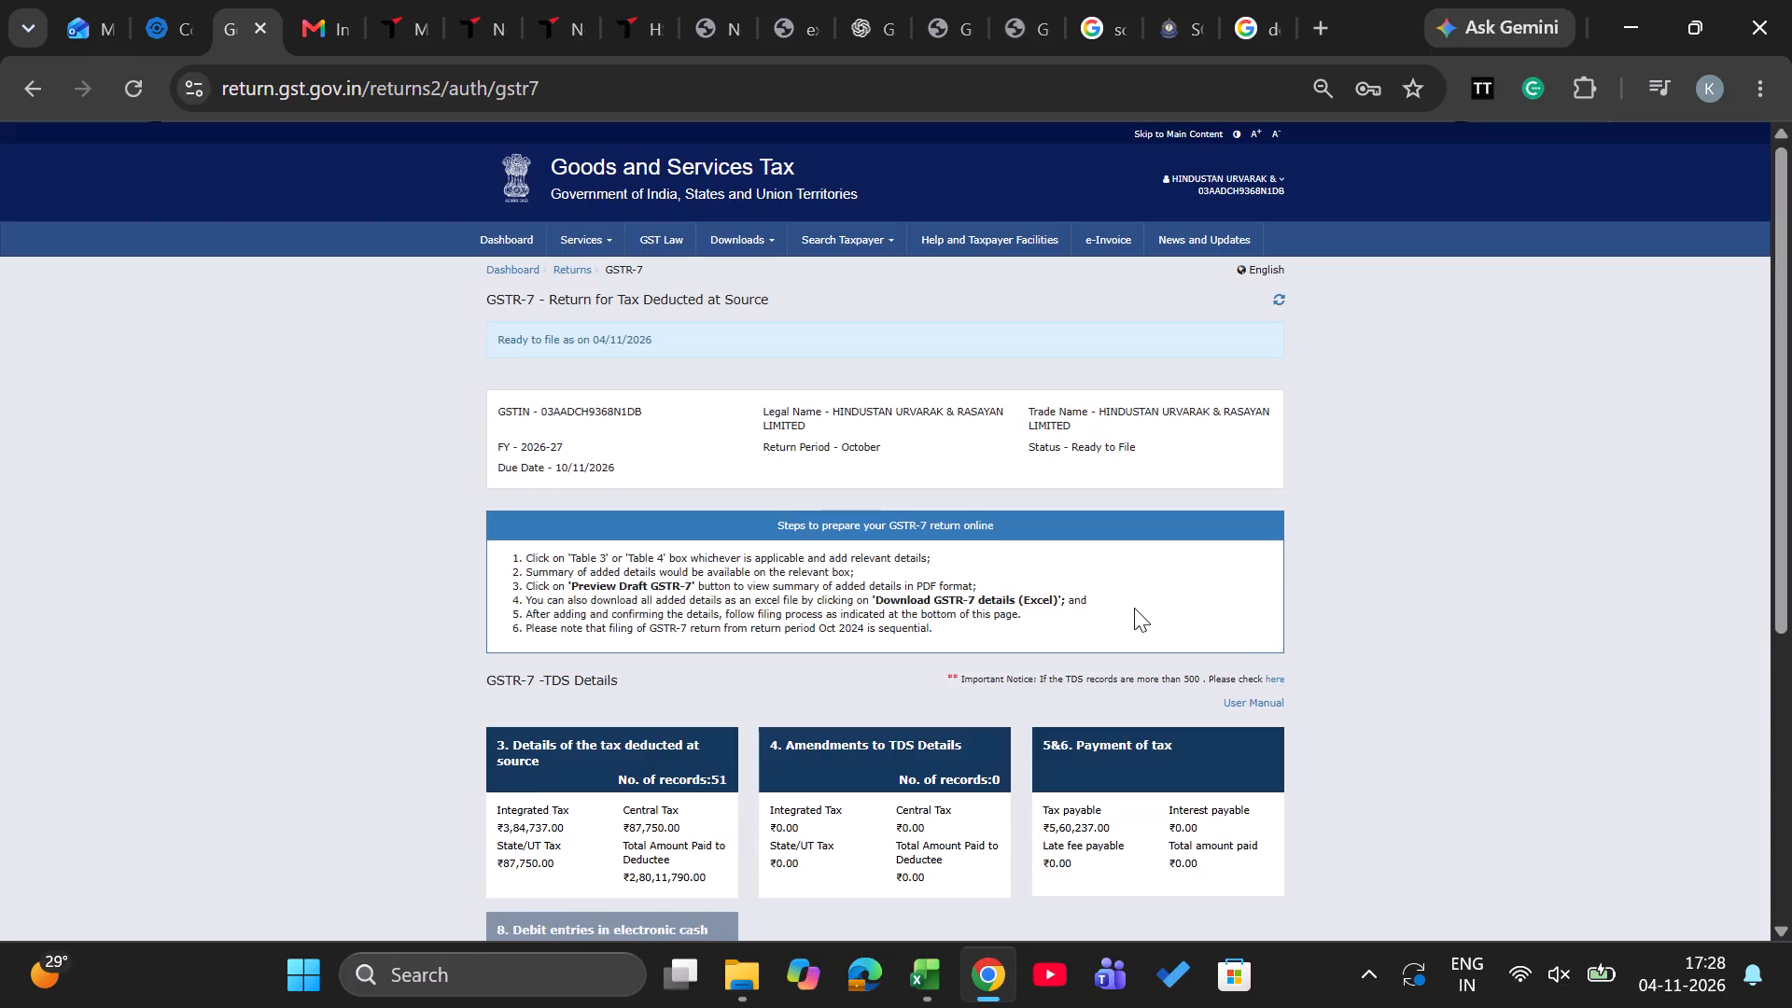
click(660, 790)
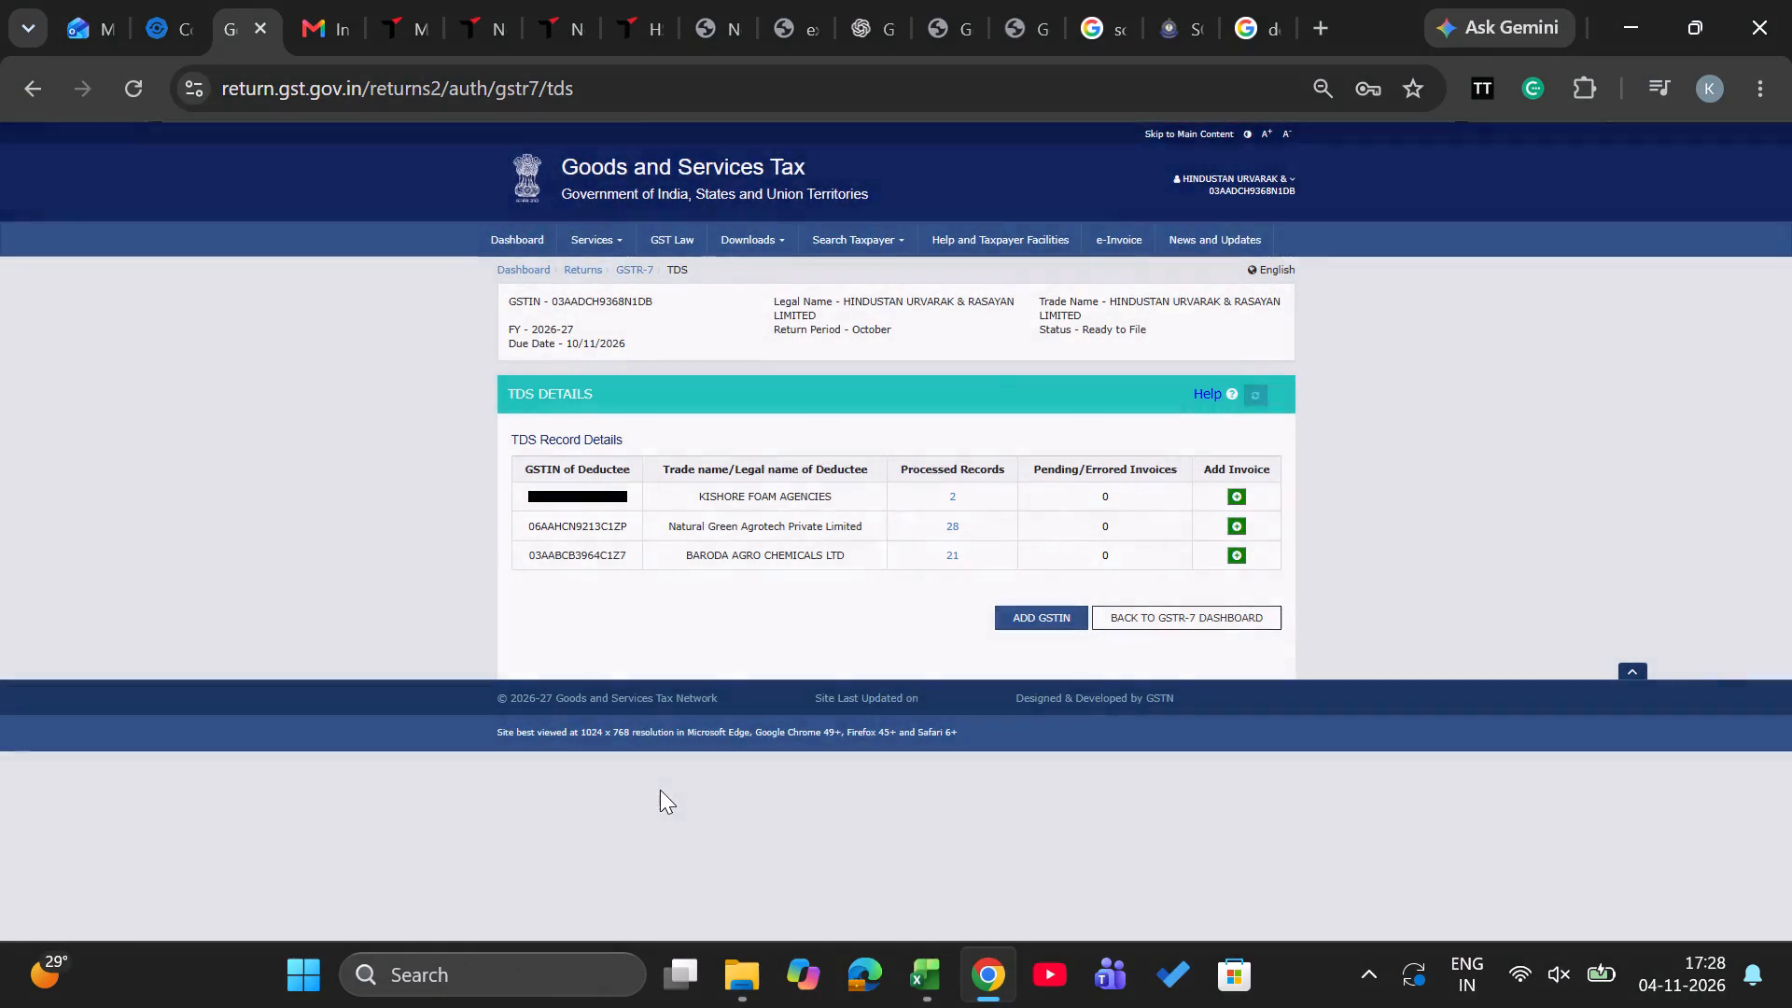
click(955, 557)
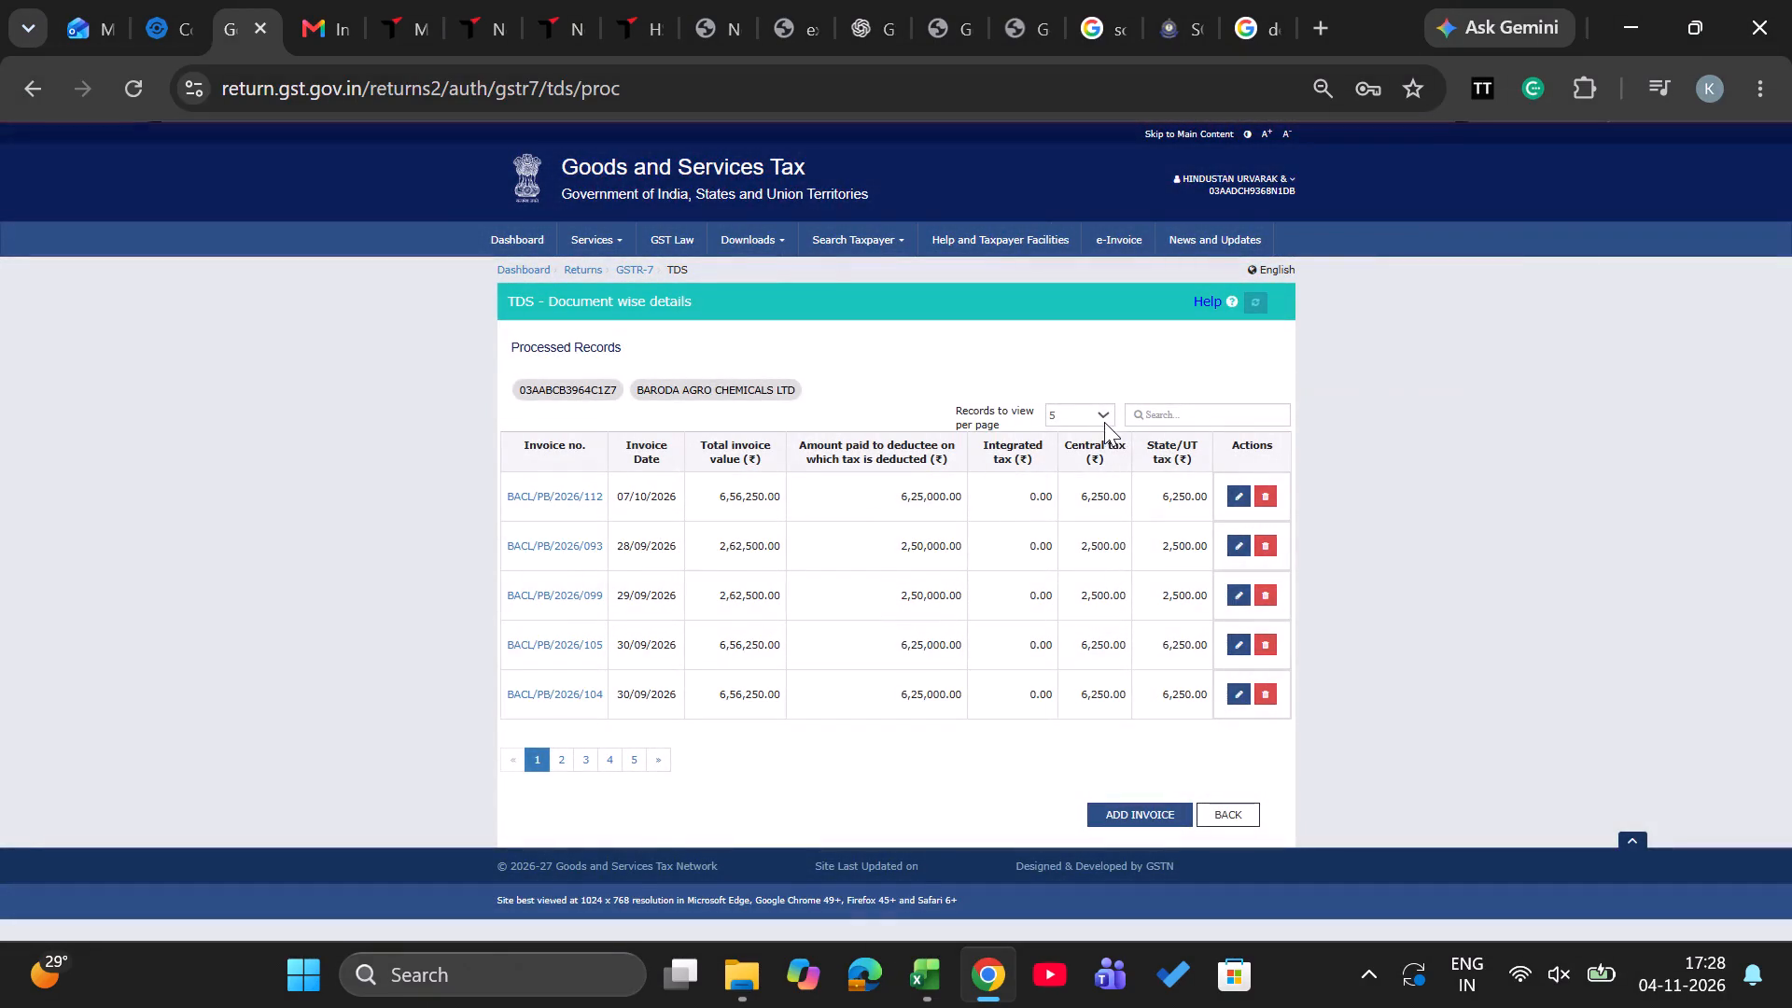
click(1103, 426)
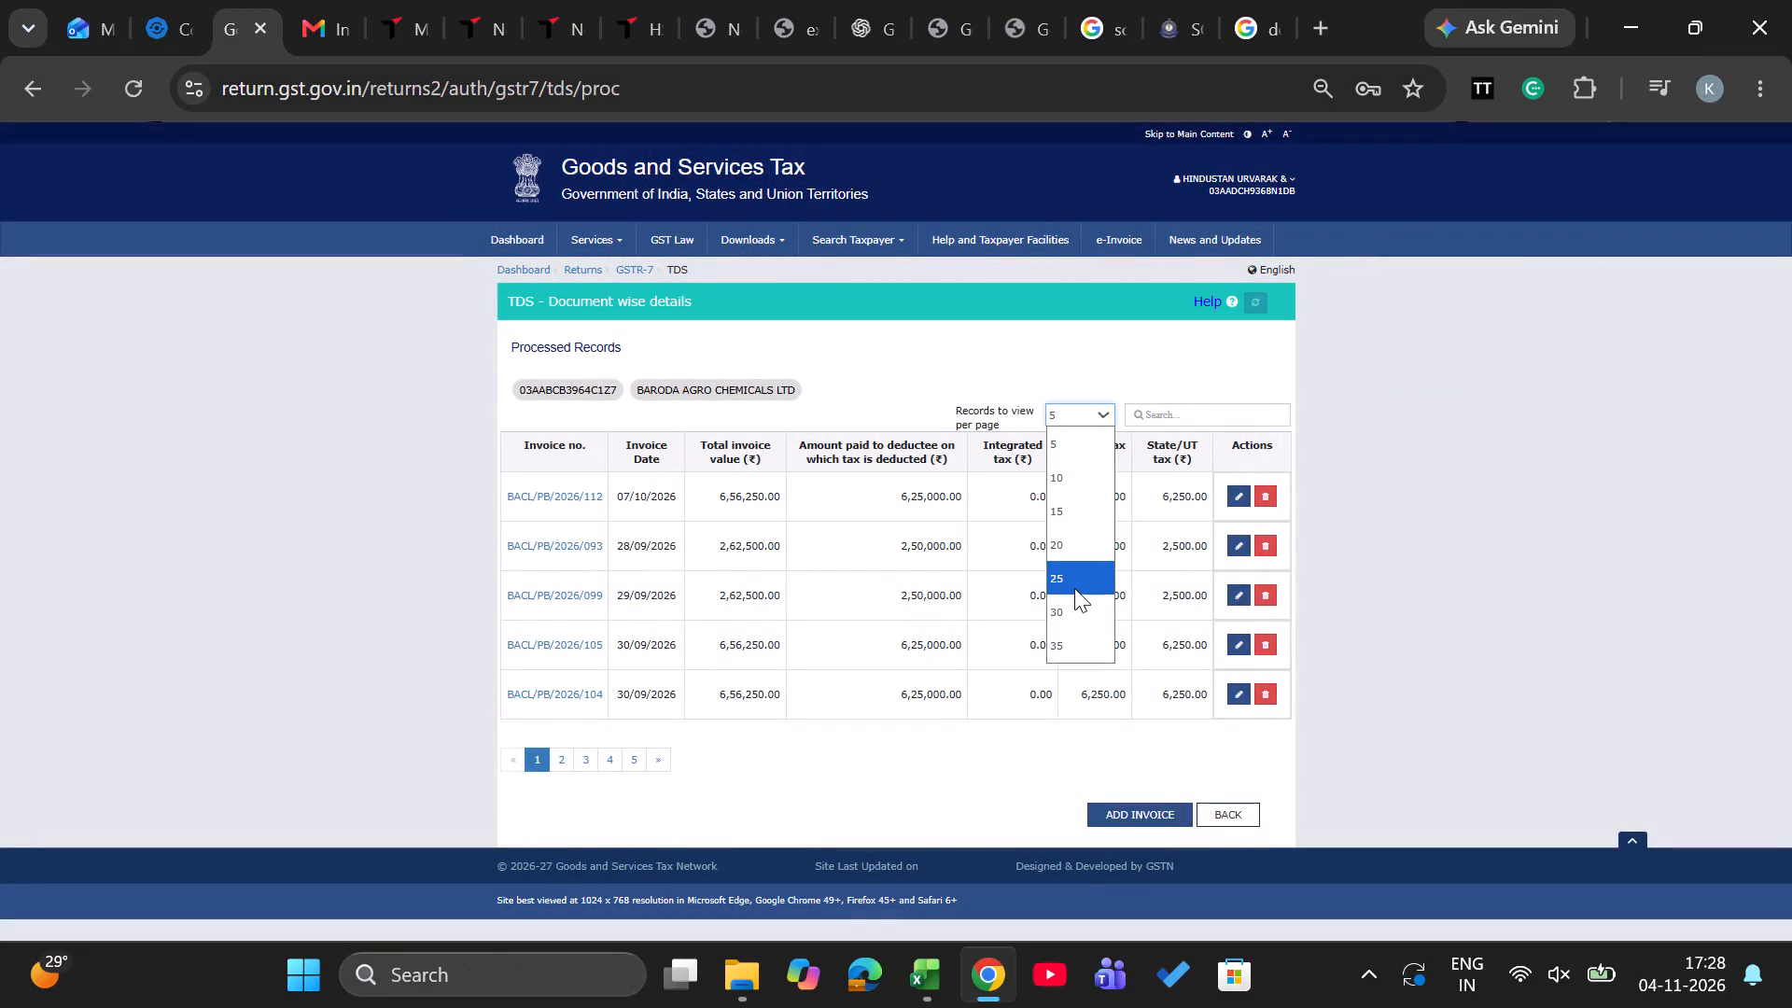
click(1074, 588)
scroll(847, 660, down, 5)
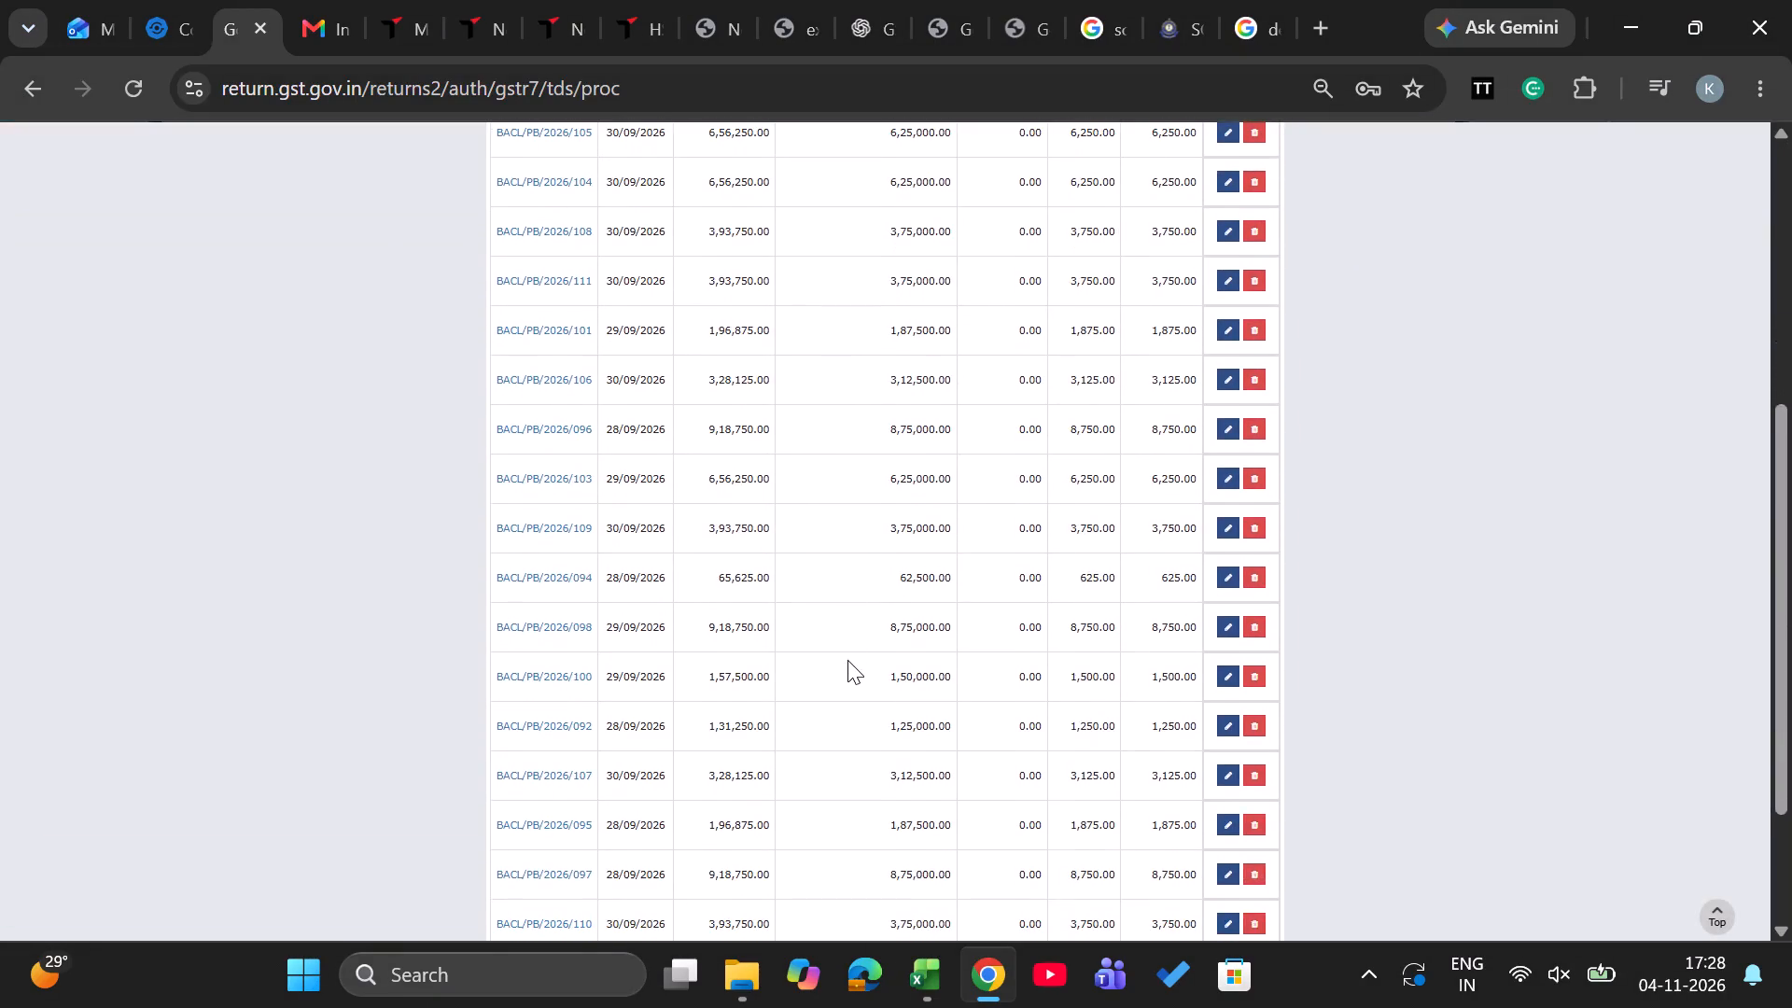
scroll(847, 660, up, 5)
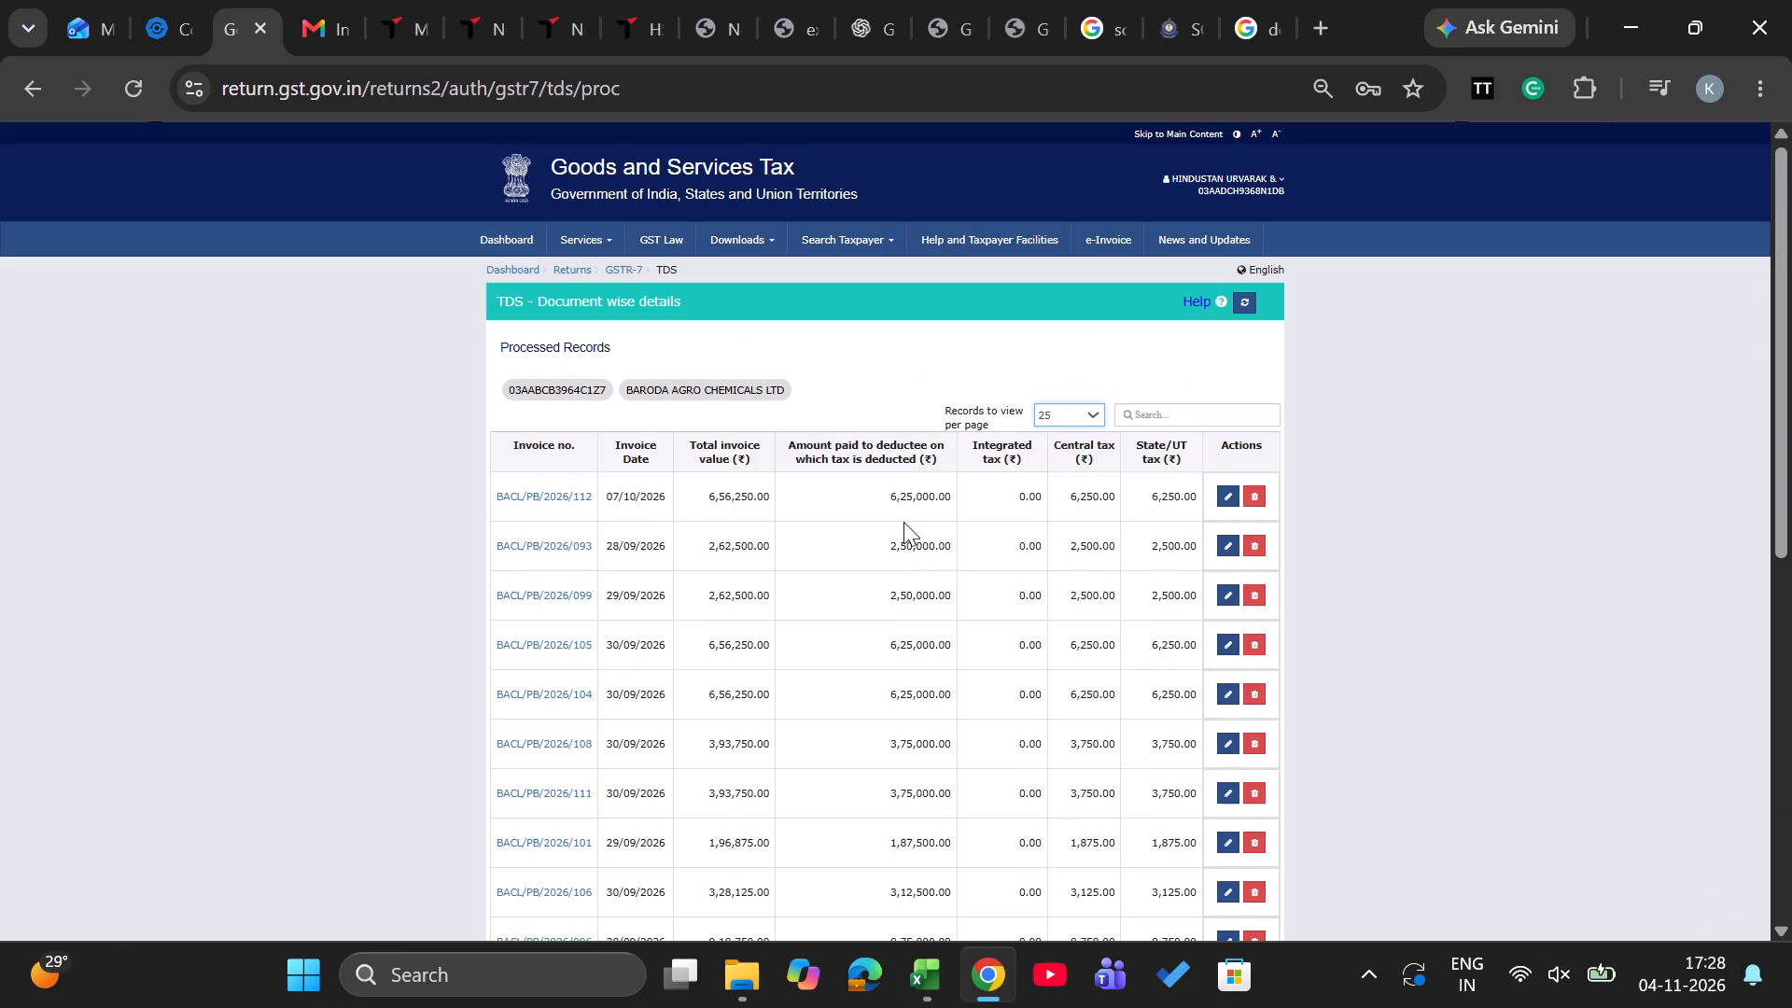
Search Baroda Agro Chemicals' processed invoices for 108, 111 and 99, clear the search and return to the deductee list.
click(1185, 416)
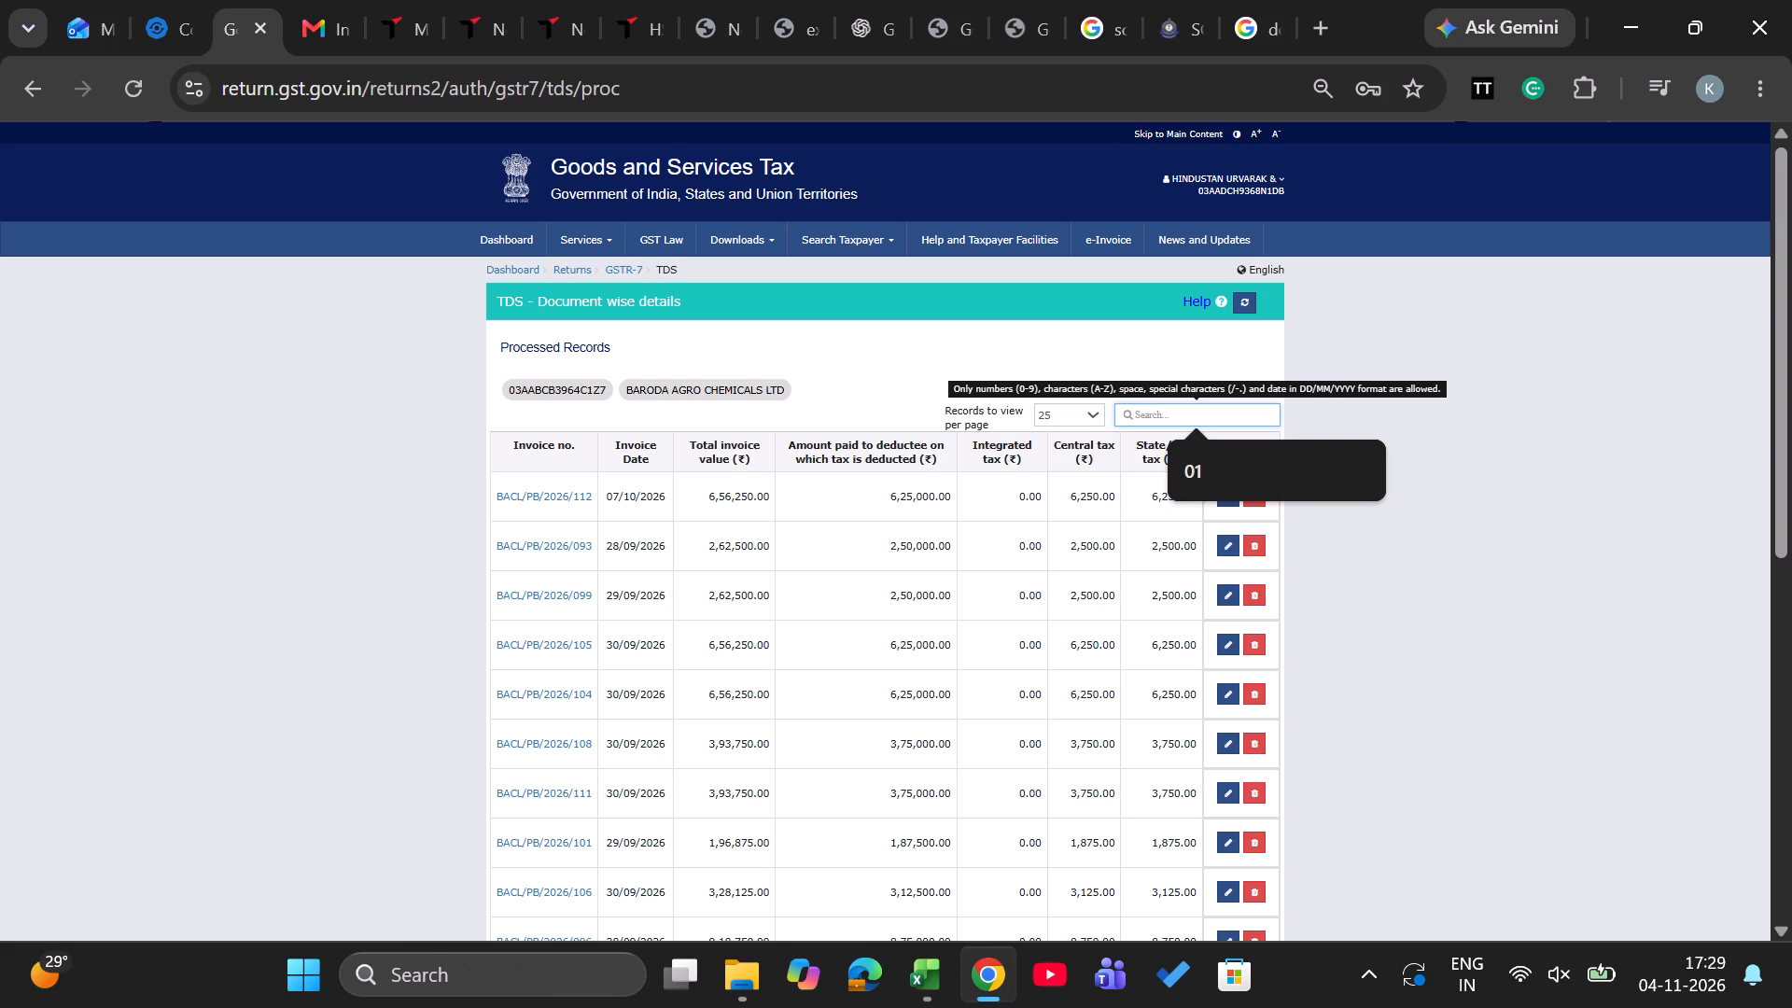
scroll(1185, 416, down, 4)
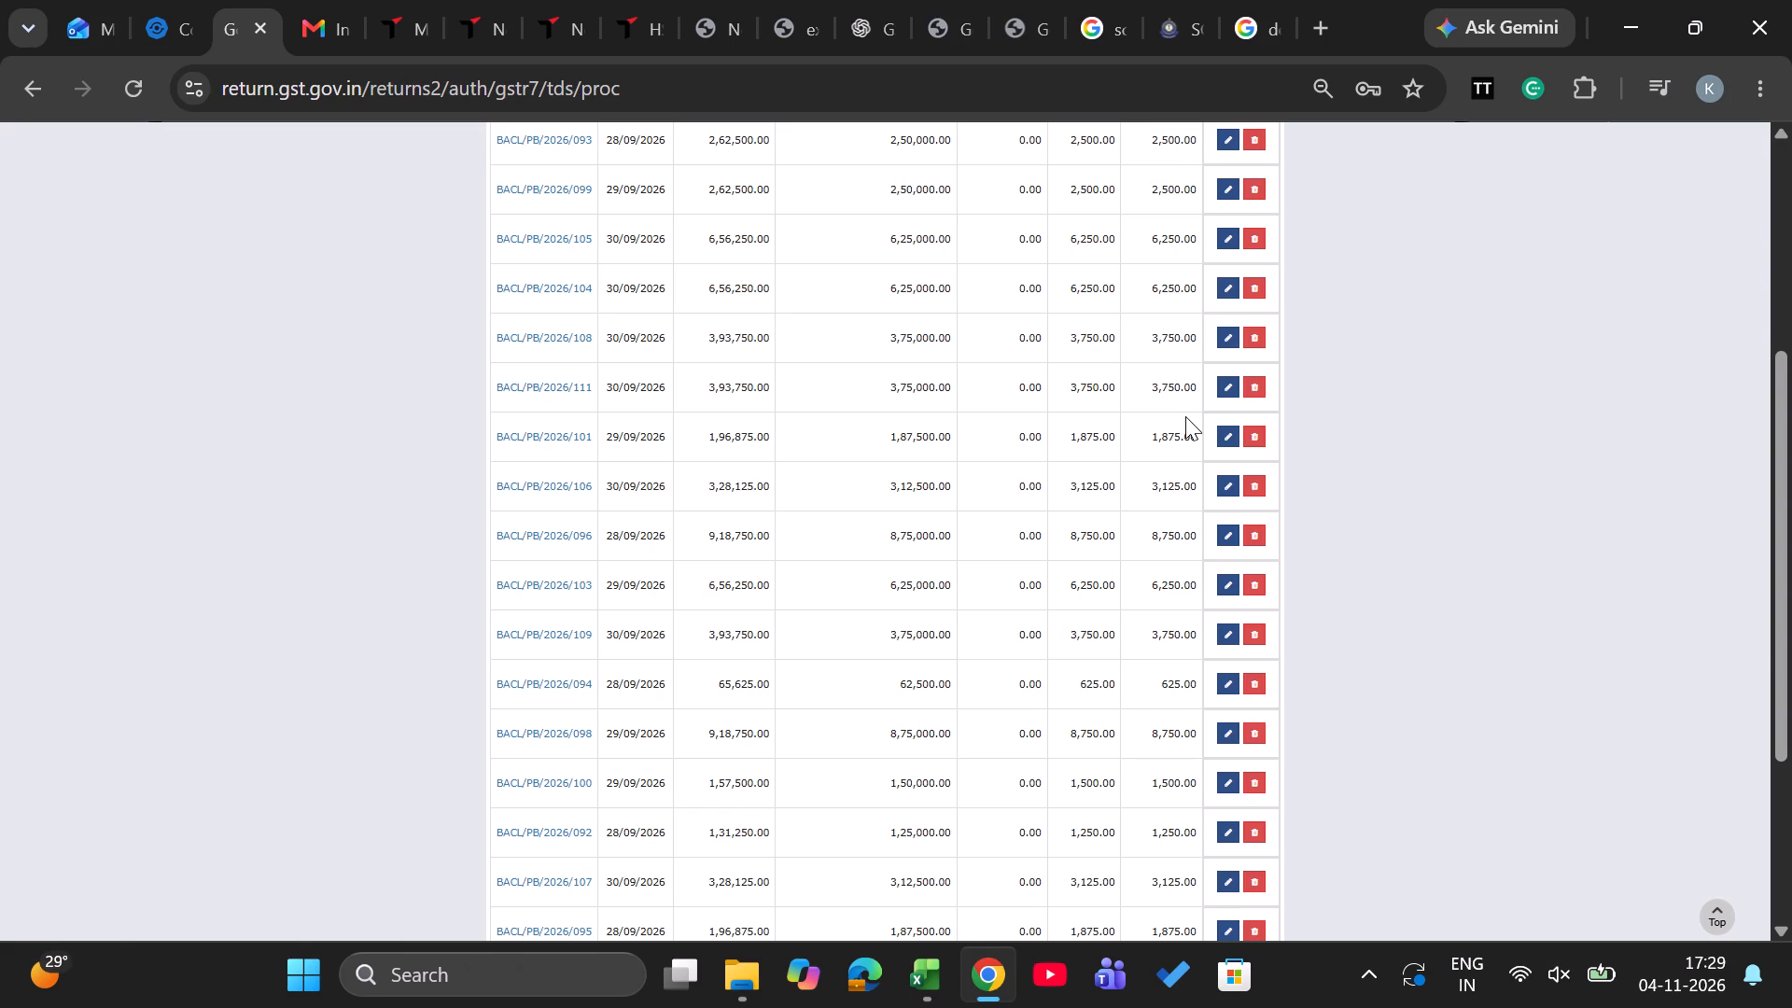
scroll(1185, 416, up, 1)
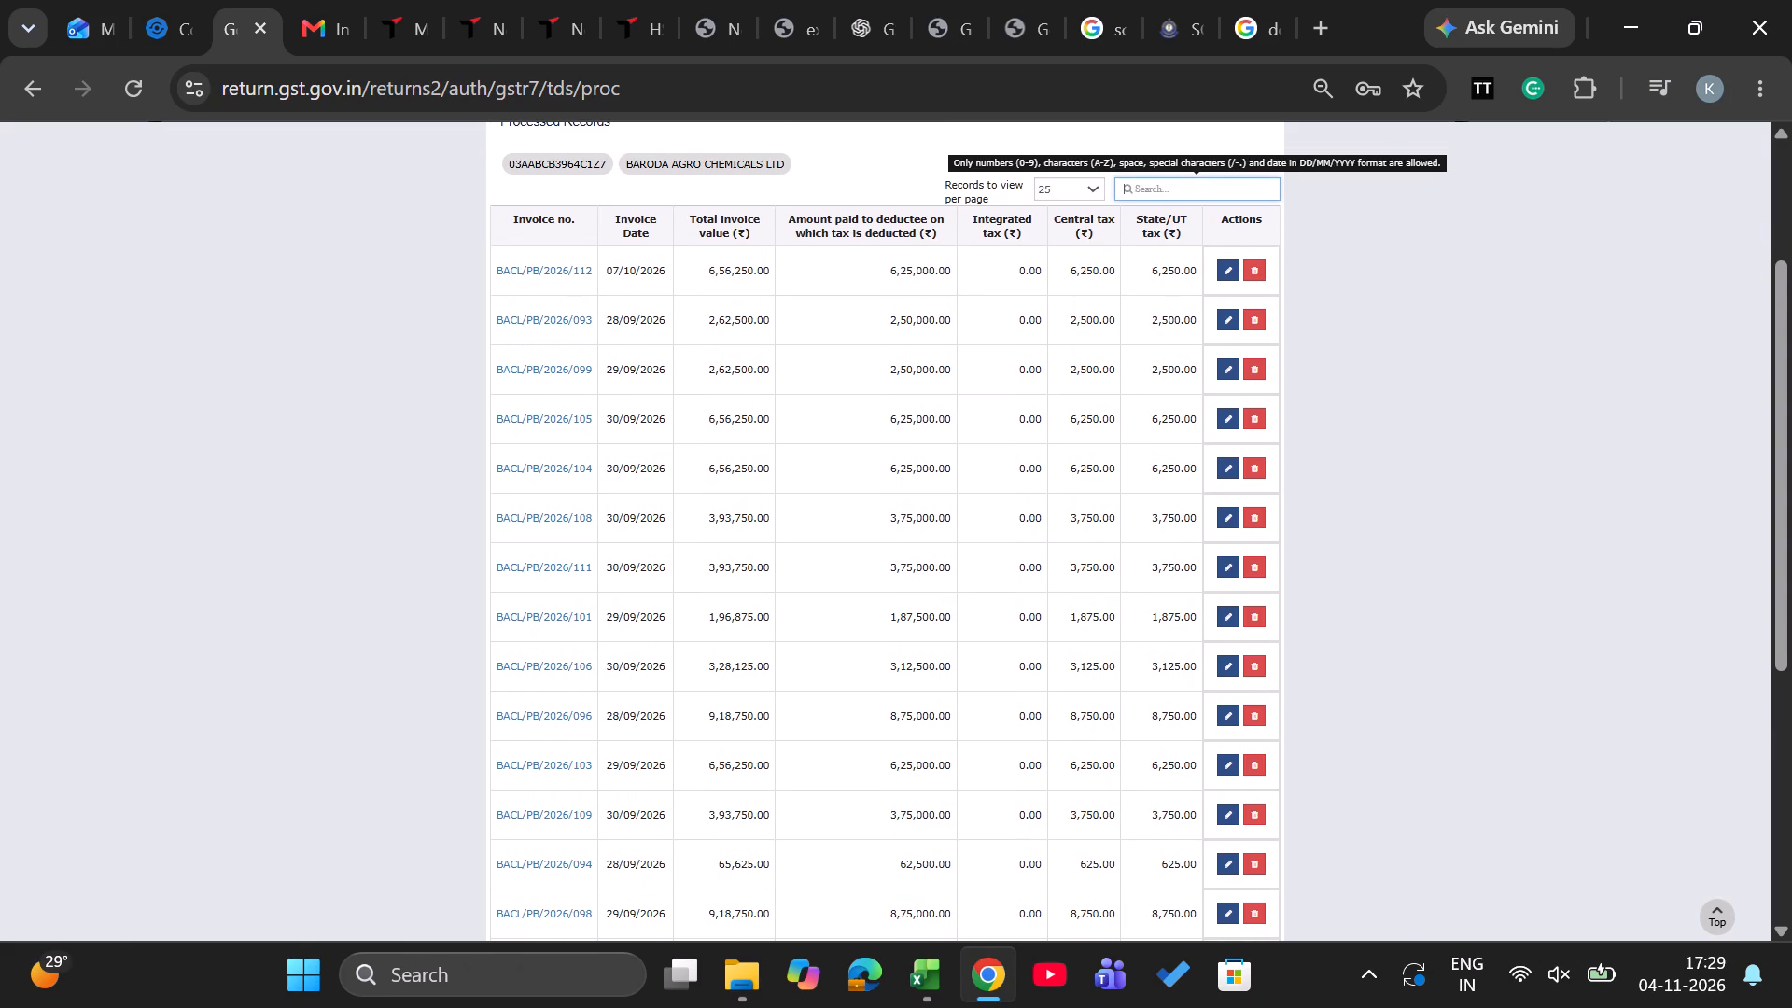
text(108)
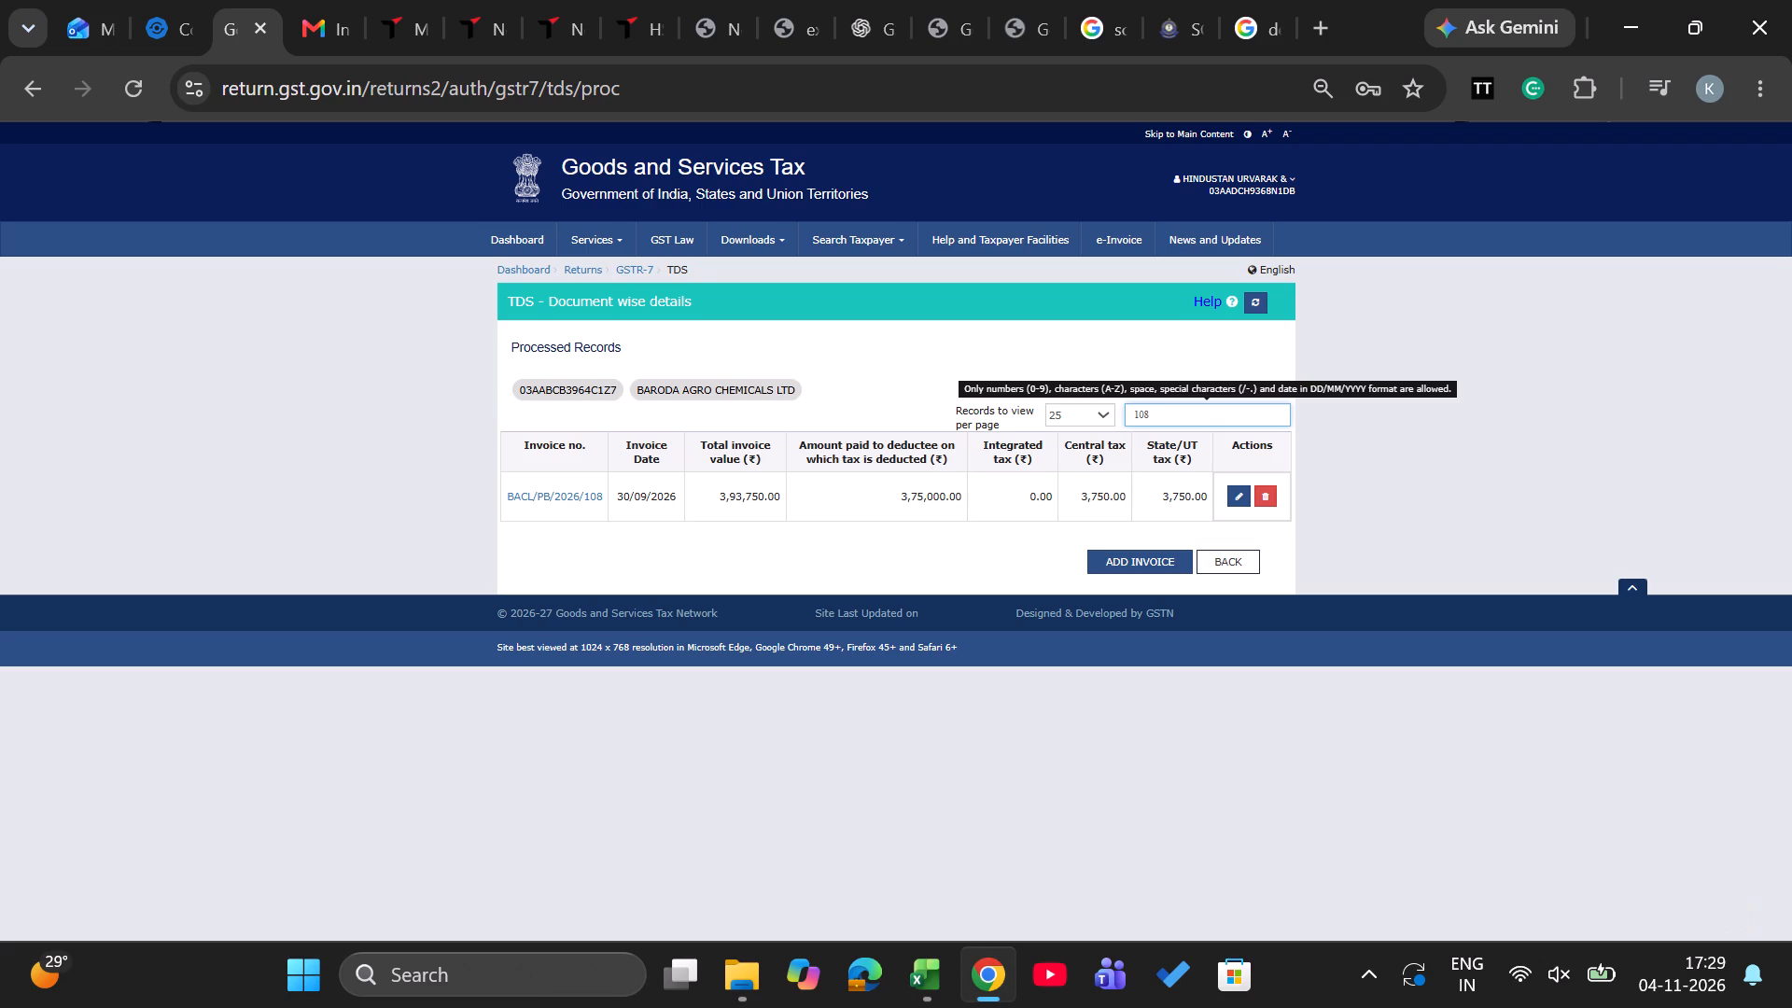
key(BackSpace)
key(BackSpace)
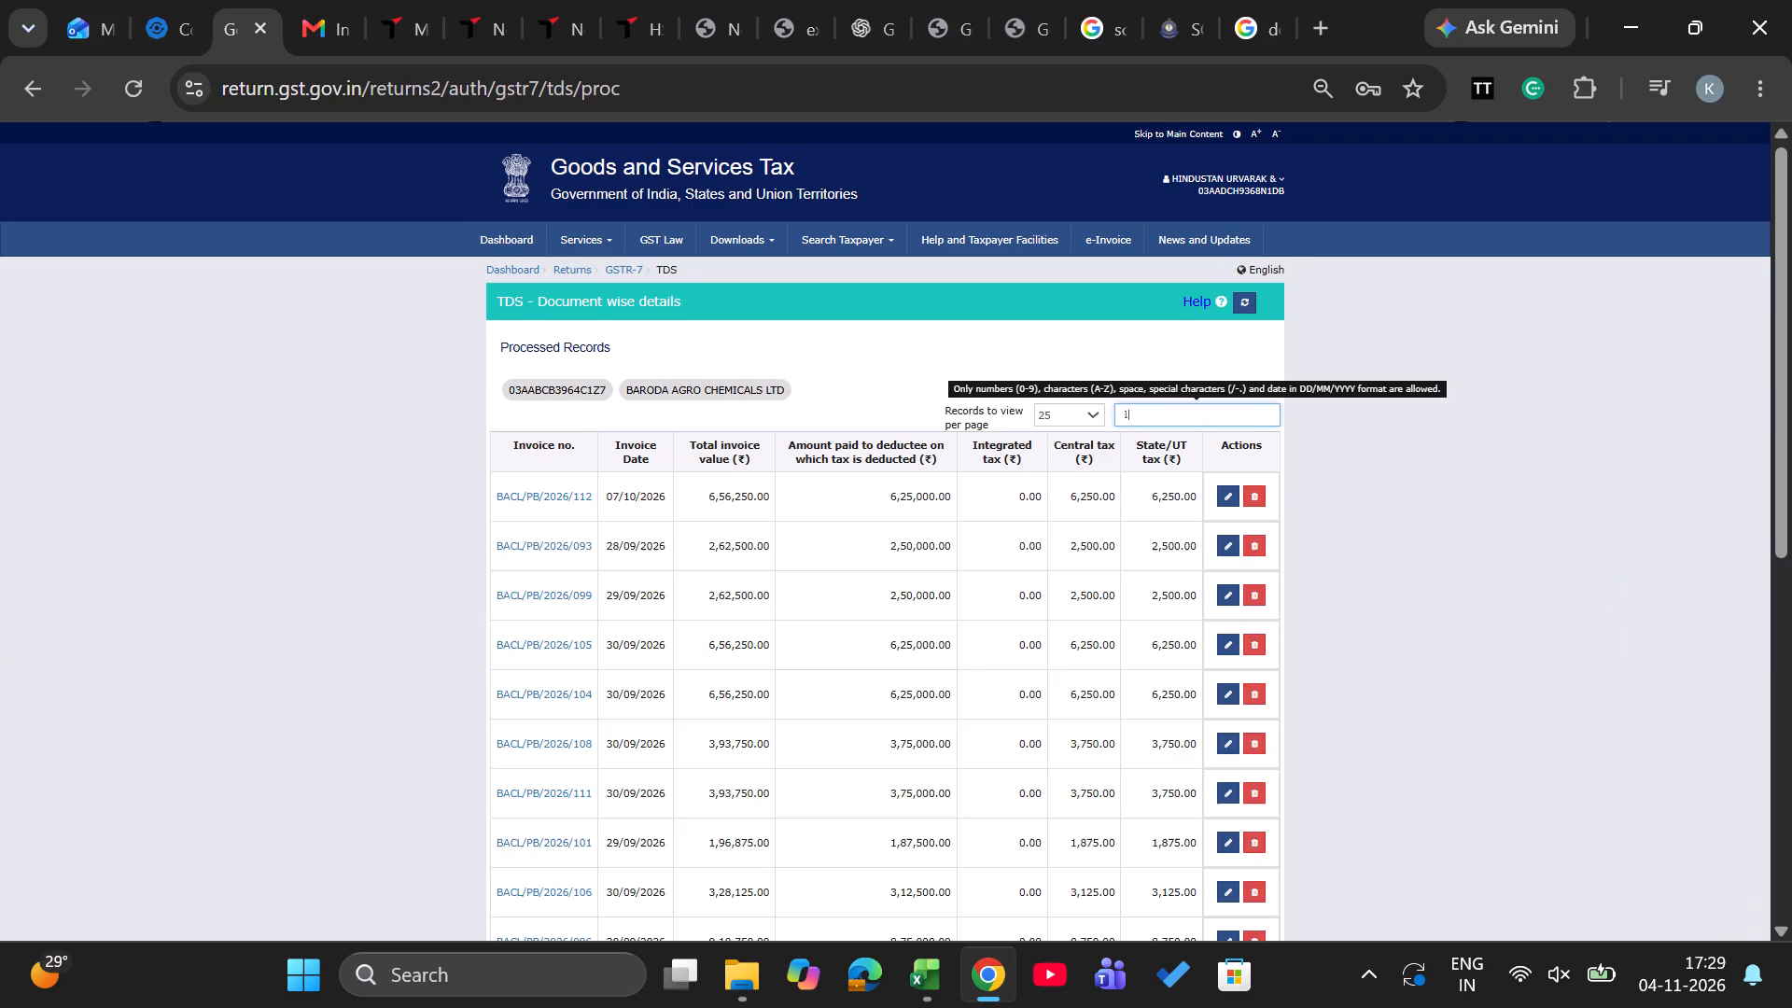
text(11)
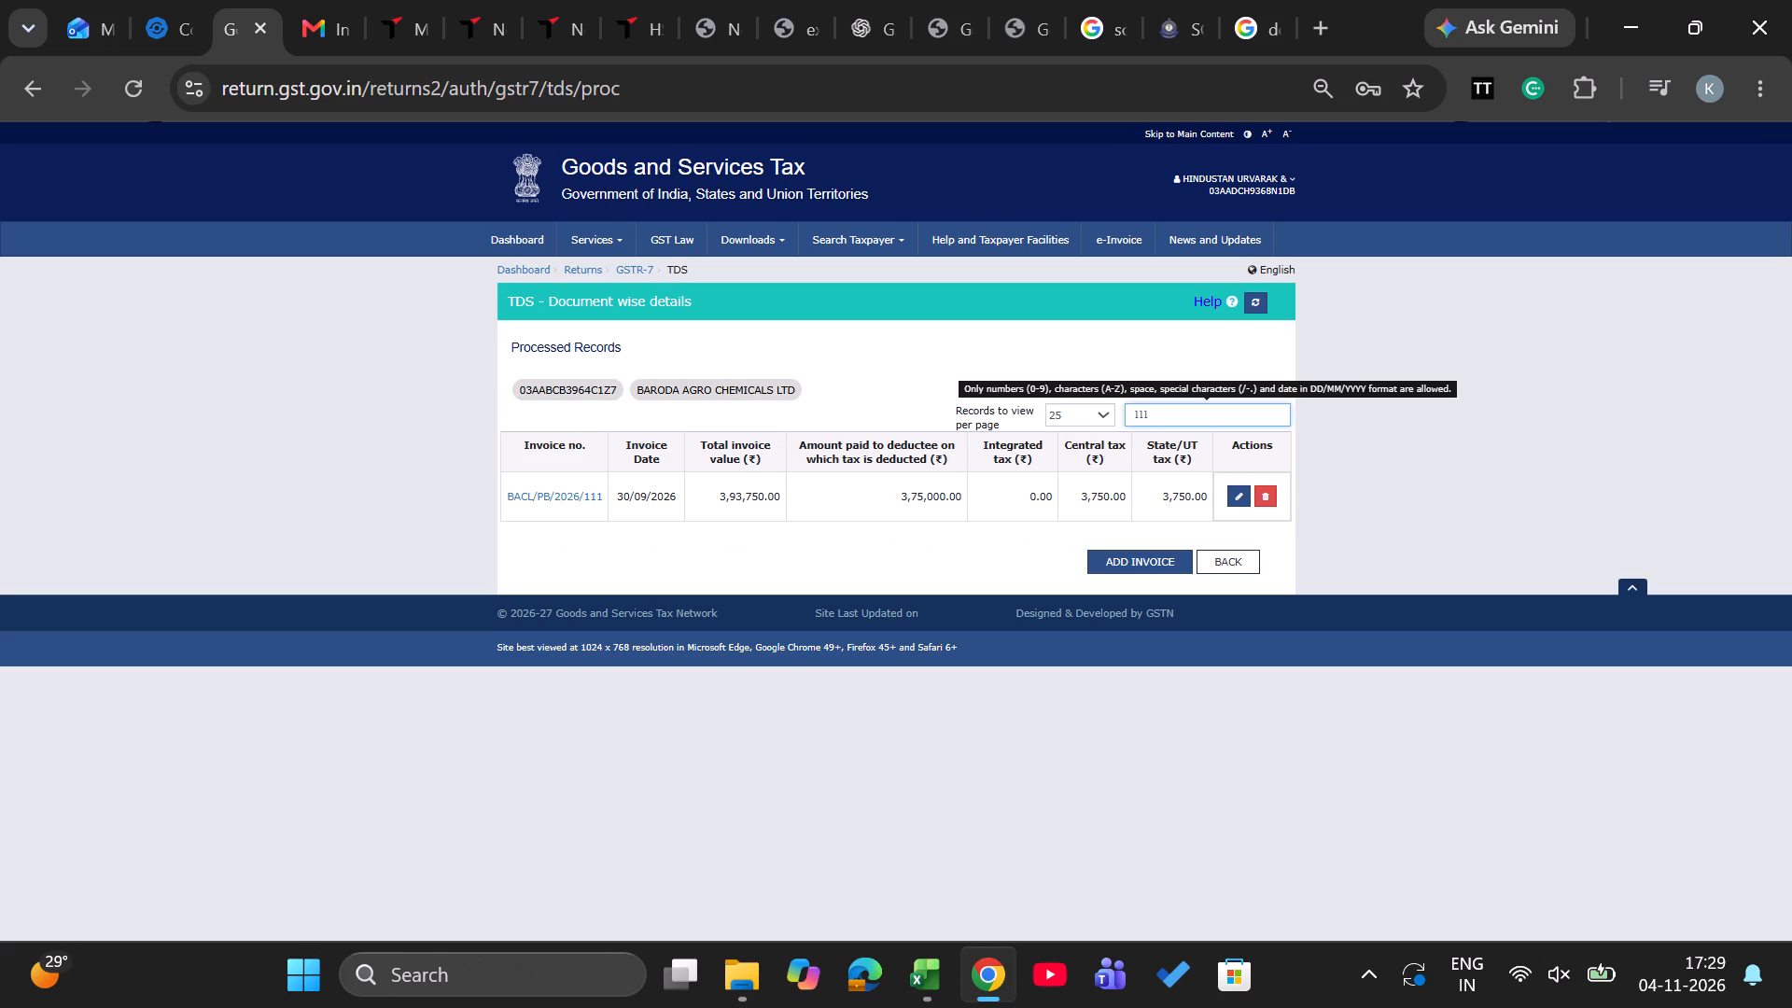
key(BackSpace)
key(BackSpace)
key(BackSpace)
text(99)
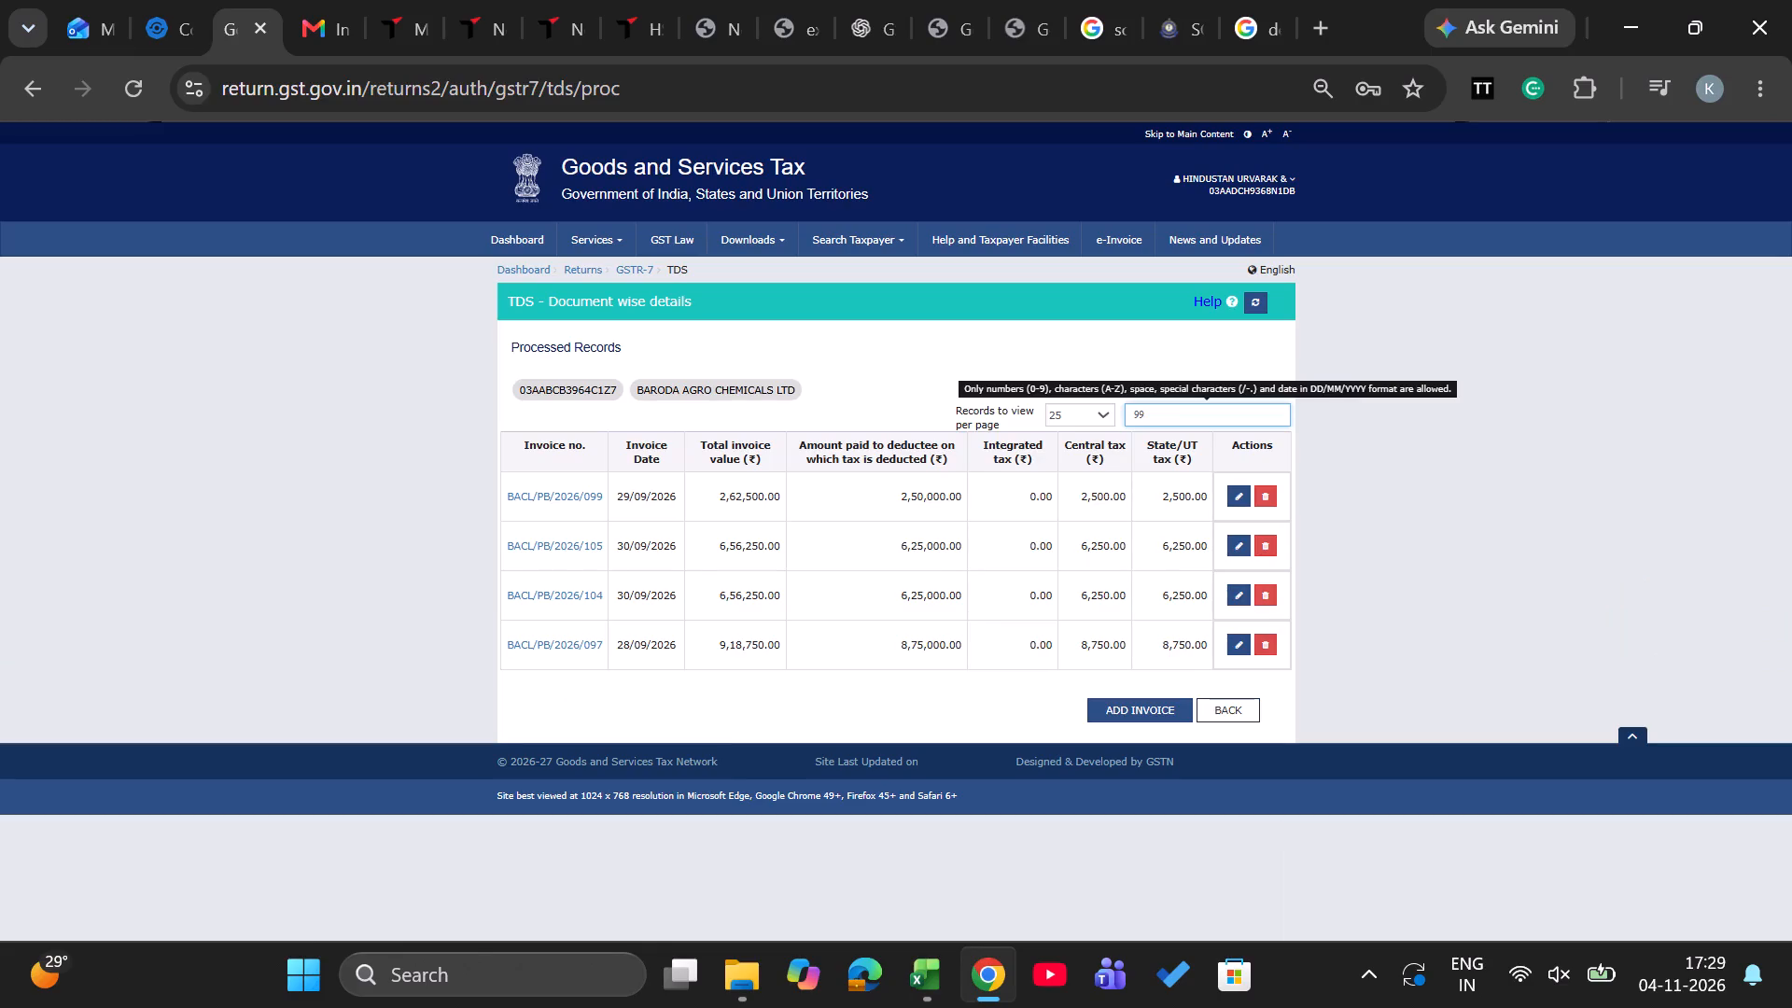
key(BackSpace)
key(BackSpace)
scroll(1214, 640, down, 3)
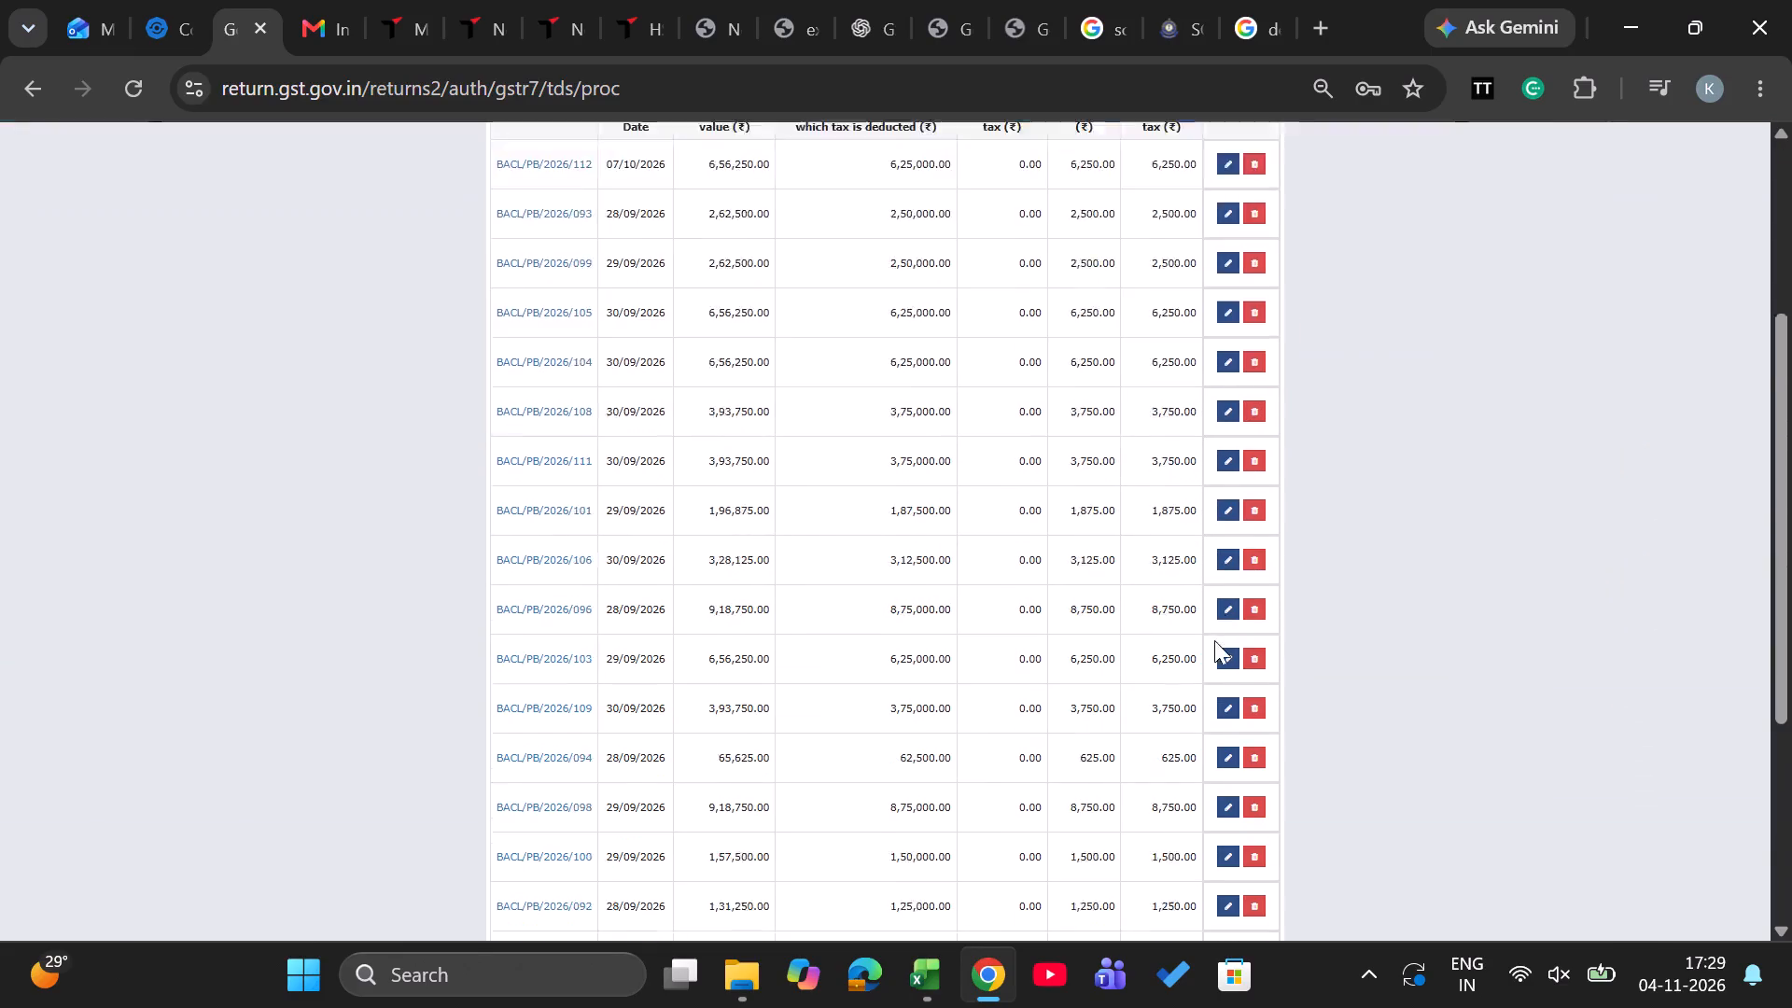
scroll(1214, 640, down, 3)
click(1205, 835)
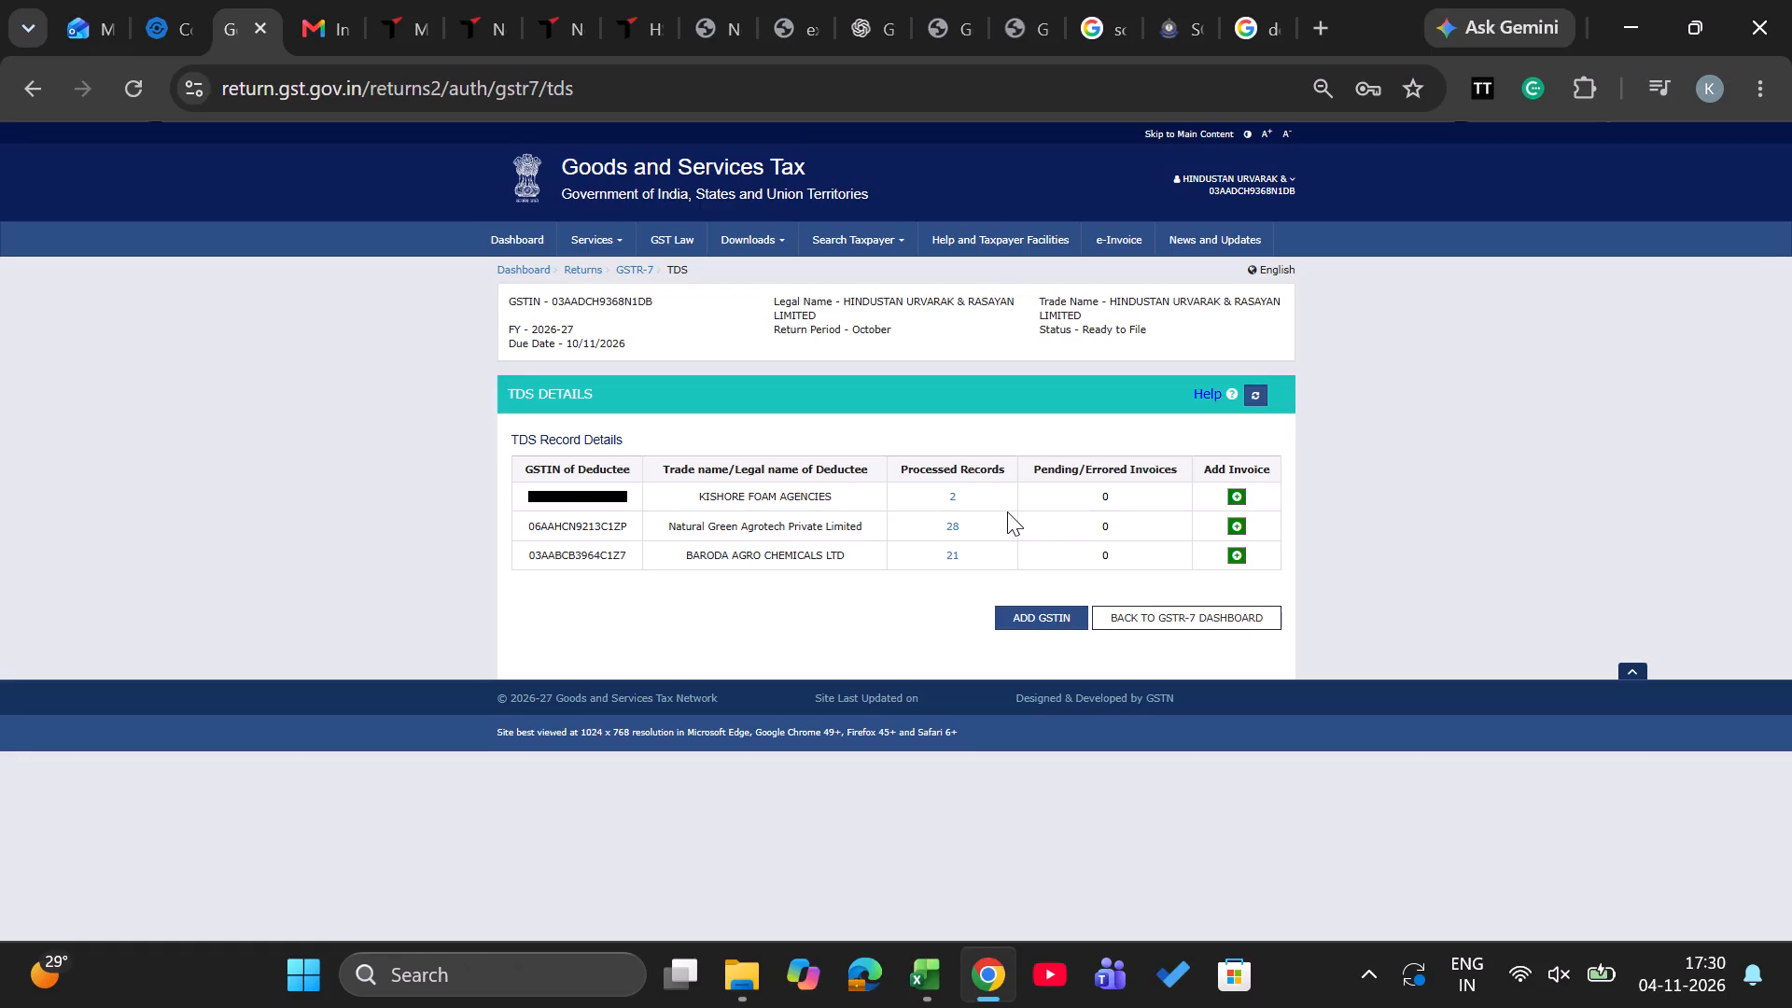
Check Kishore Foam Agencies' processed TDS invoices in the Punjab return and go back to the deductee list.
click(949, 497)
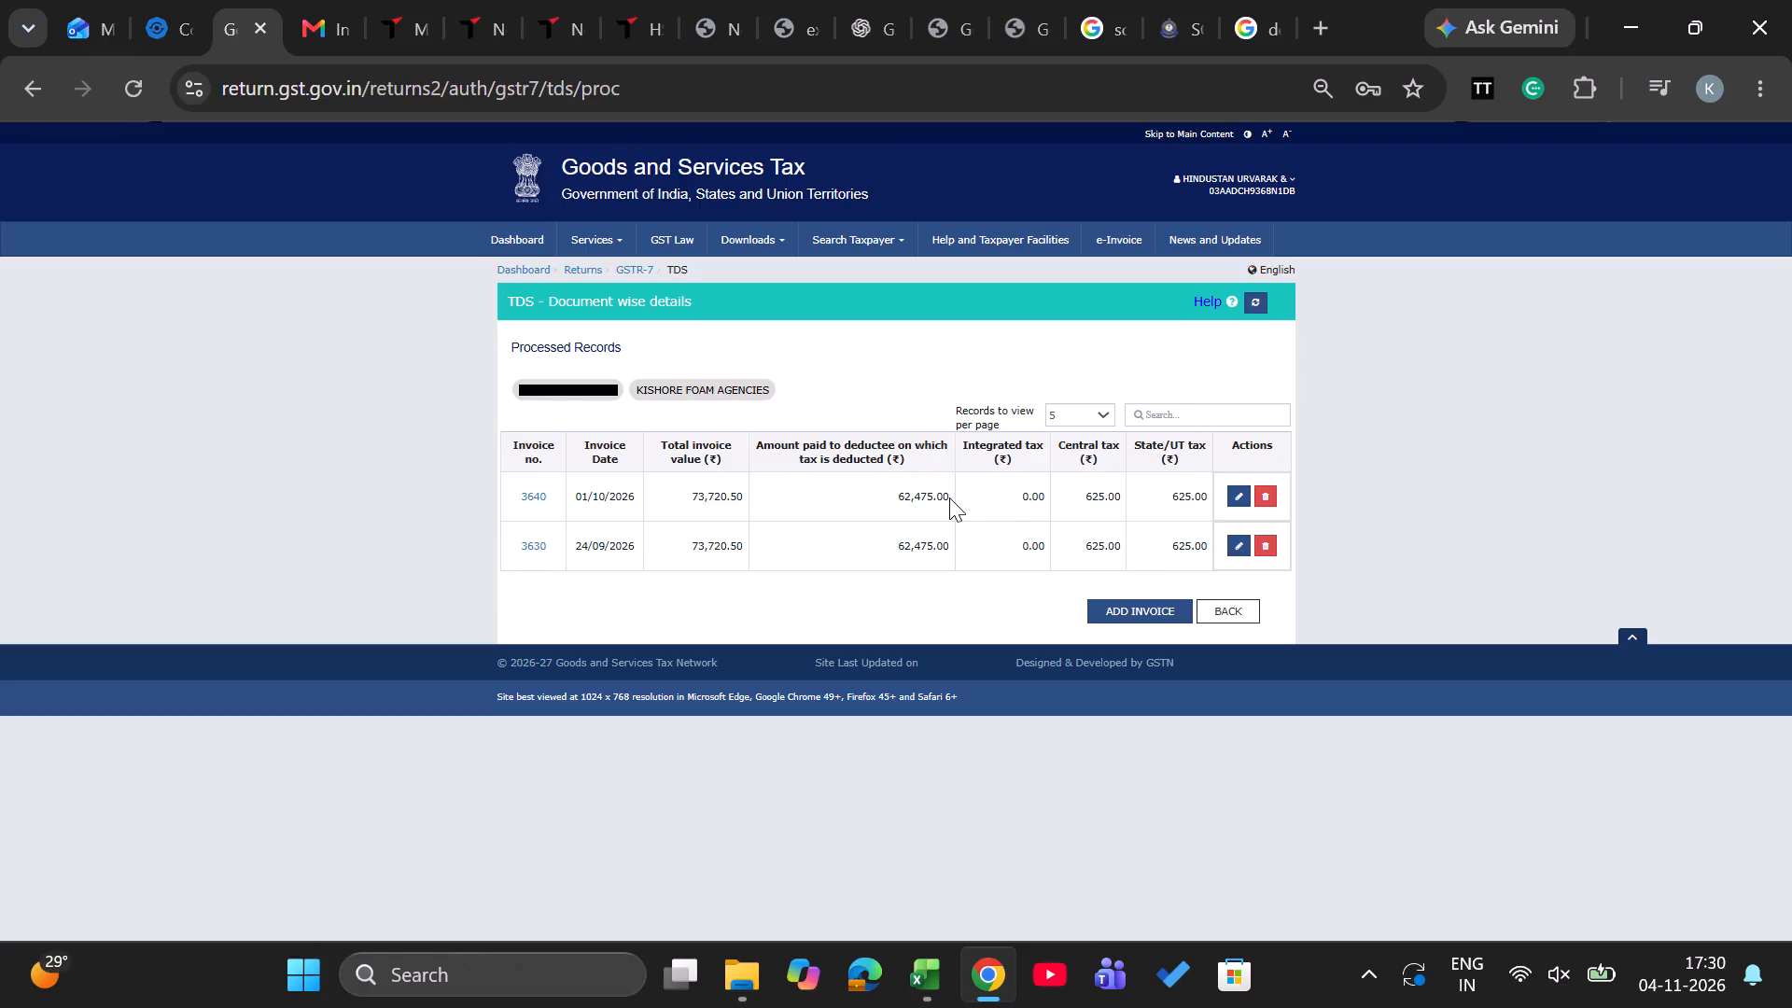
click(1228, 617)
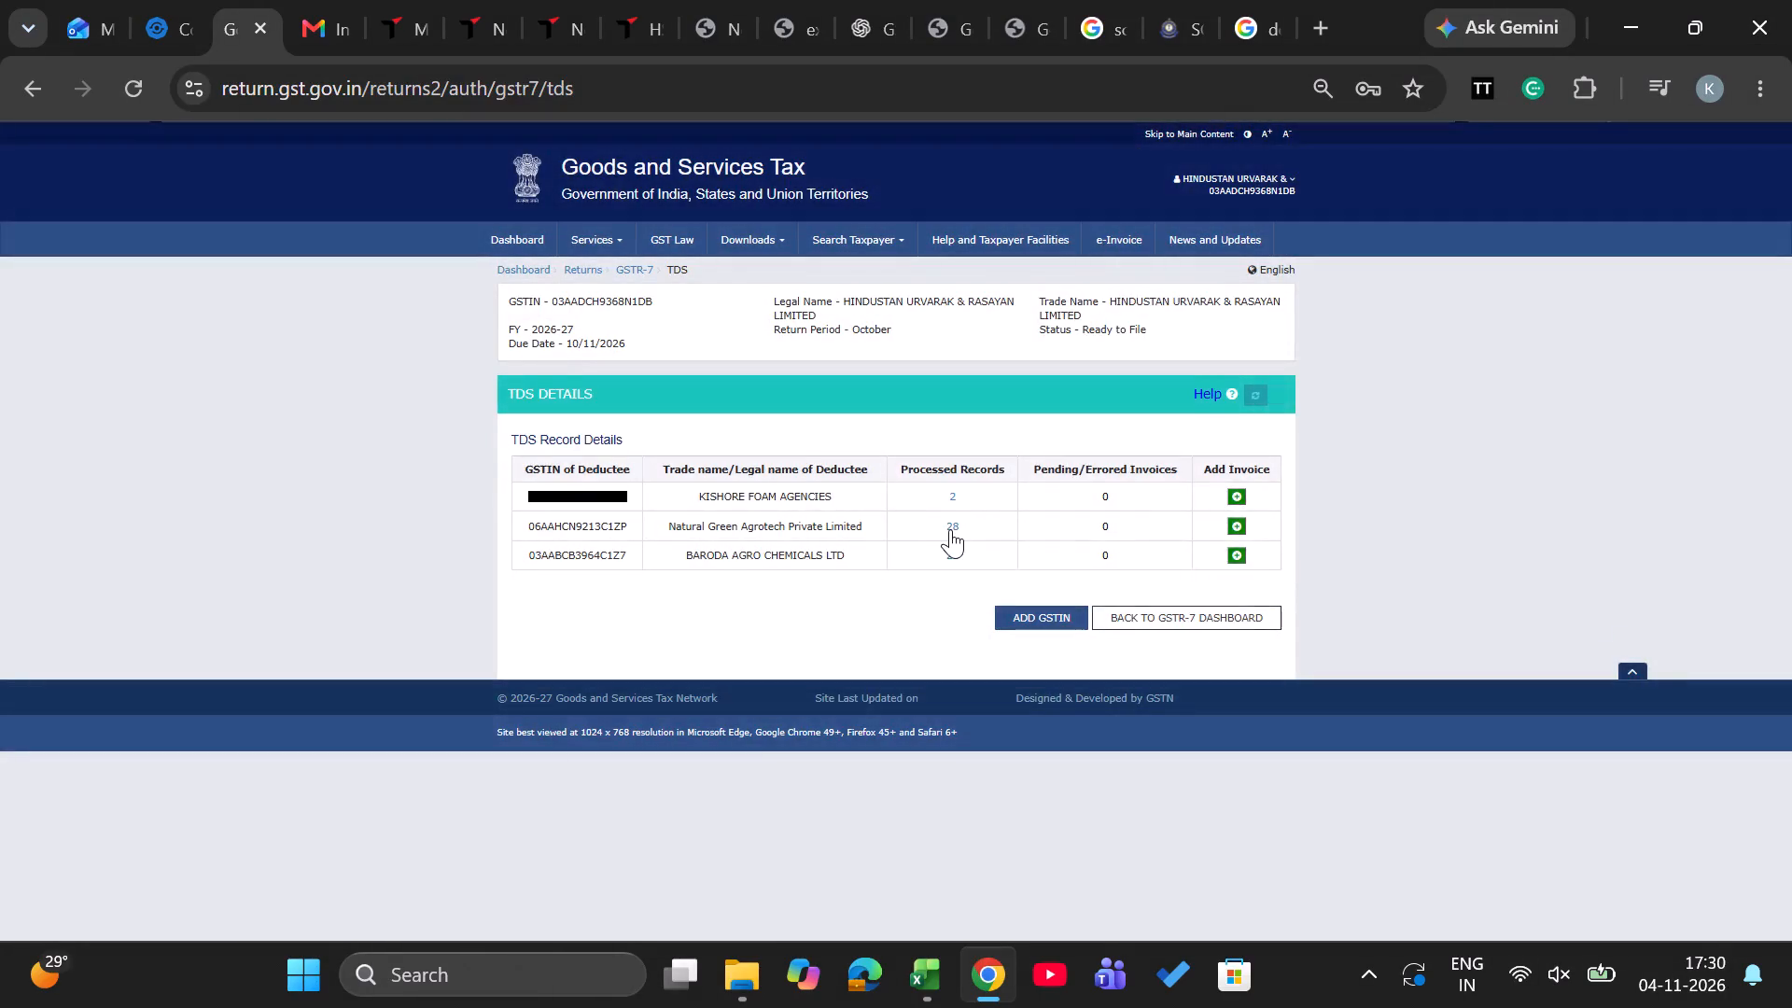
Search Natural Green Agrotech's processed invoices for 1195, 1229 and 1261, clear the search and return to the deductee list.
click(950, 529)
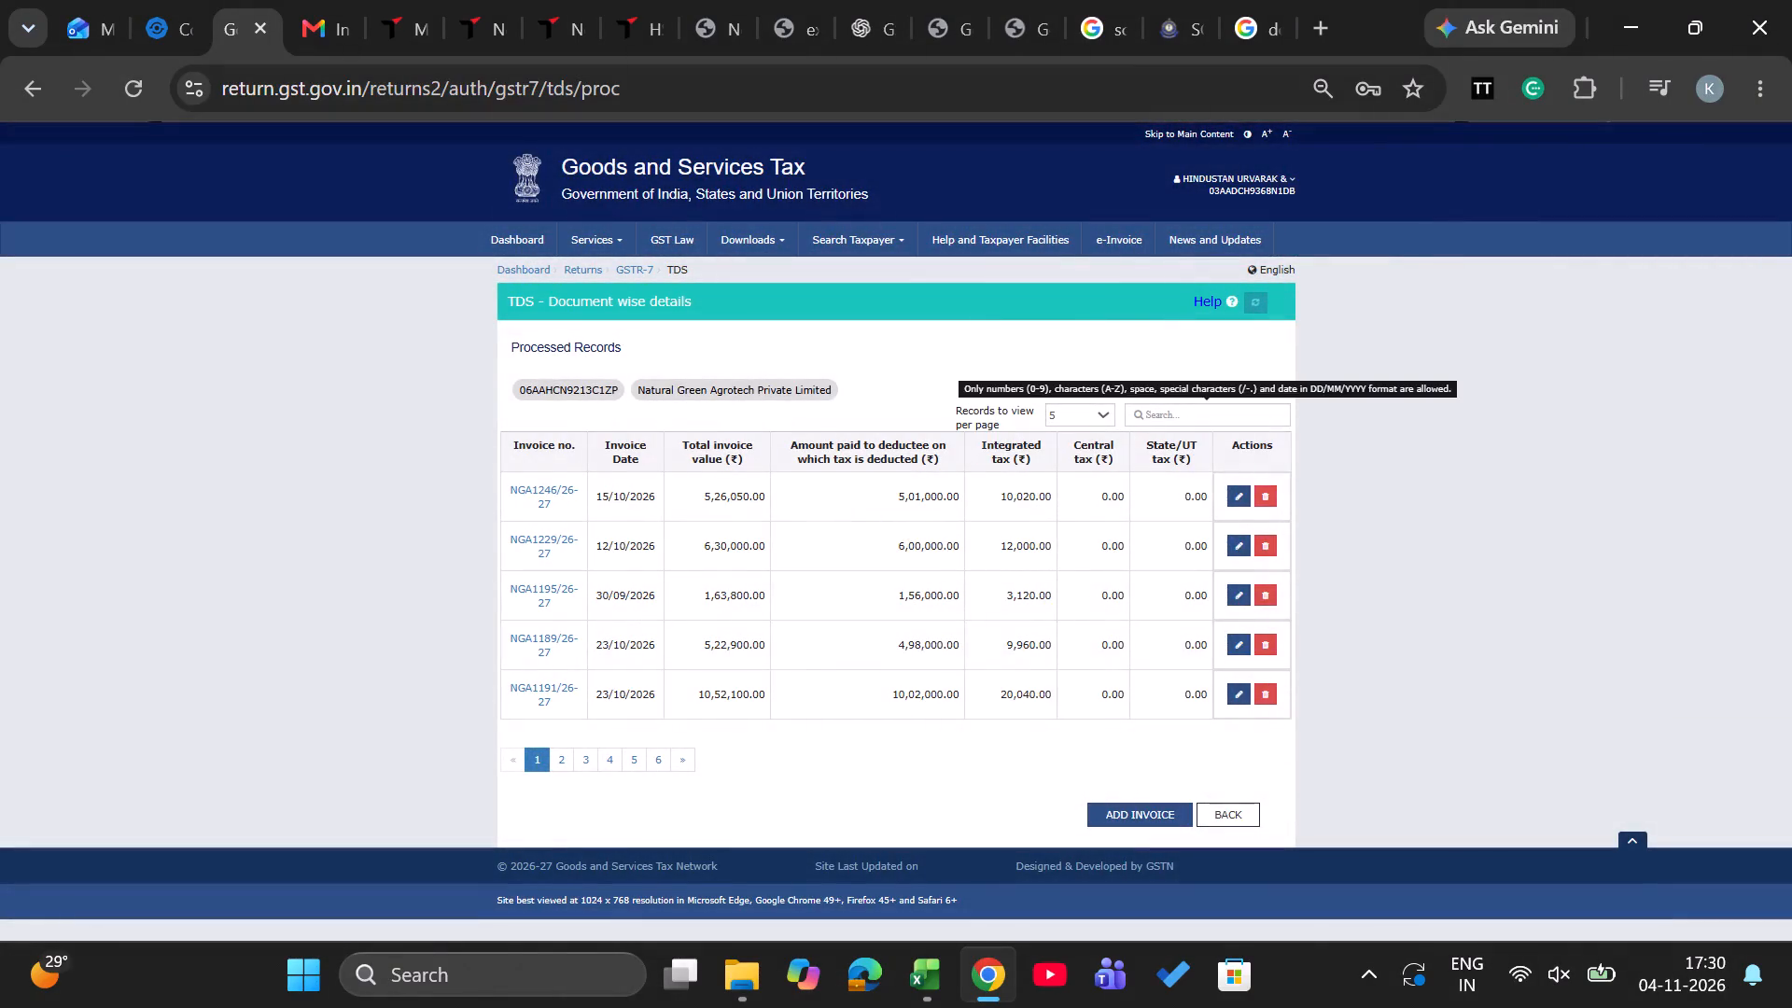
click(1139, 412)
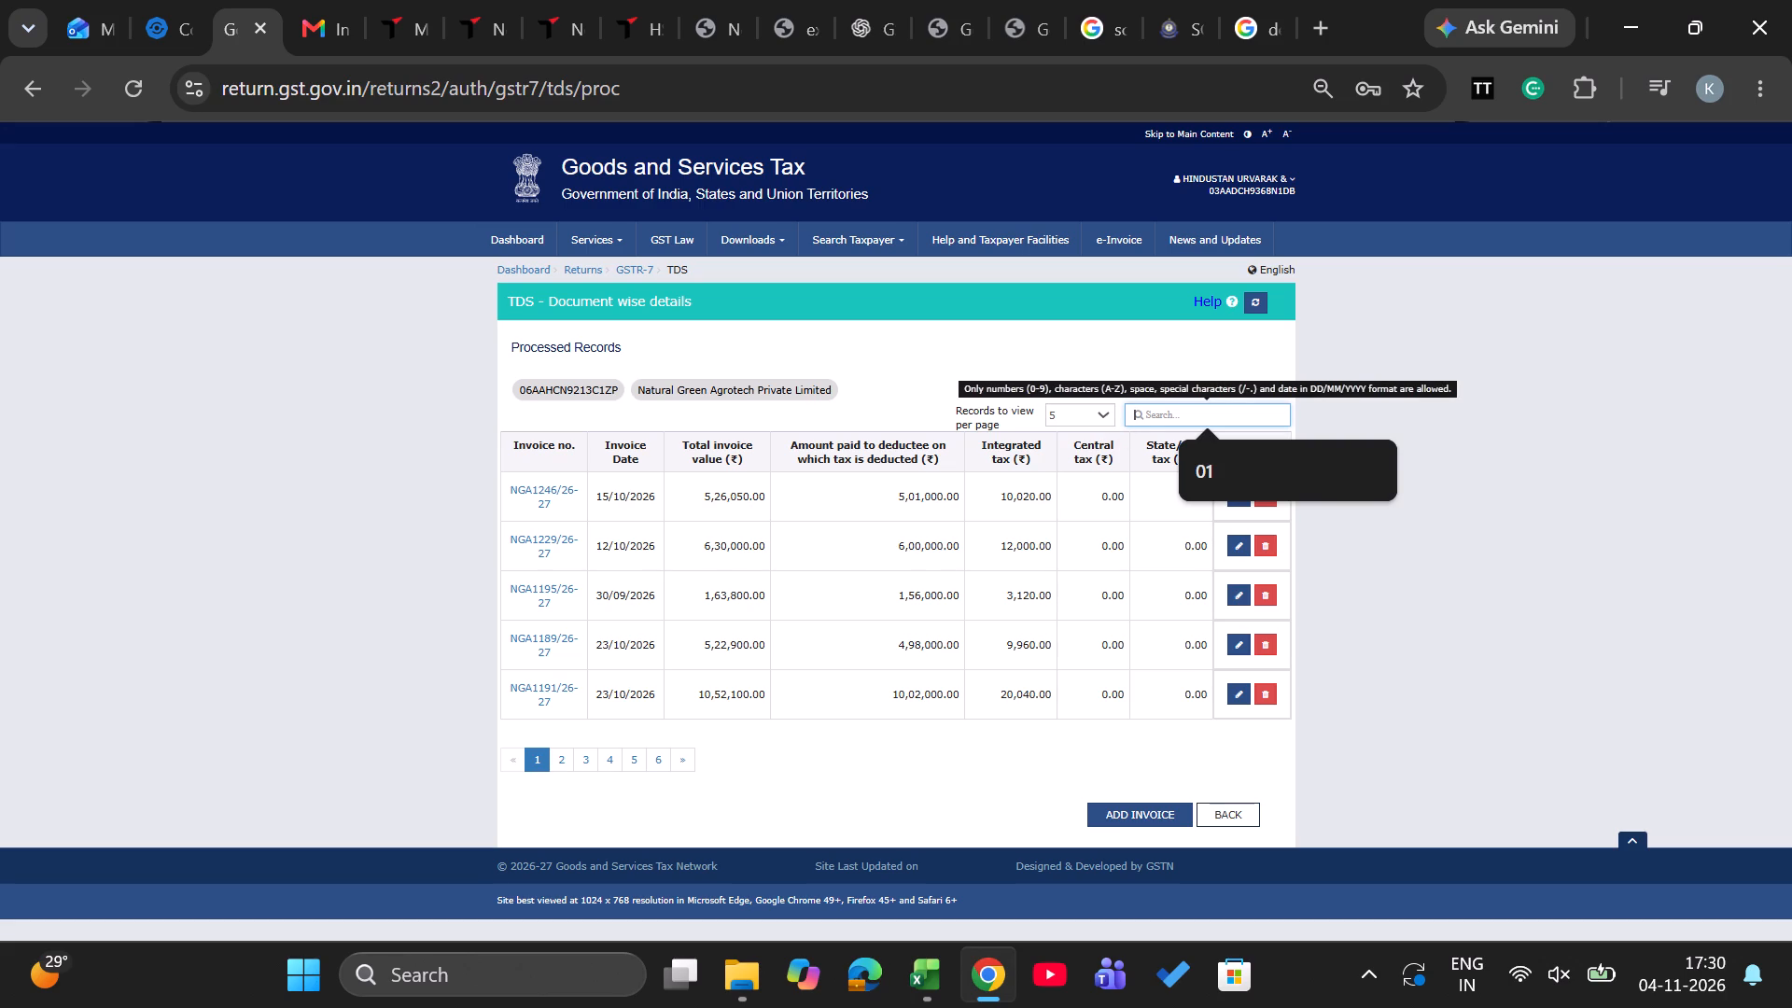
text(1195)
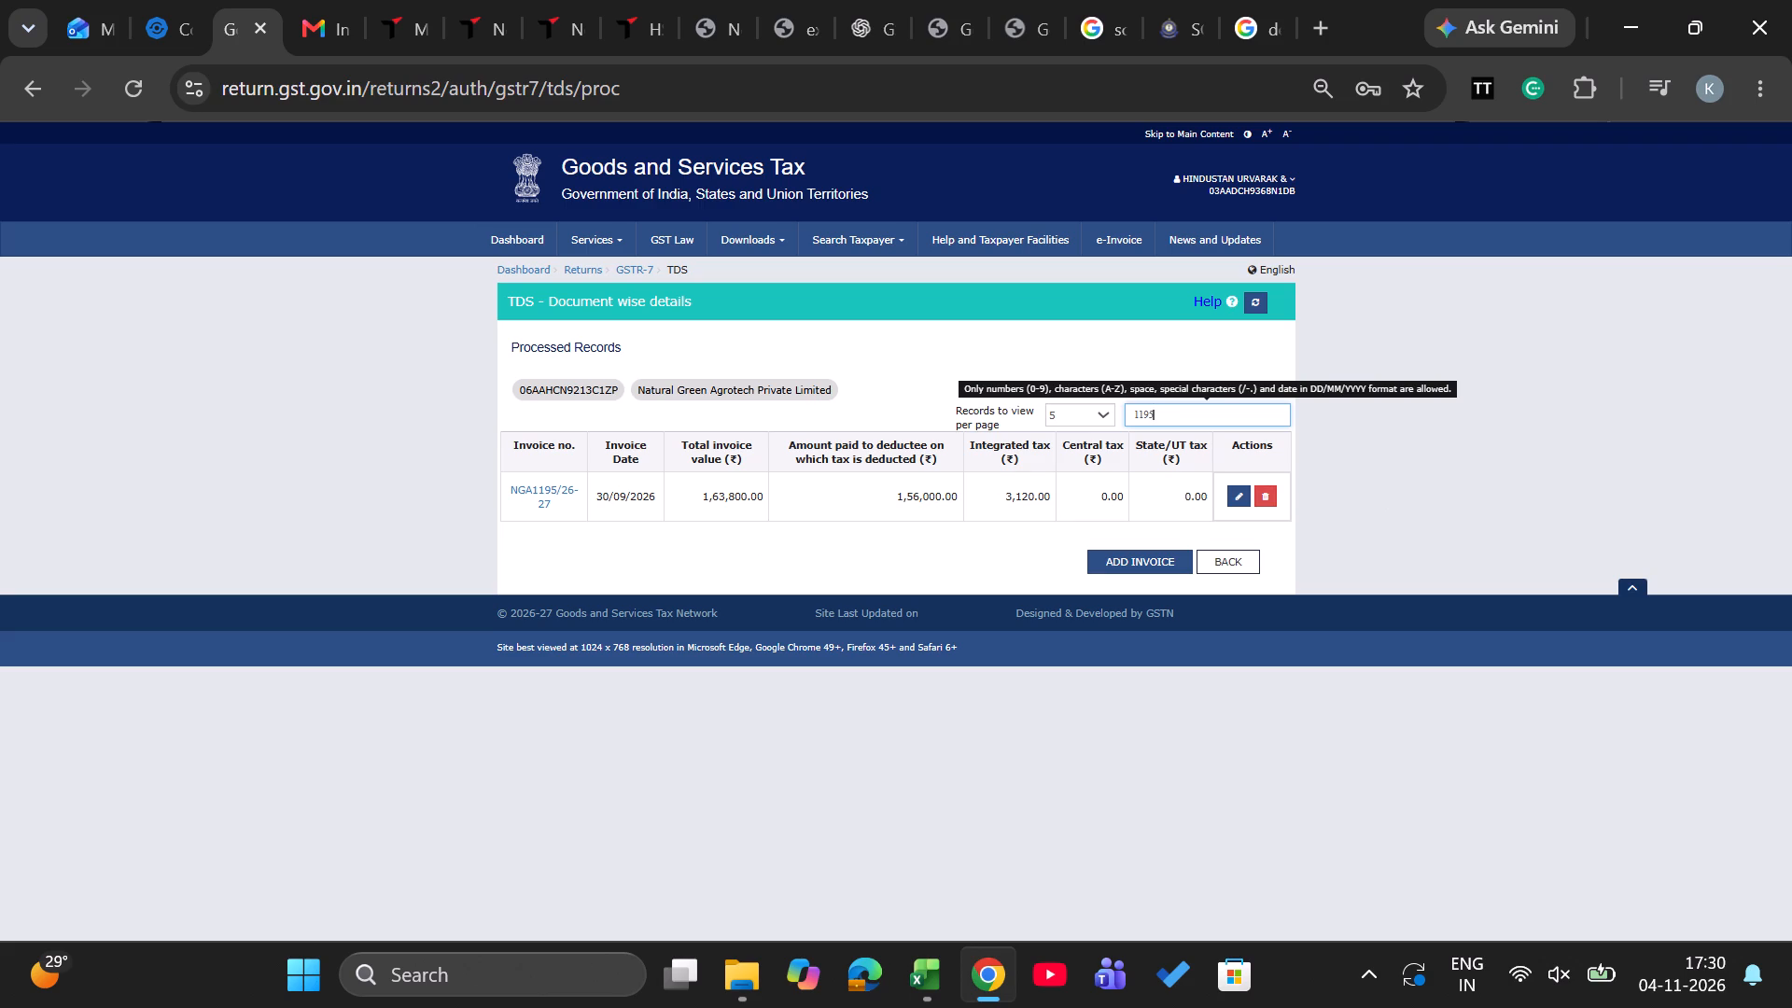
key(BackSpace)
key(BackSpace)
key(BackSpace)
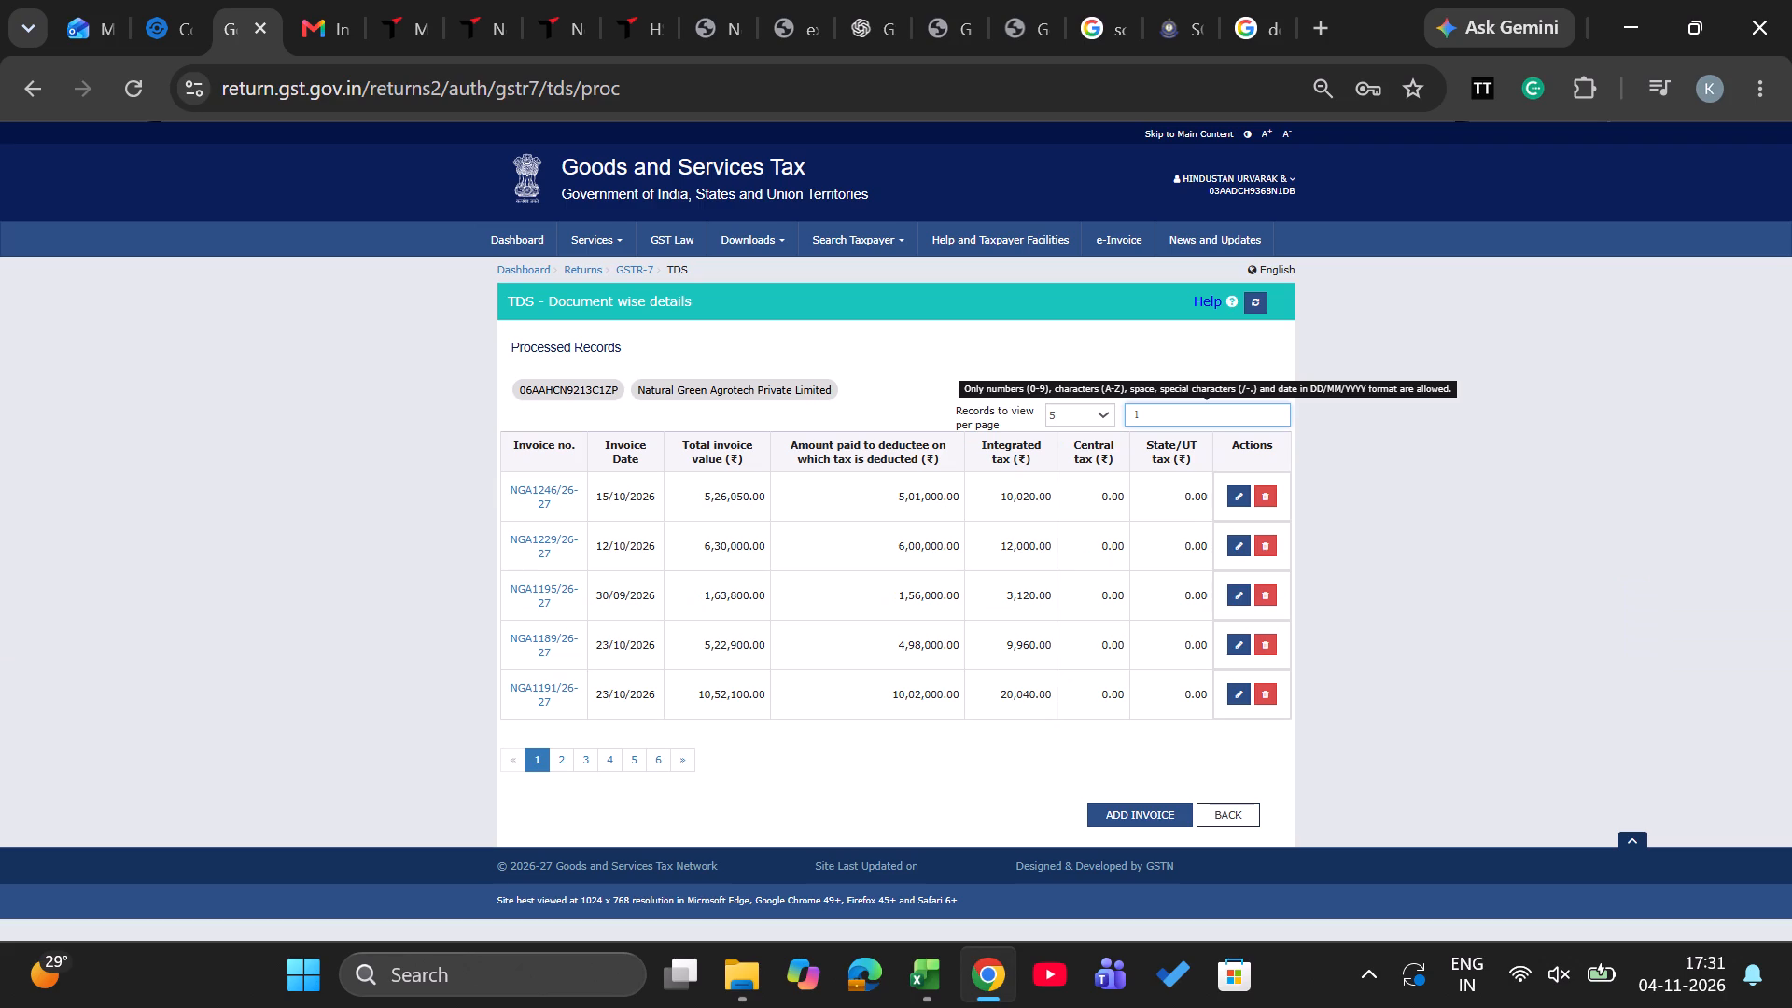
key(BackSpace)
text(1229)
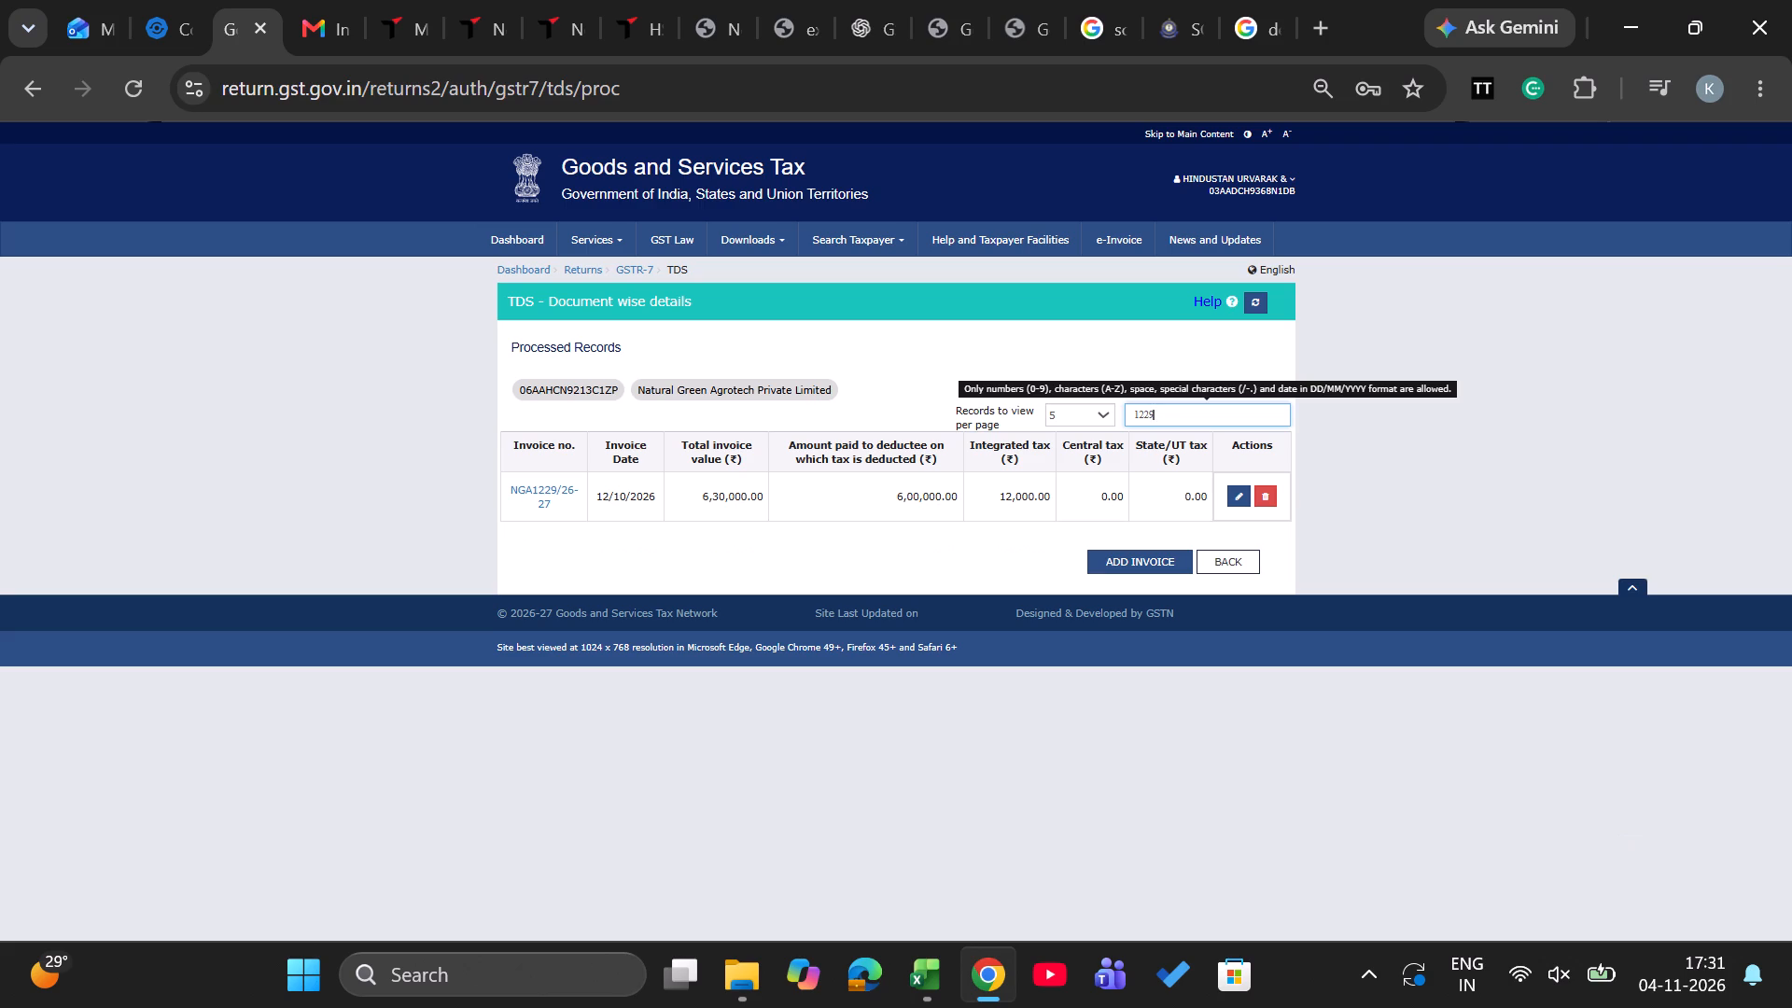
key(BackSpace)
key(BackSpace)
key(BackSpace)
key(BackSpace)
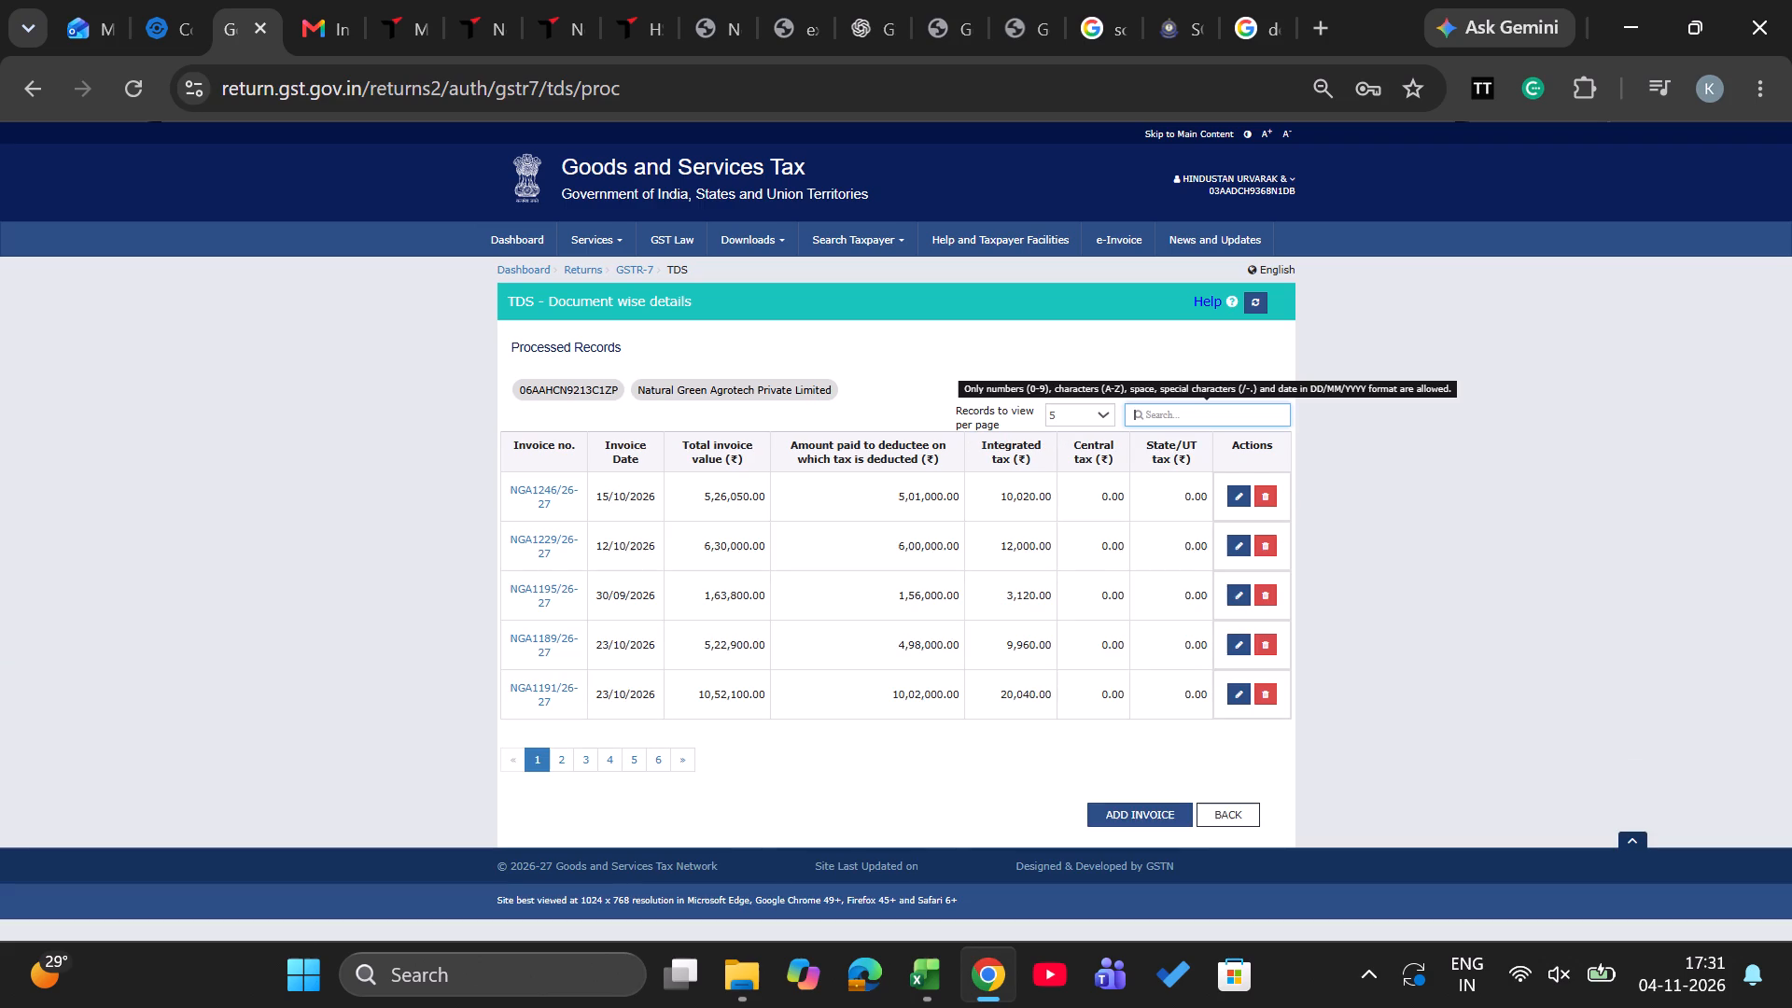
text(1261)
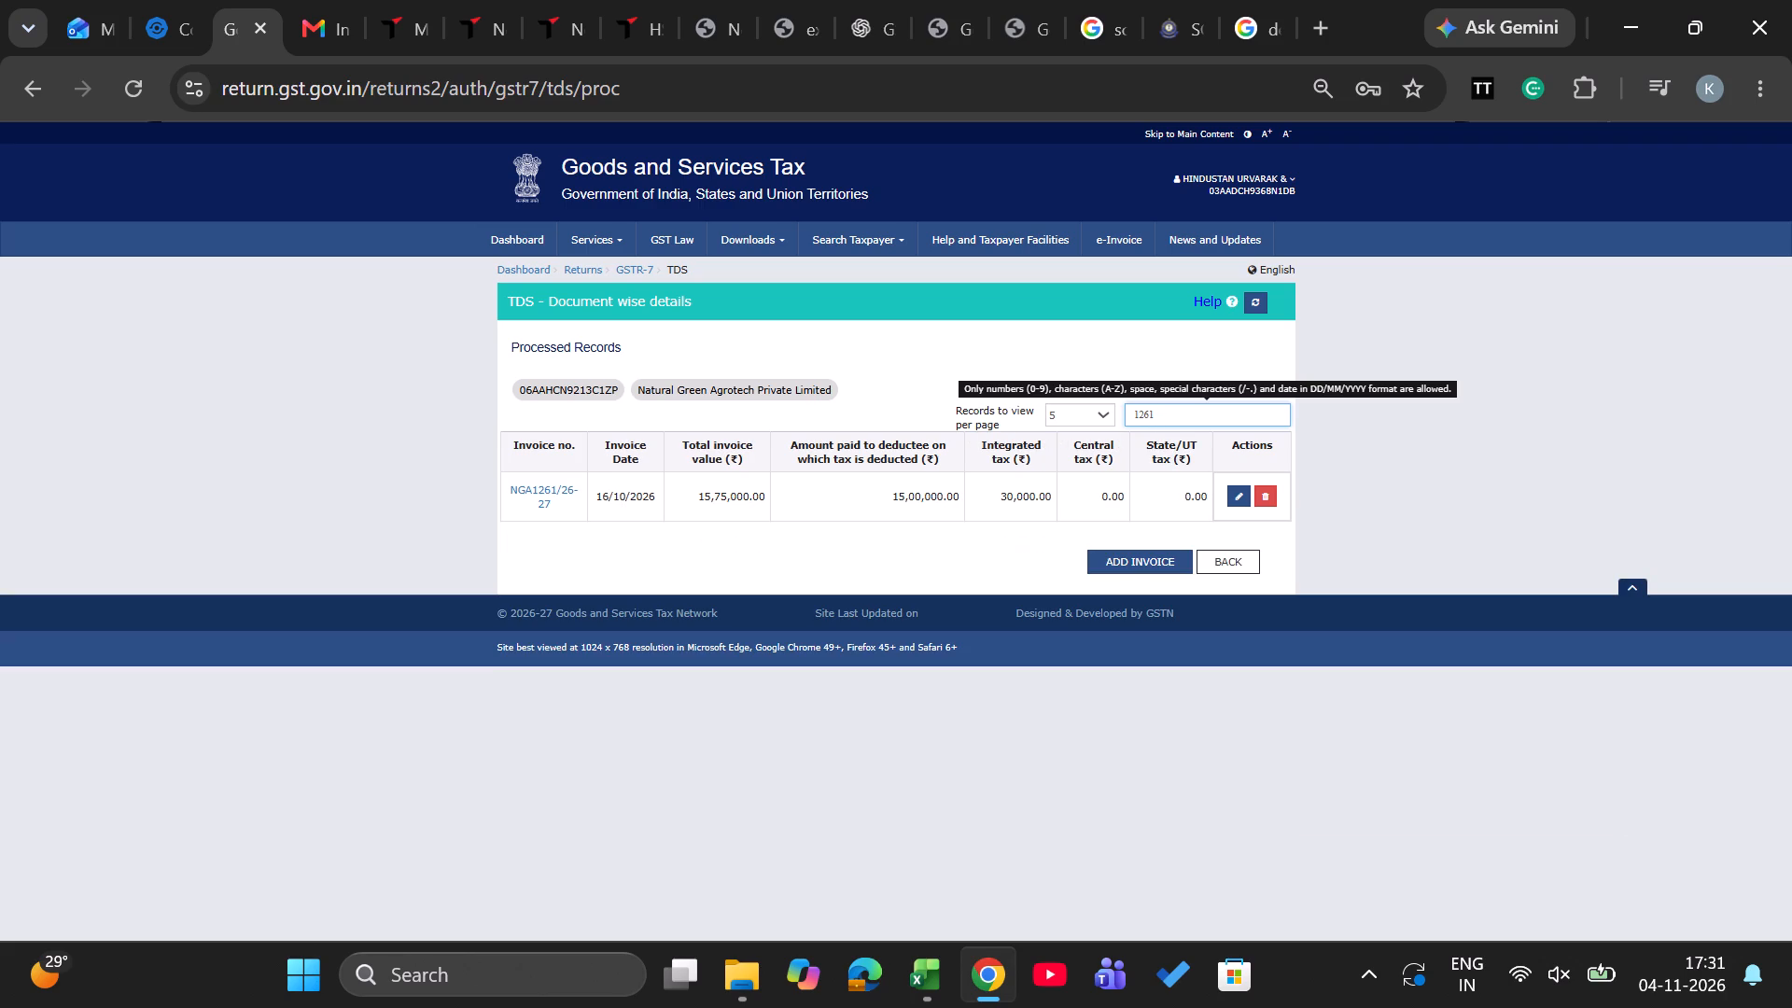
key(BackSpace)
key(BackSpace)
key(BackSpace)
key(BackSpace)
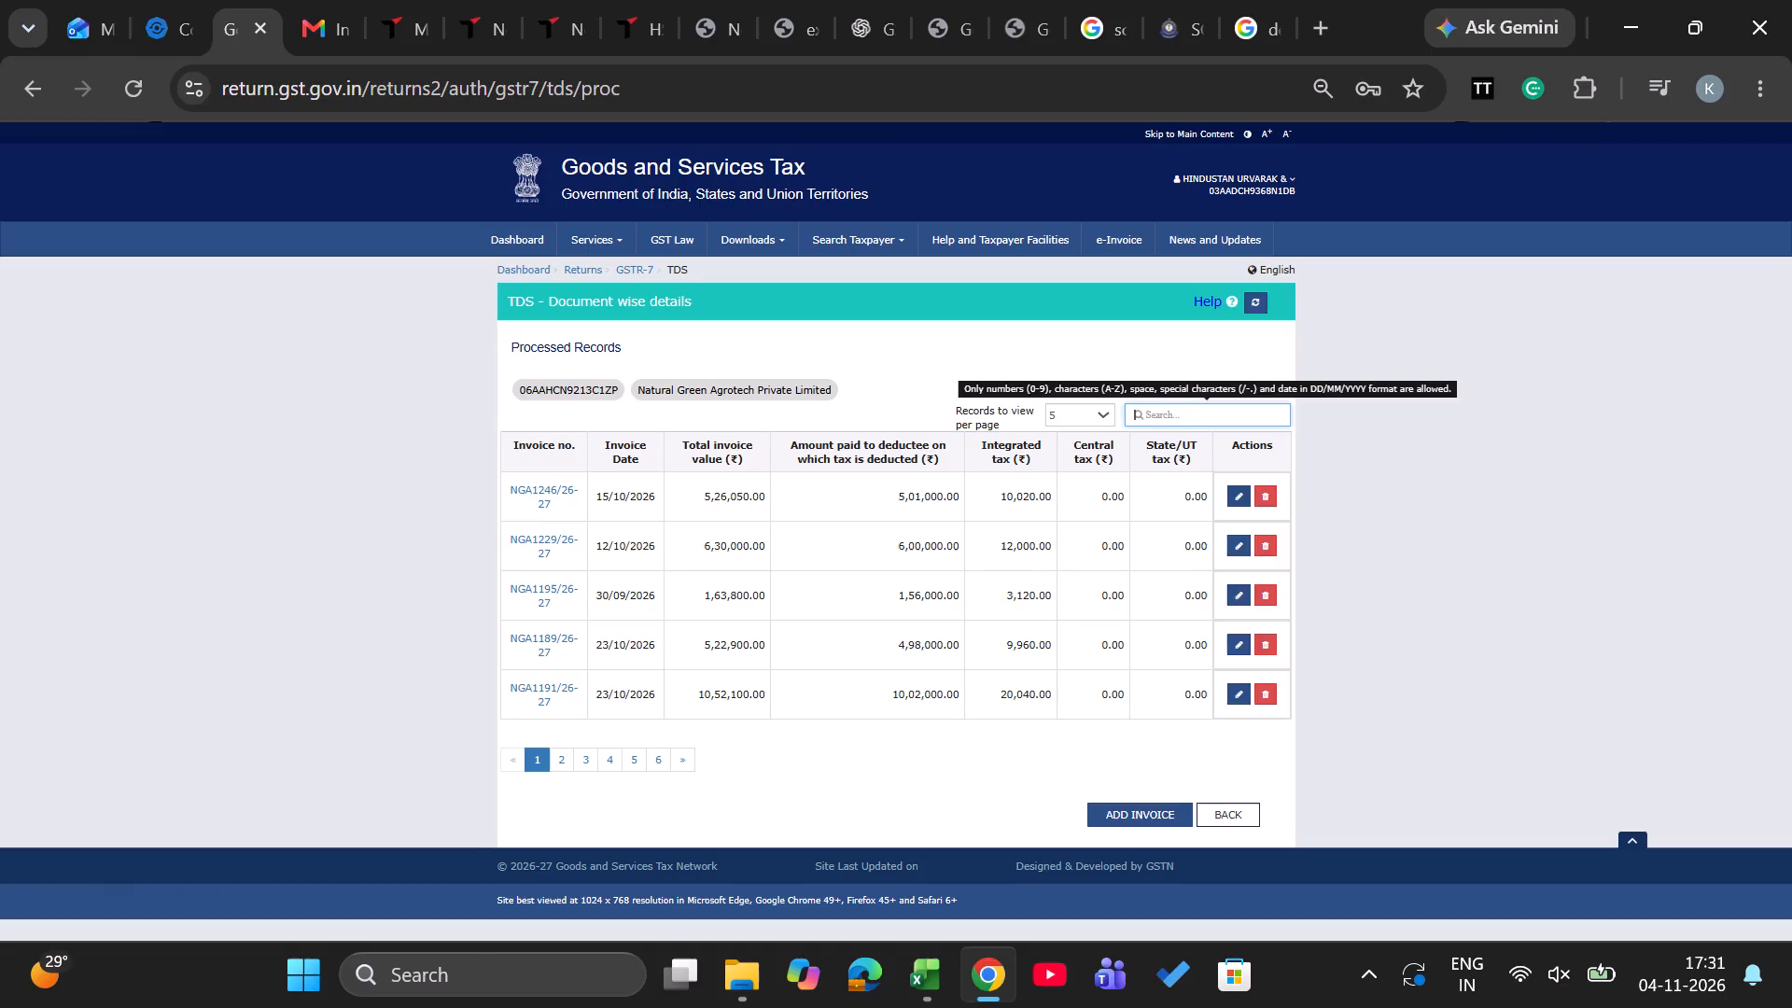
click(1234, 819)
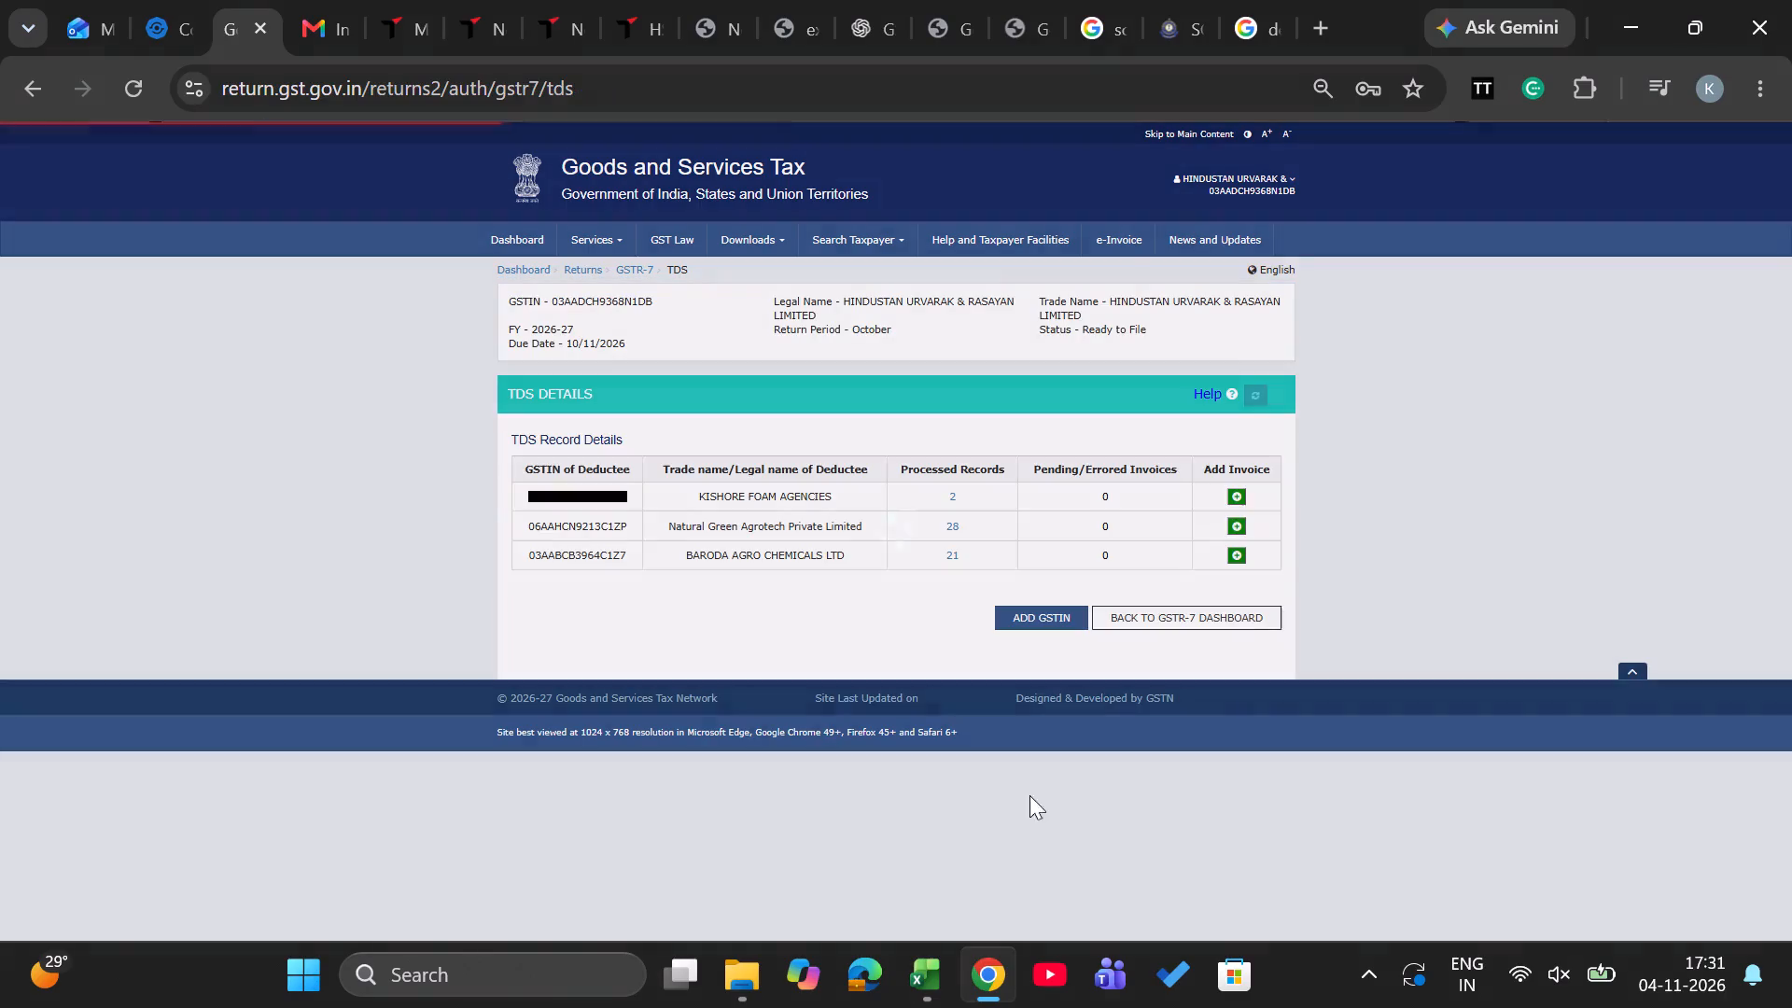
Return to the Punjab GSTR-7 dashboard and proceed to file the return.
scroll(967, 767, down, 3)
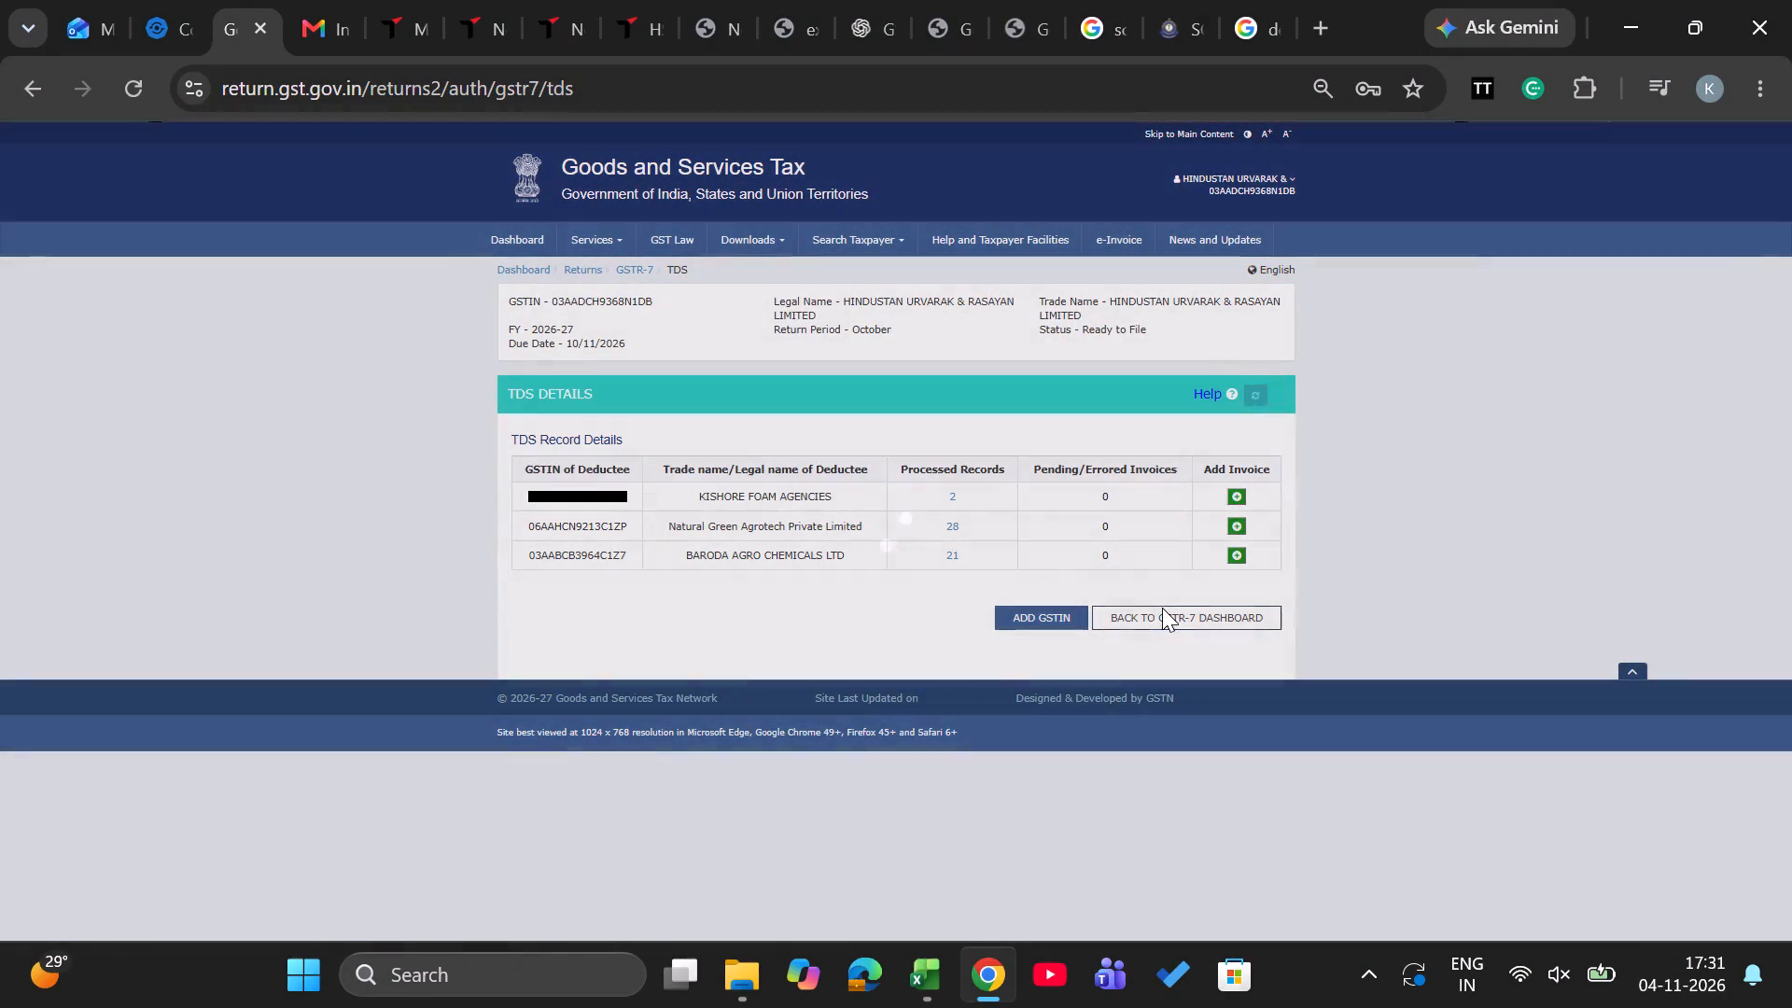
click(1149, 618)
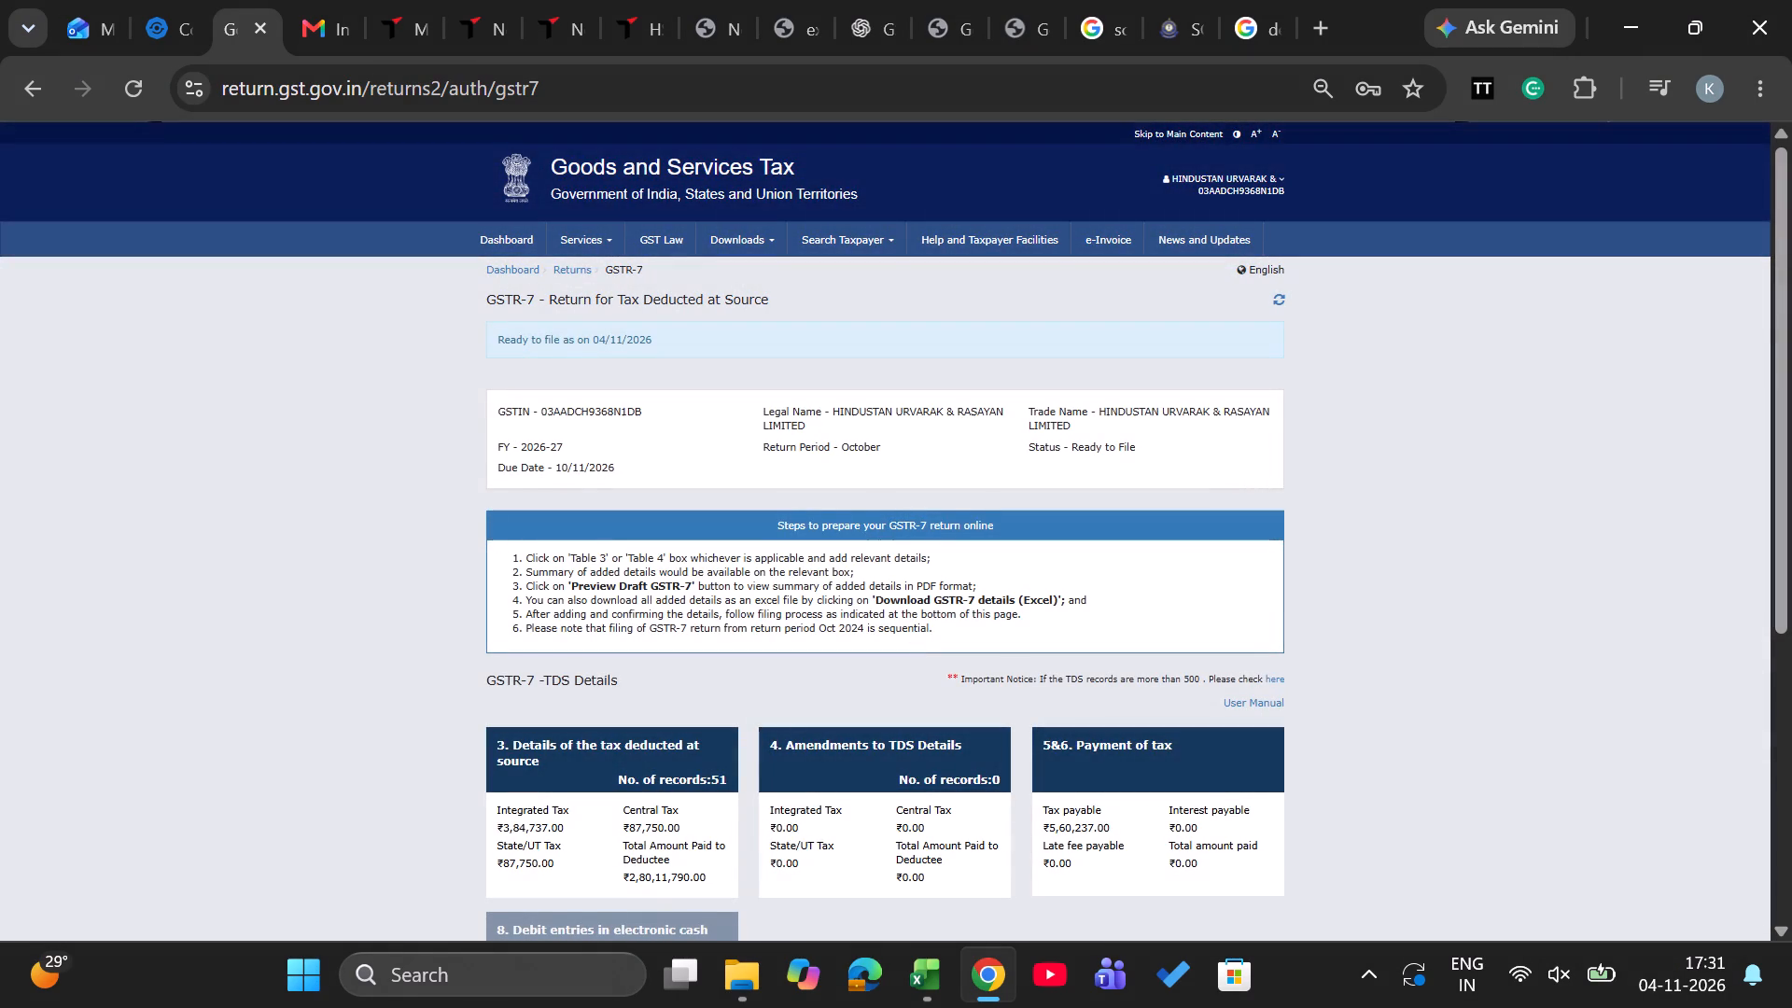
scroll(915, 626, down, 3)
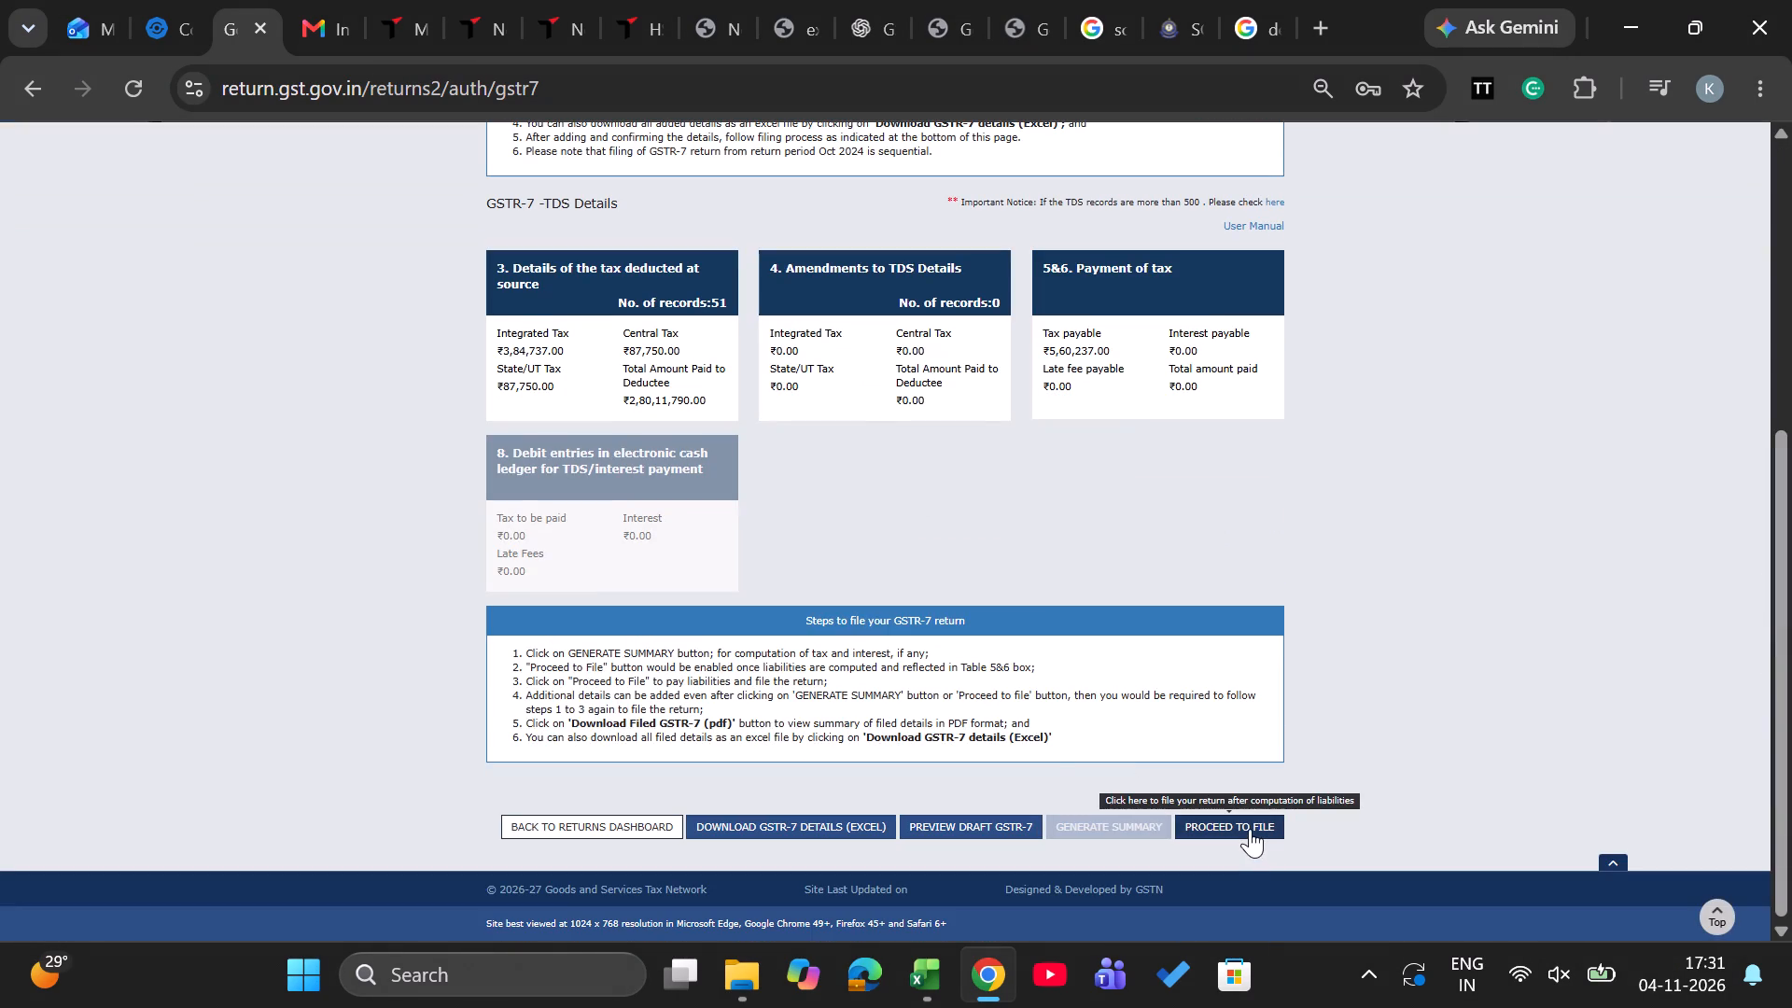
click(1250, 829)
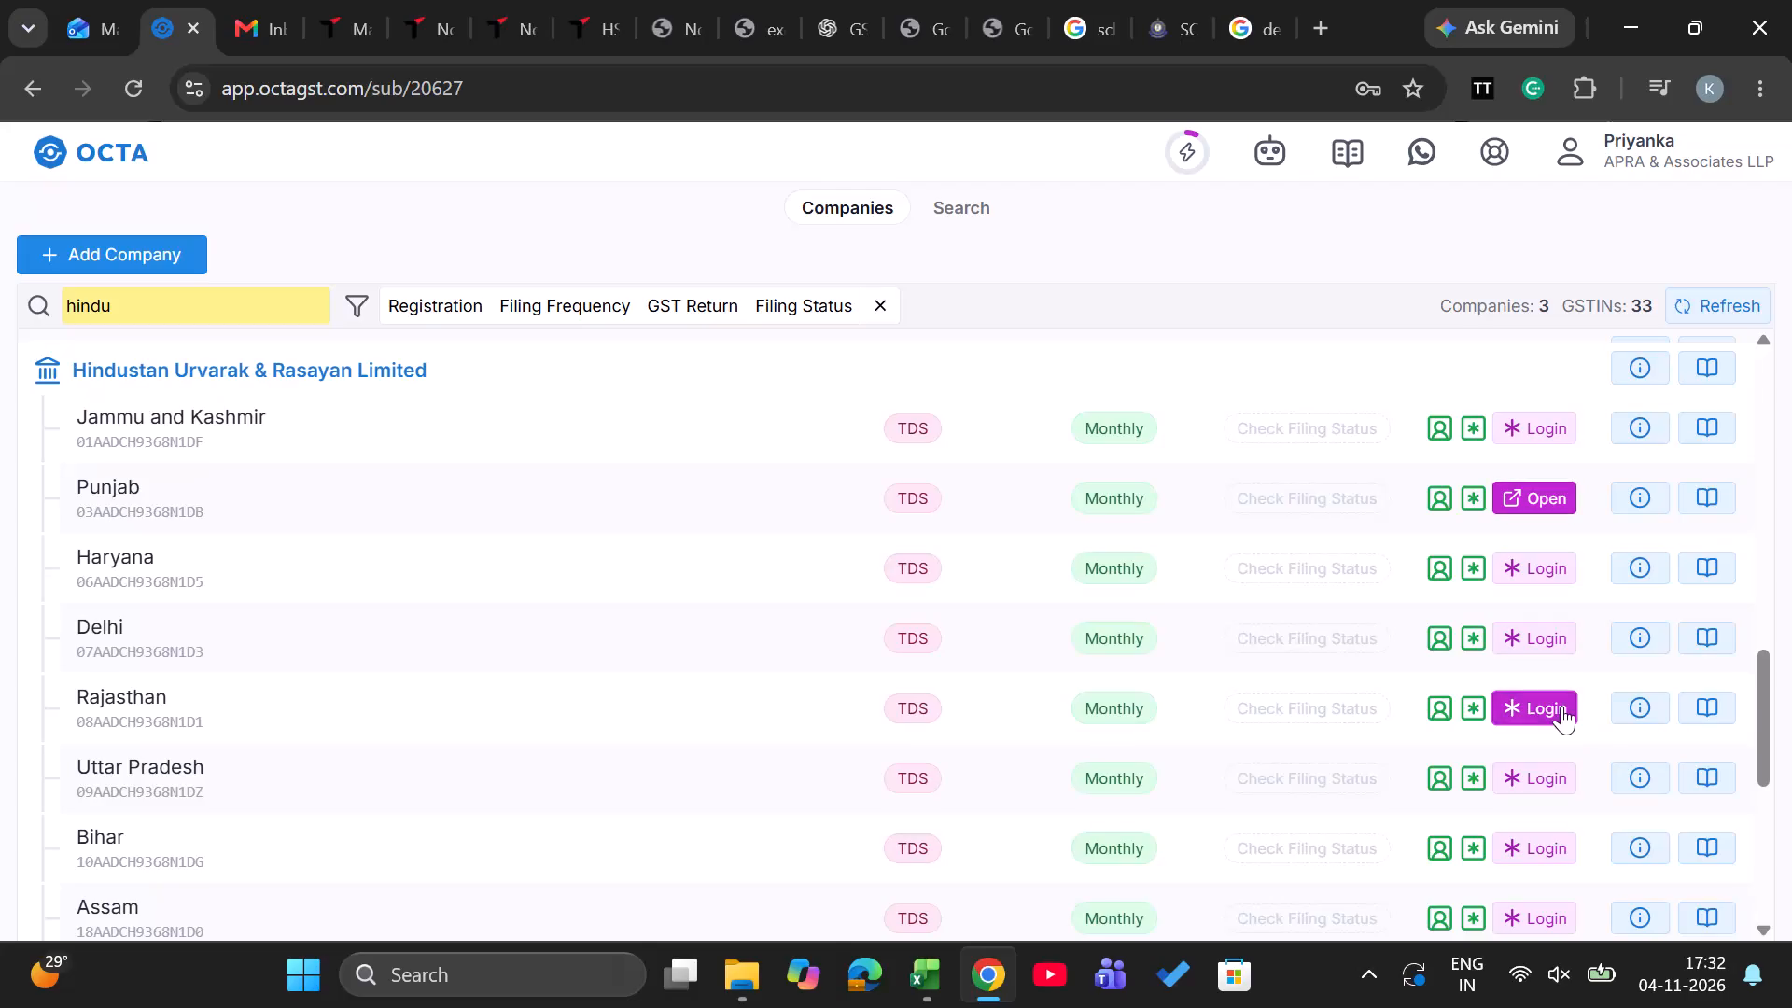
Log in to the GST portal for Rajasthan from OCTA, open the portal and dismiss its announcement banner.
click(924, 567)
click(951, 576)
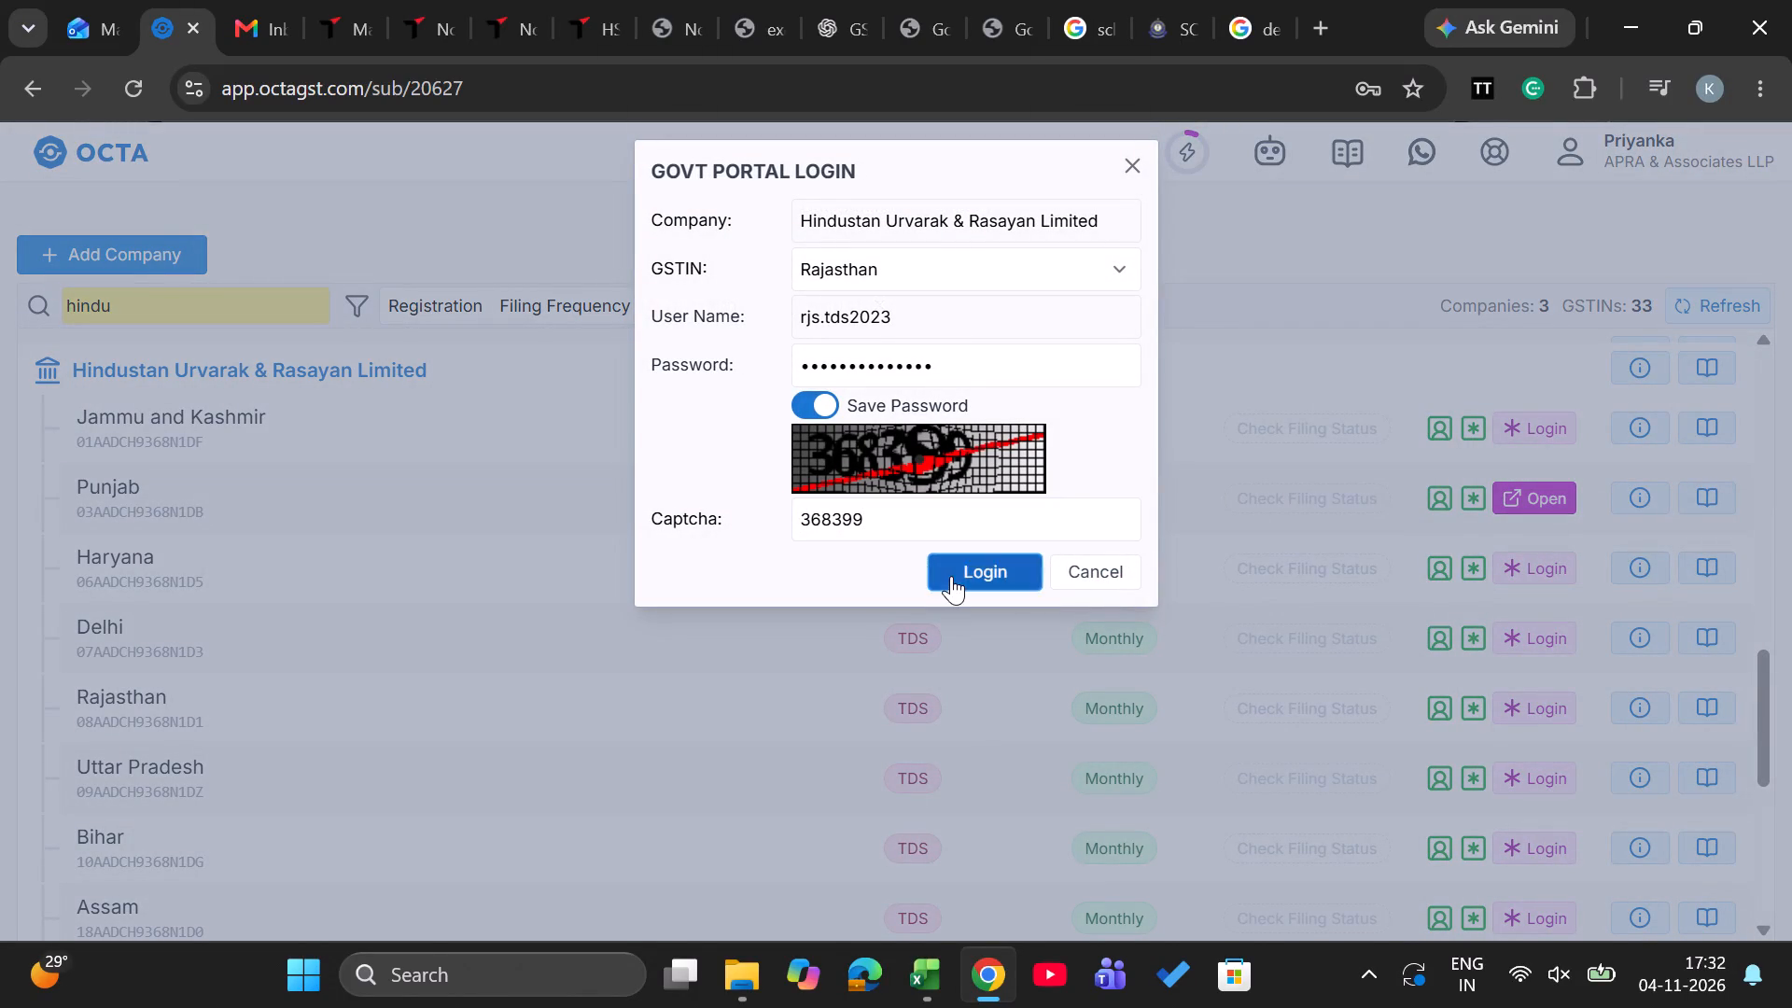
click(1511, 696)
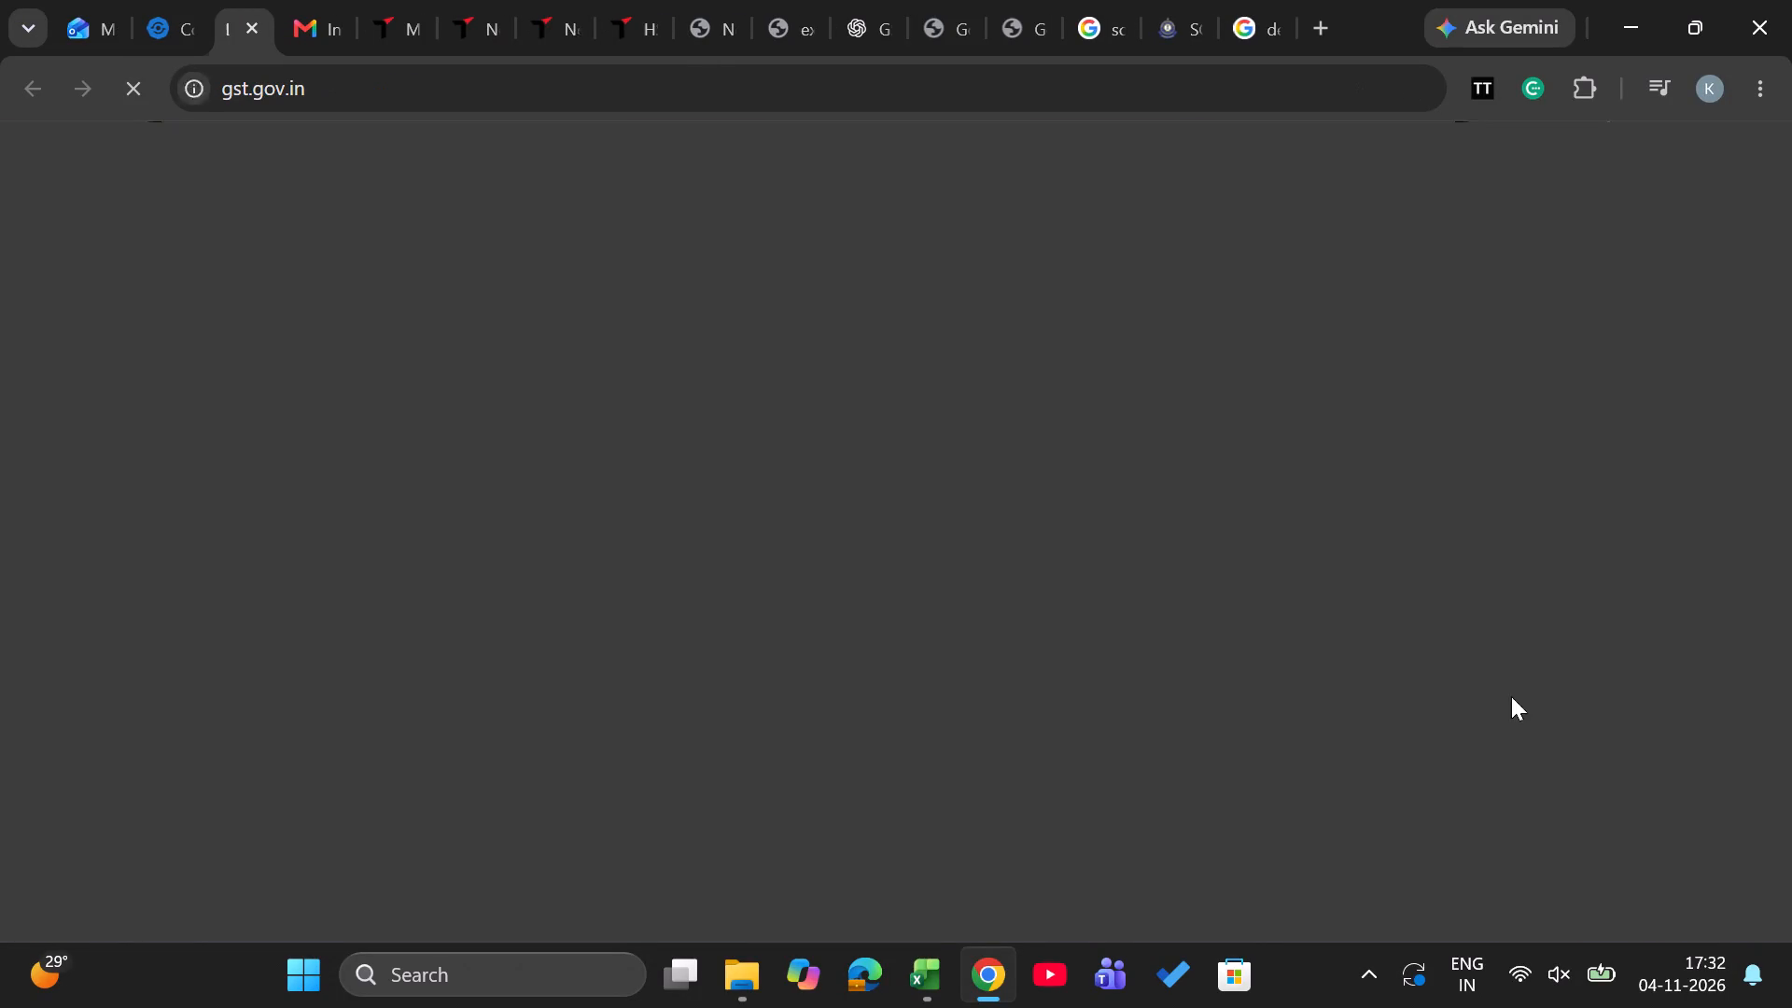
click(1439, 217)
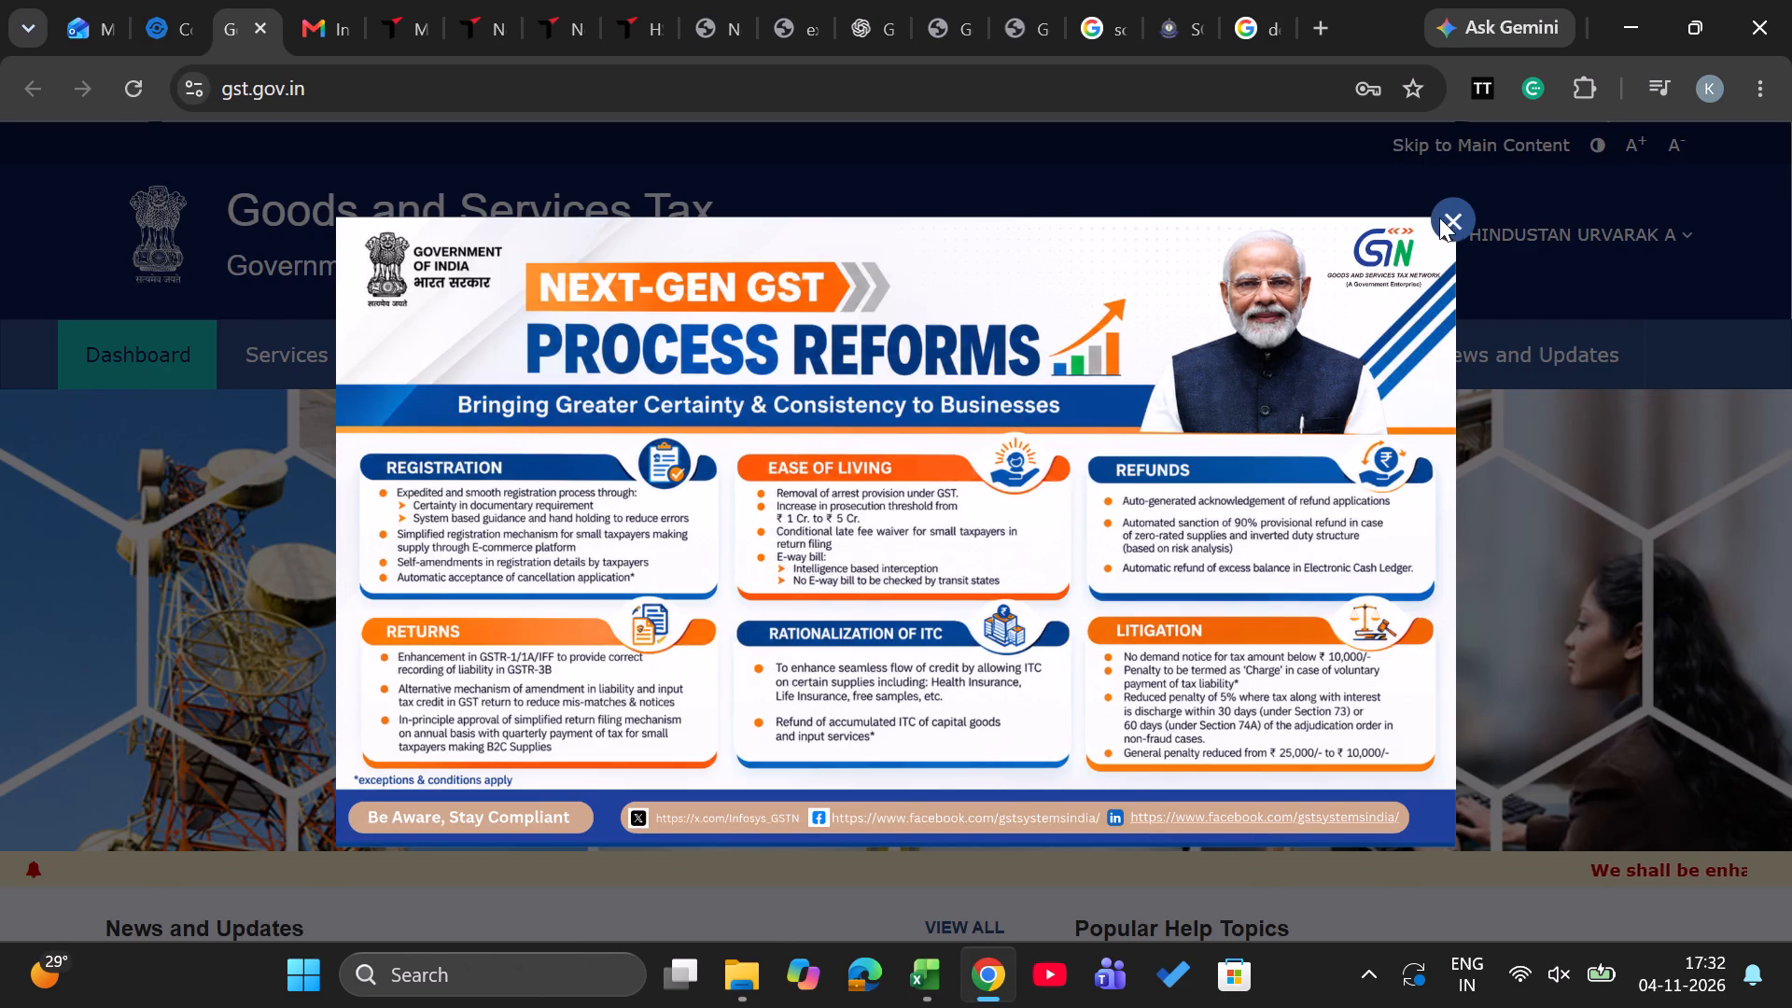
Find the Rajasthan returns for October 2026-27 on the Returns Dashboard and open GSTR-7 for online preparation.
click(320, 345)
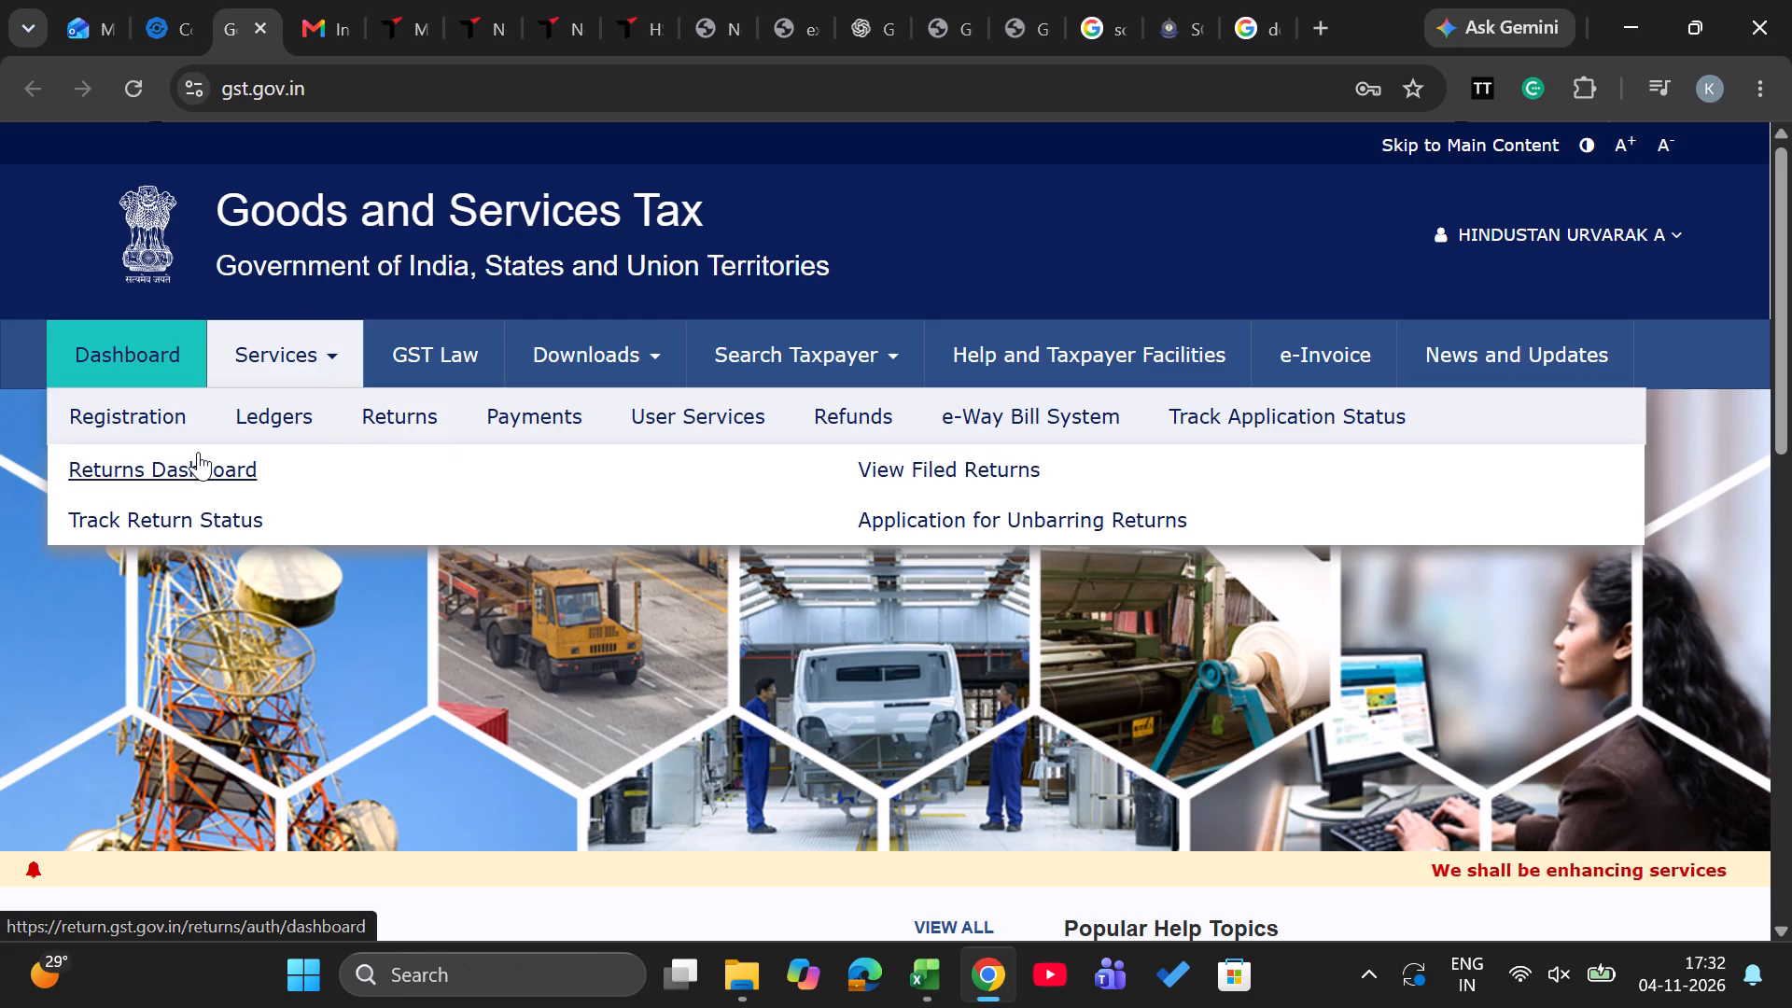
click(198, 452)
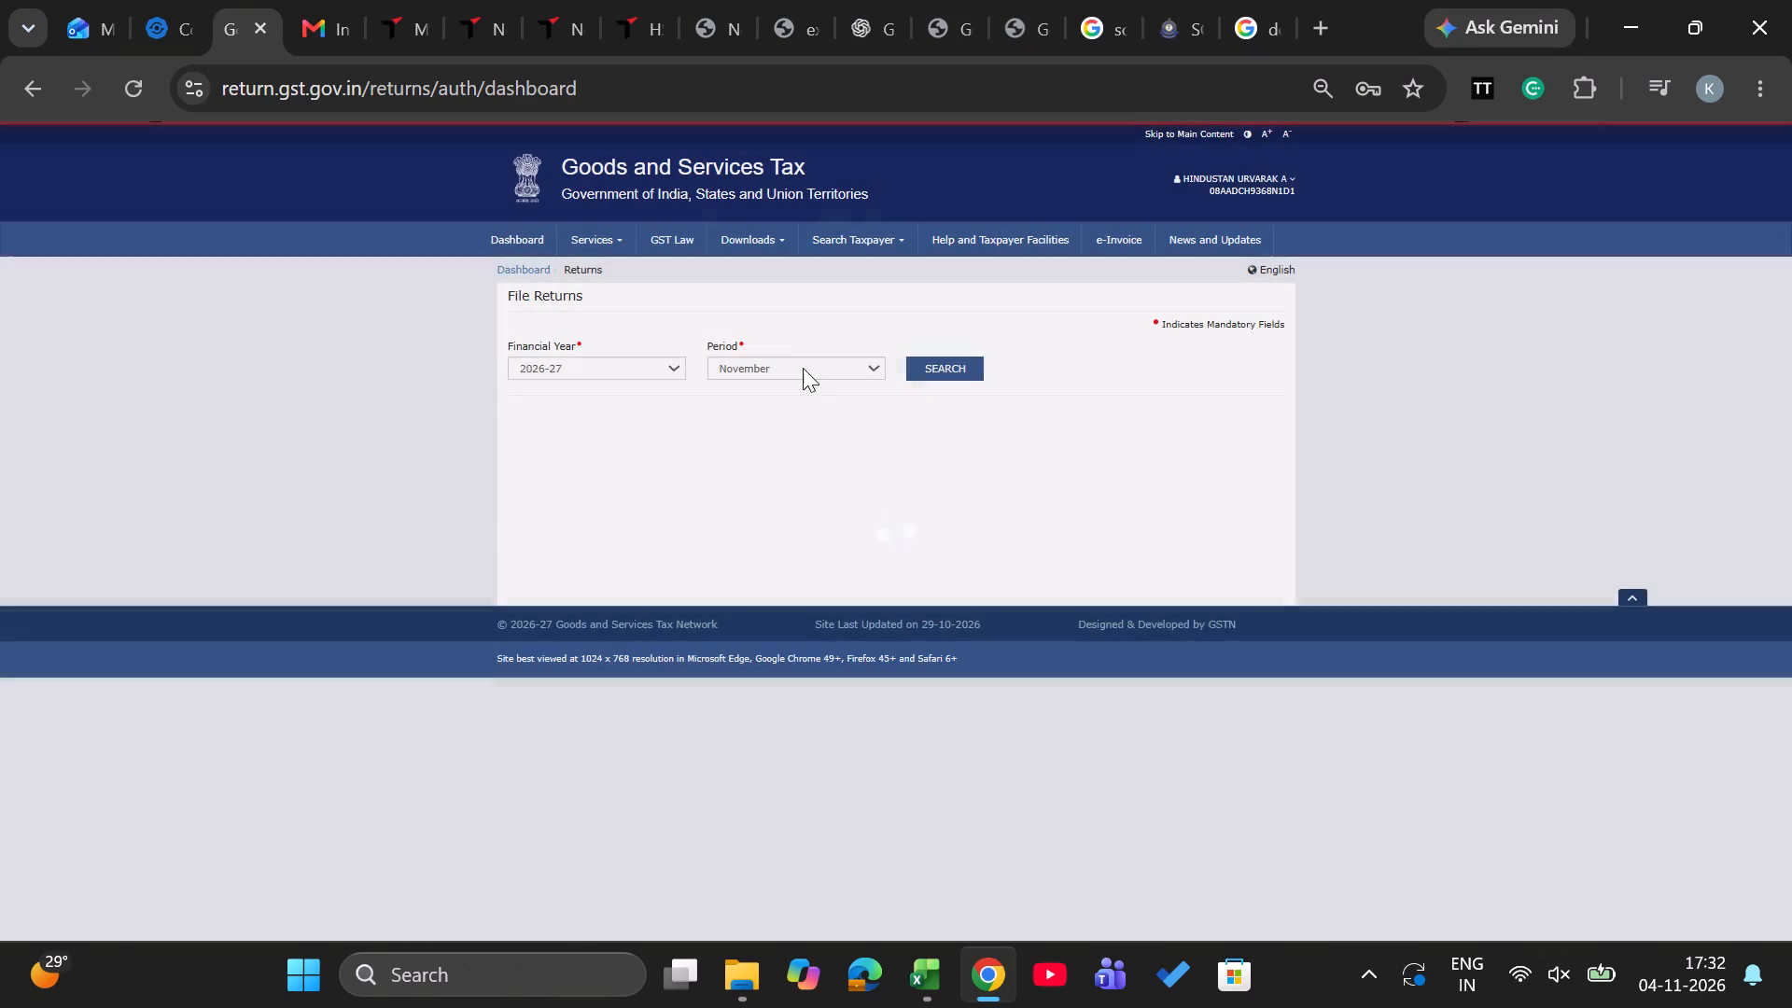
click(802, 374)
click(802, 374)
click(802, 374)
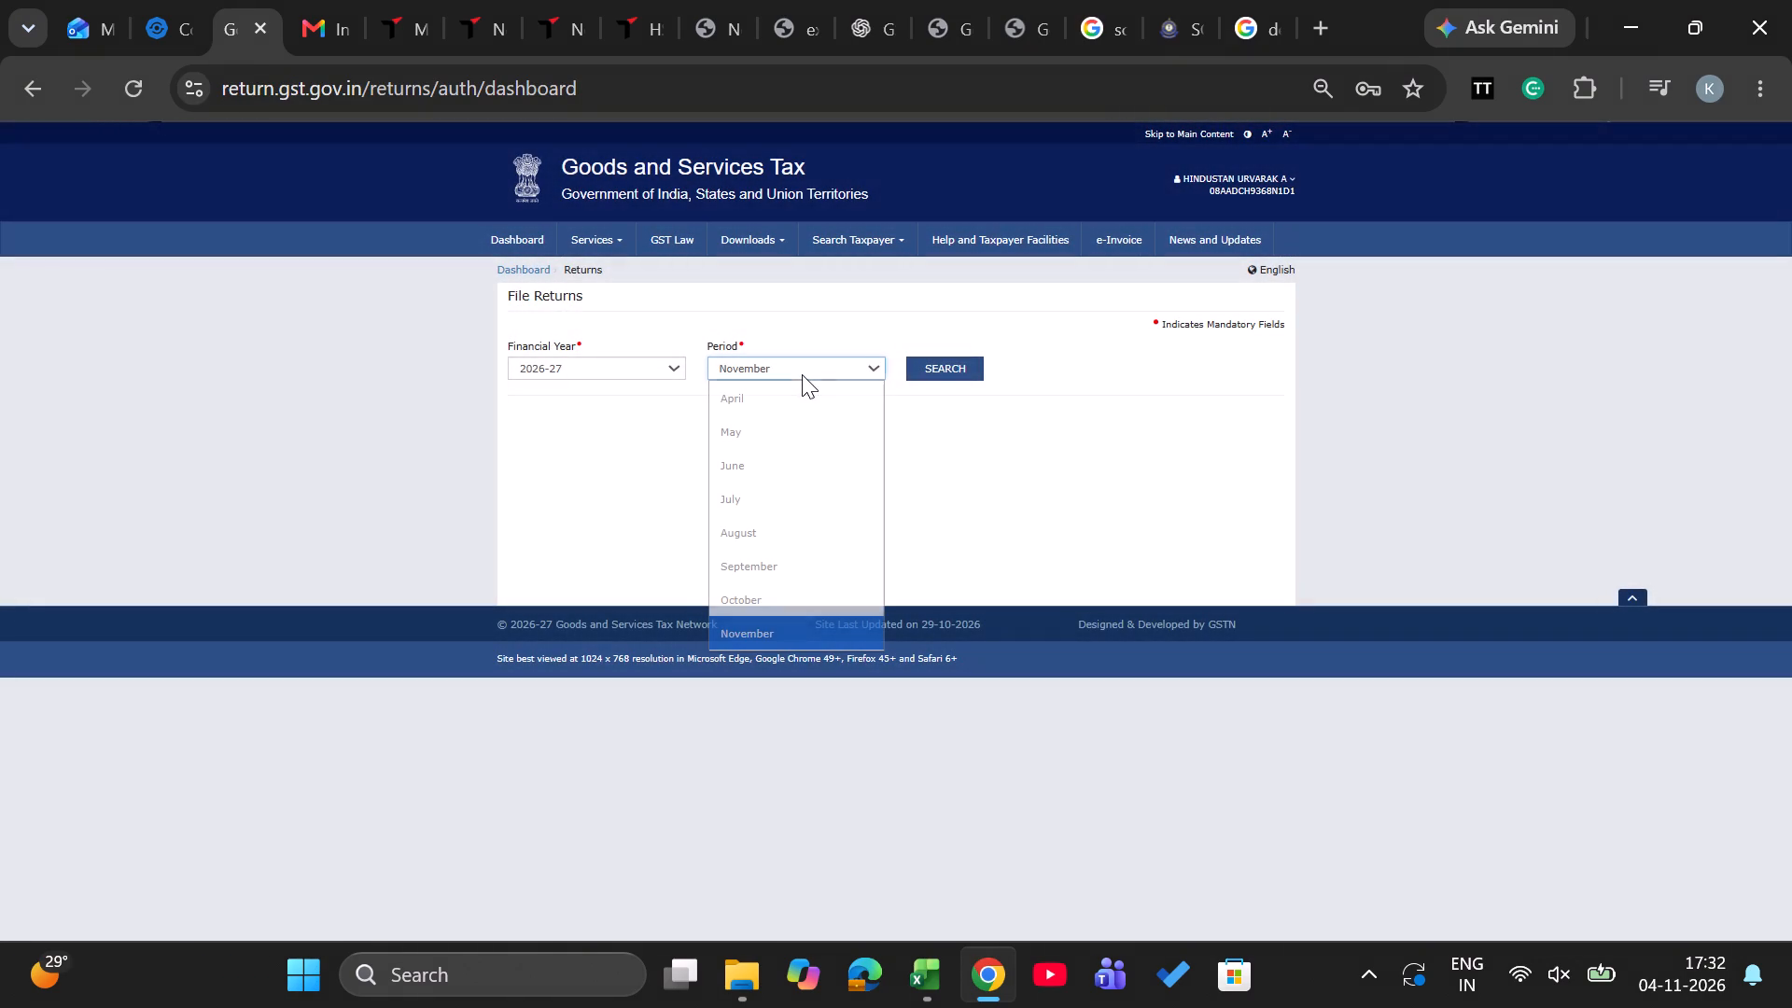
click(819, 612)
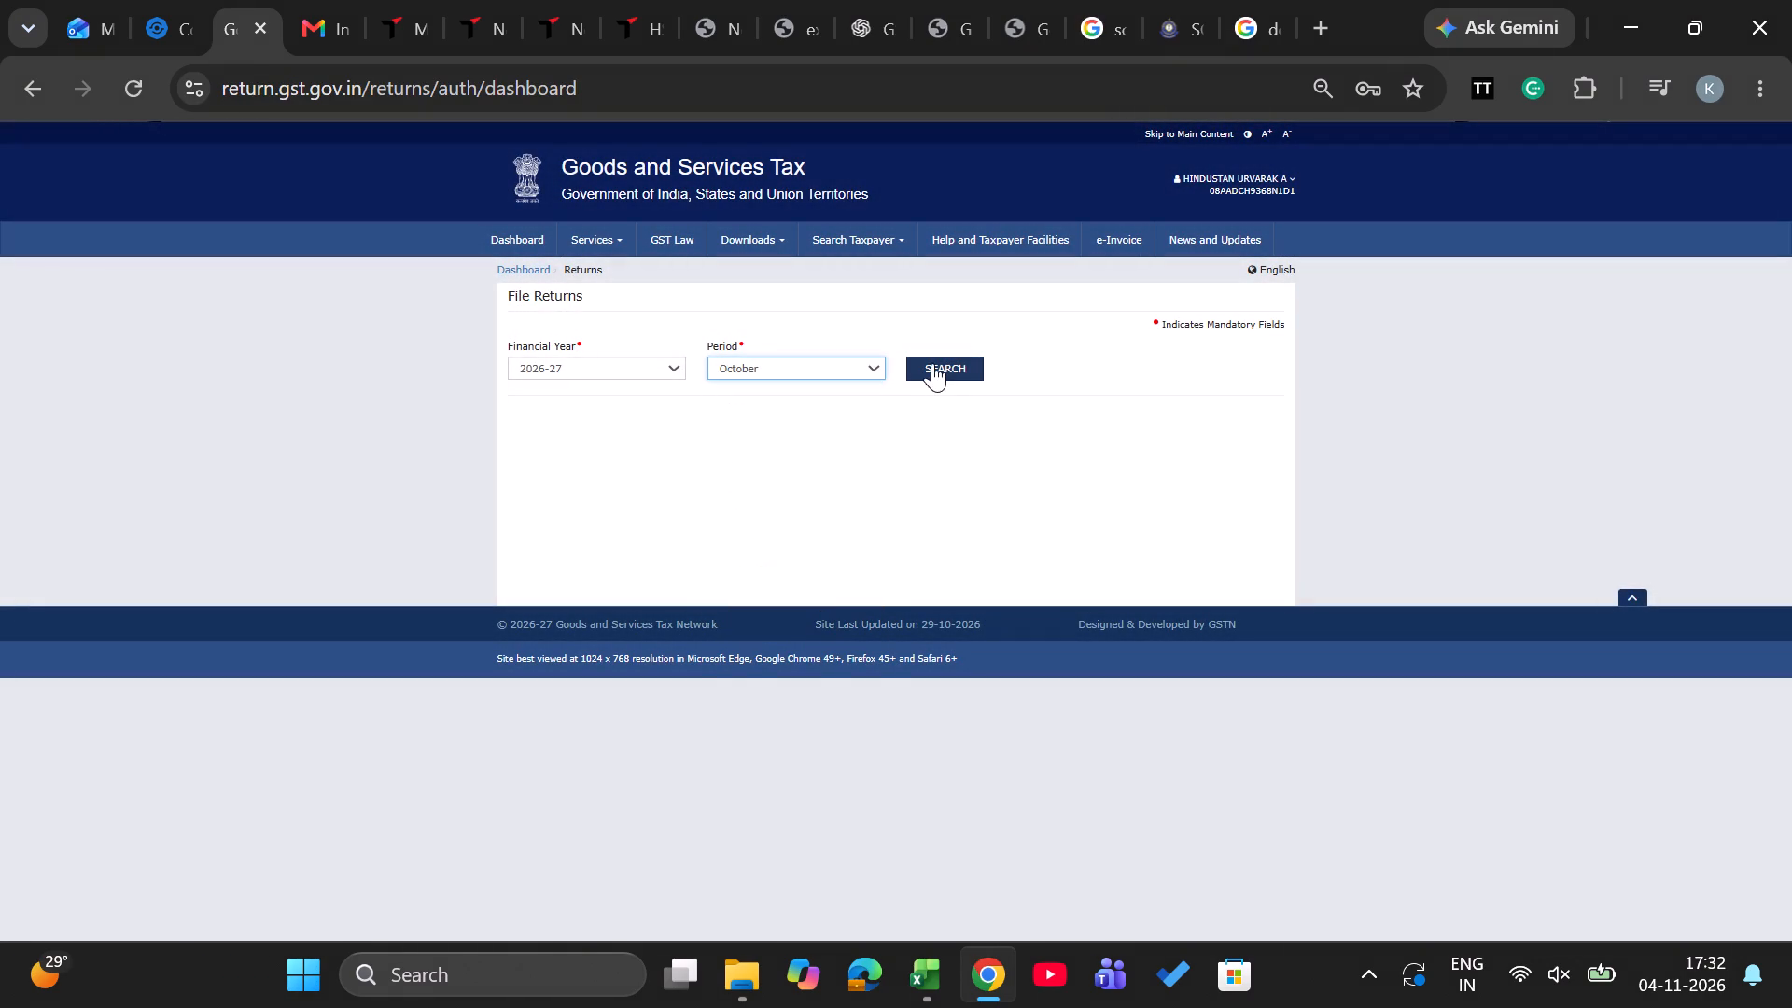
click(931, 364)
scroll(652, 492, down, 2)
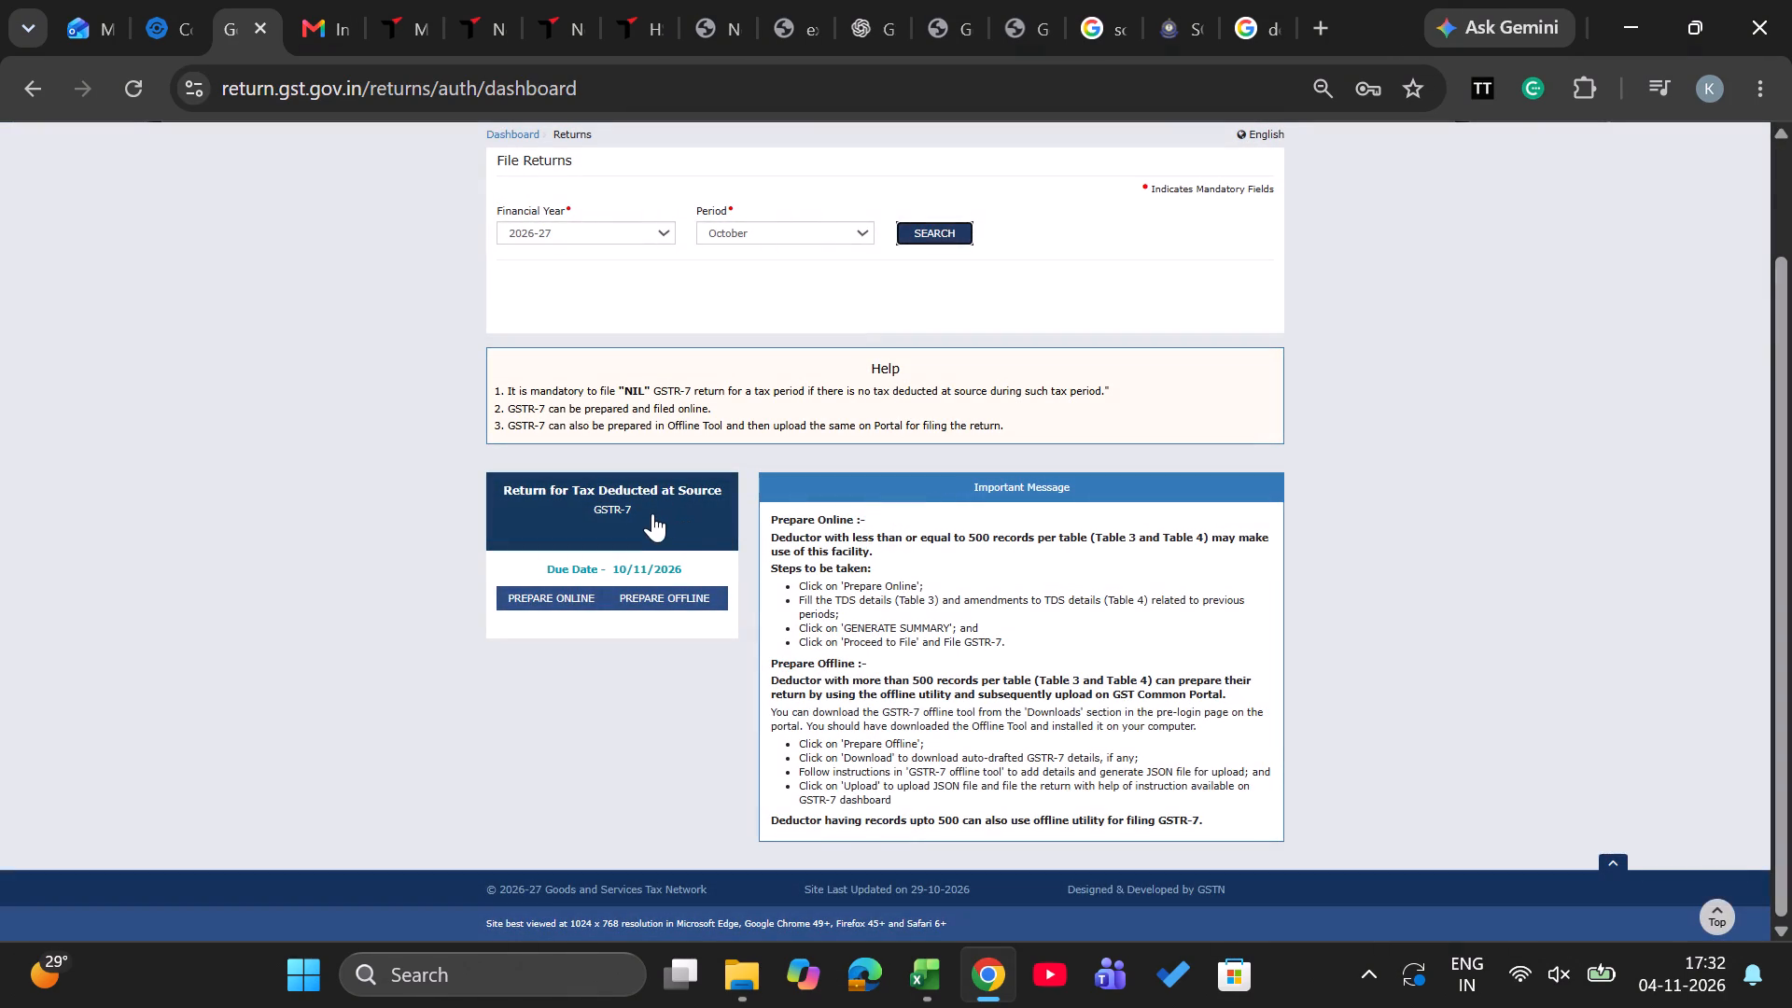
click(652, 513)
Generate the summary for the Rajasthan GSTR-7 and refresh the return's status.
scroll(1042, 618, down, 5)
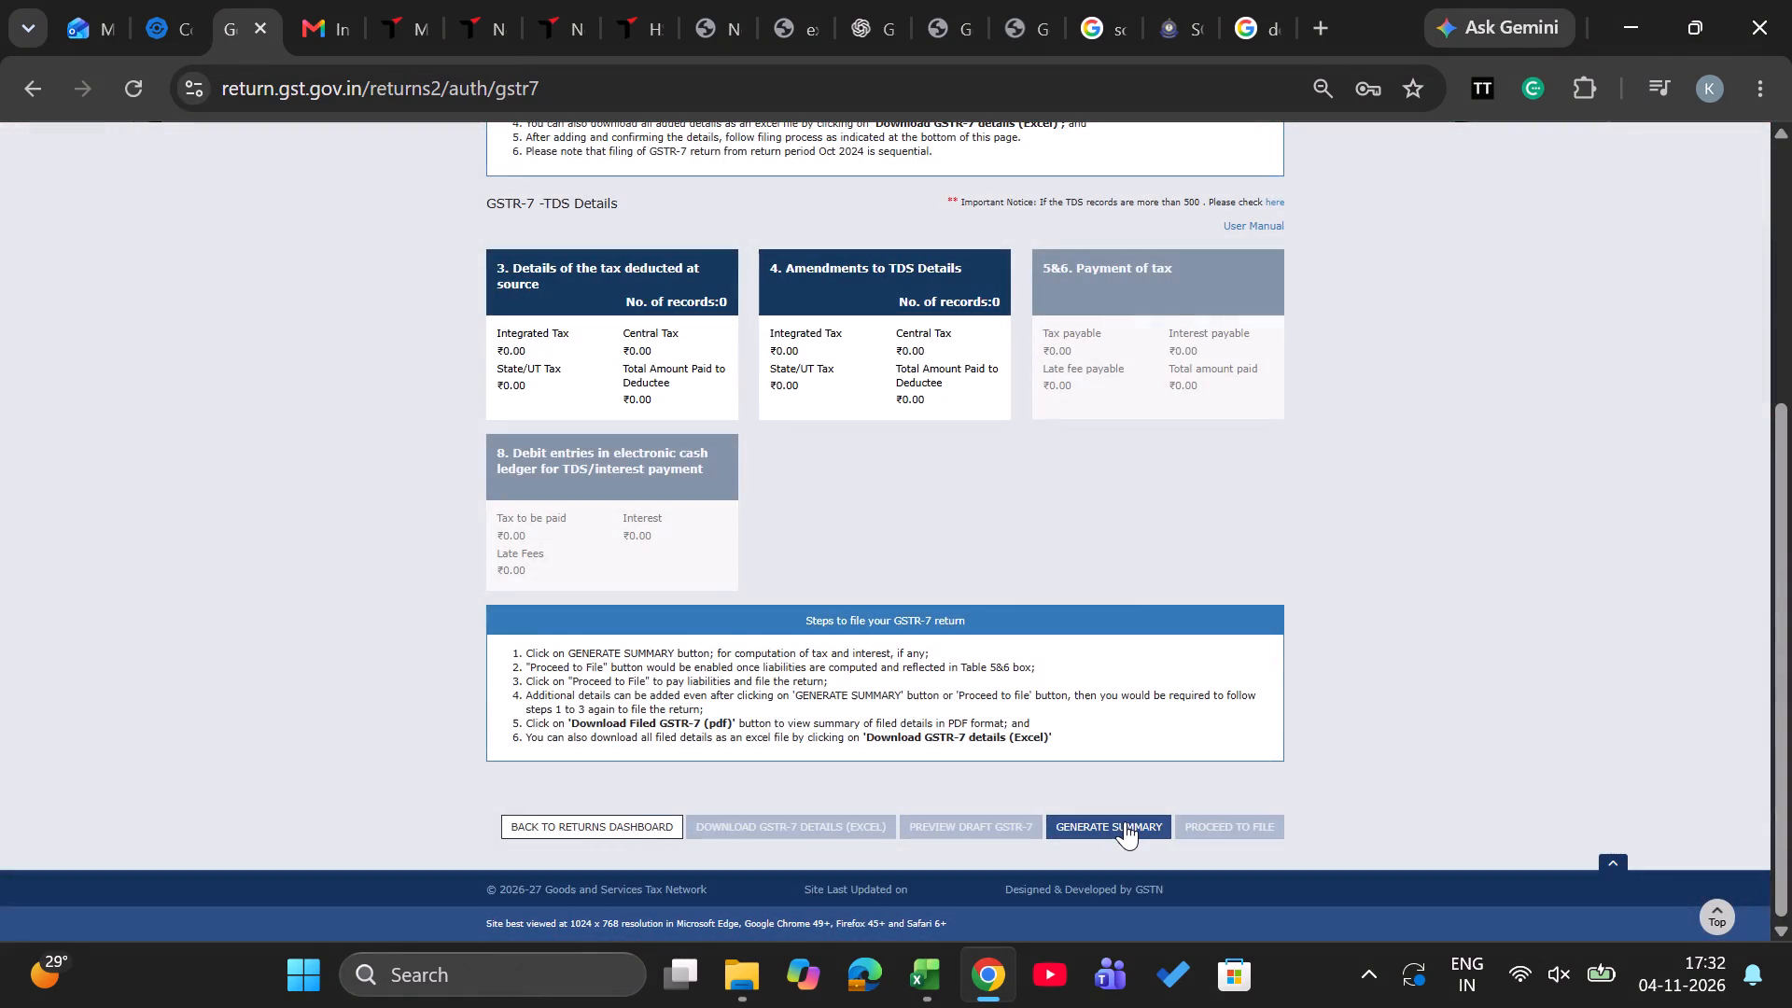
click(1125, 821)
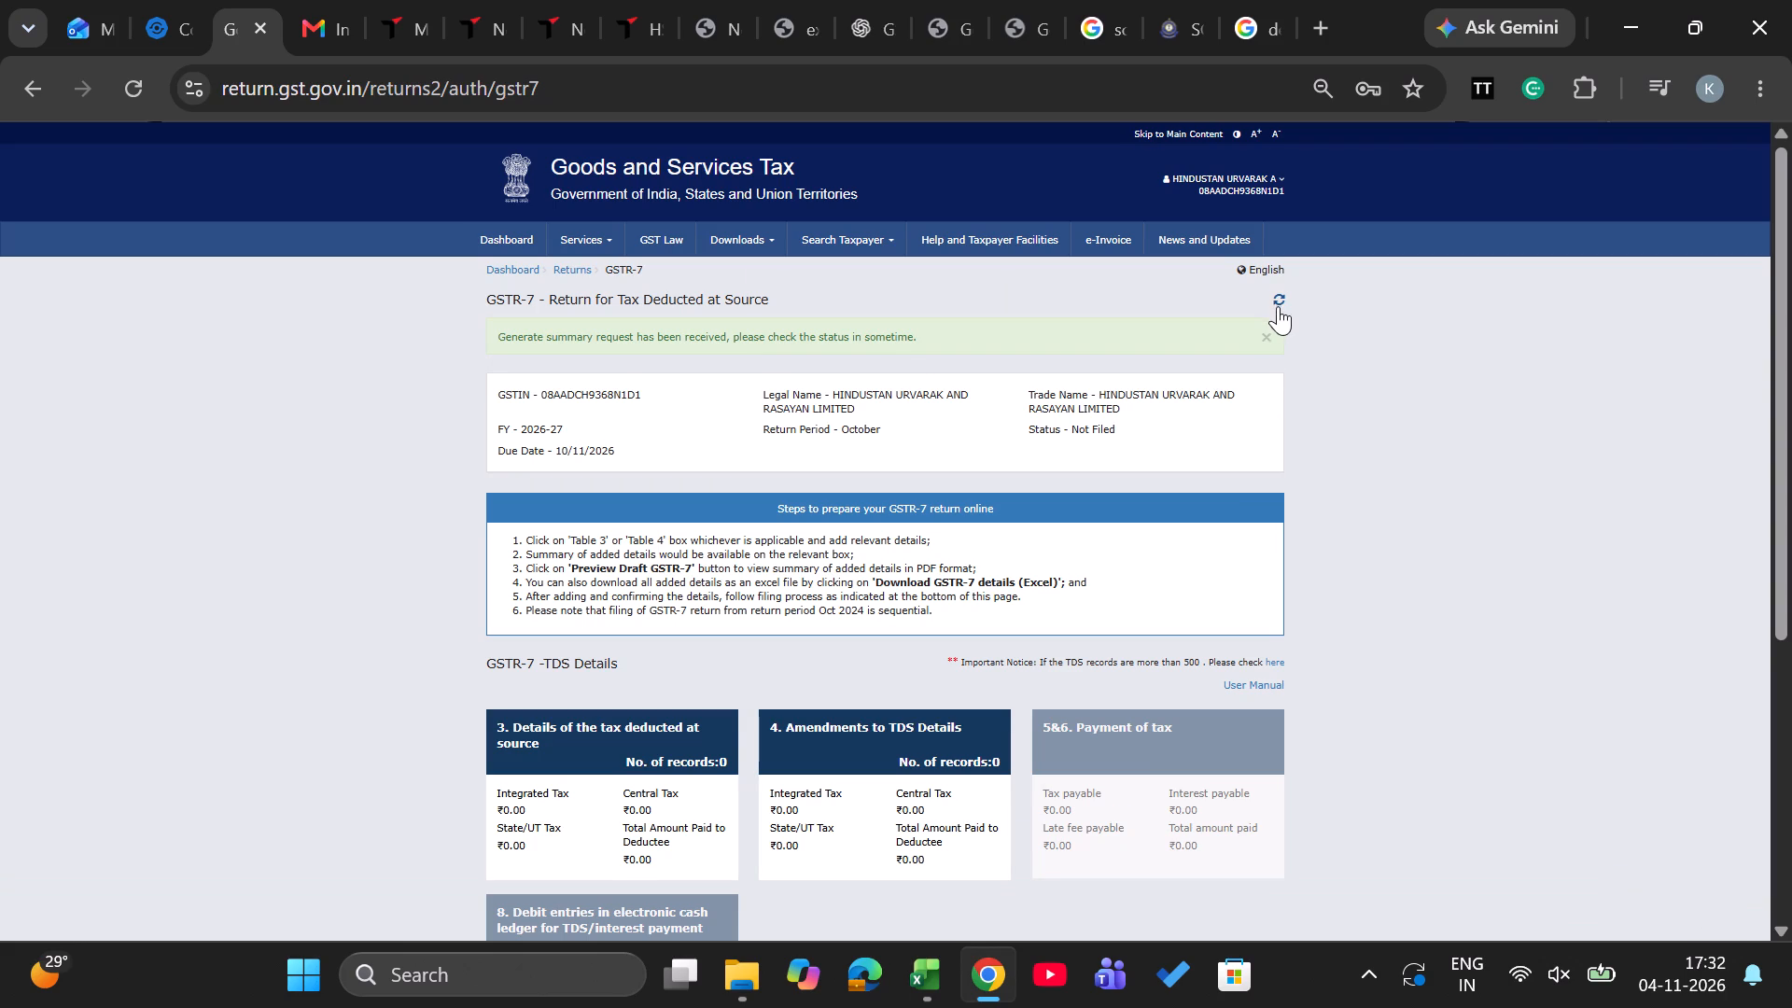
click(1278, 306)
In Table 3, check the processed invoices of Adit Private Limited and Agritech Development Innovative Technology, returning to the deductee list after each.
scroll(958, 537, down, 3)
click(650, 290)
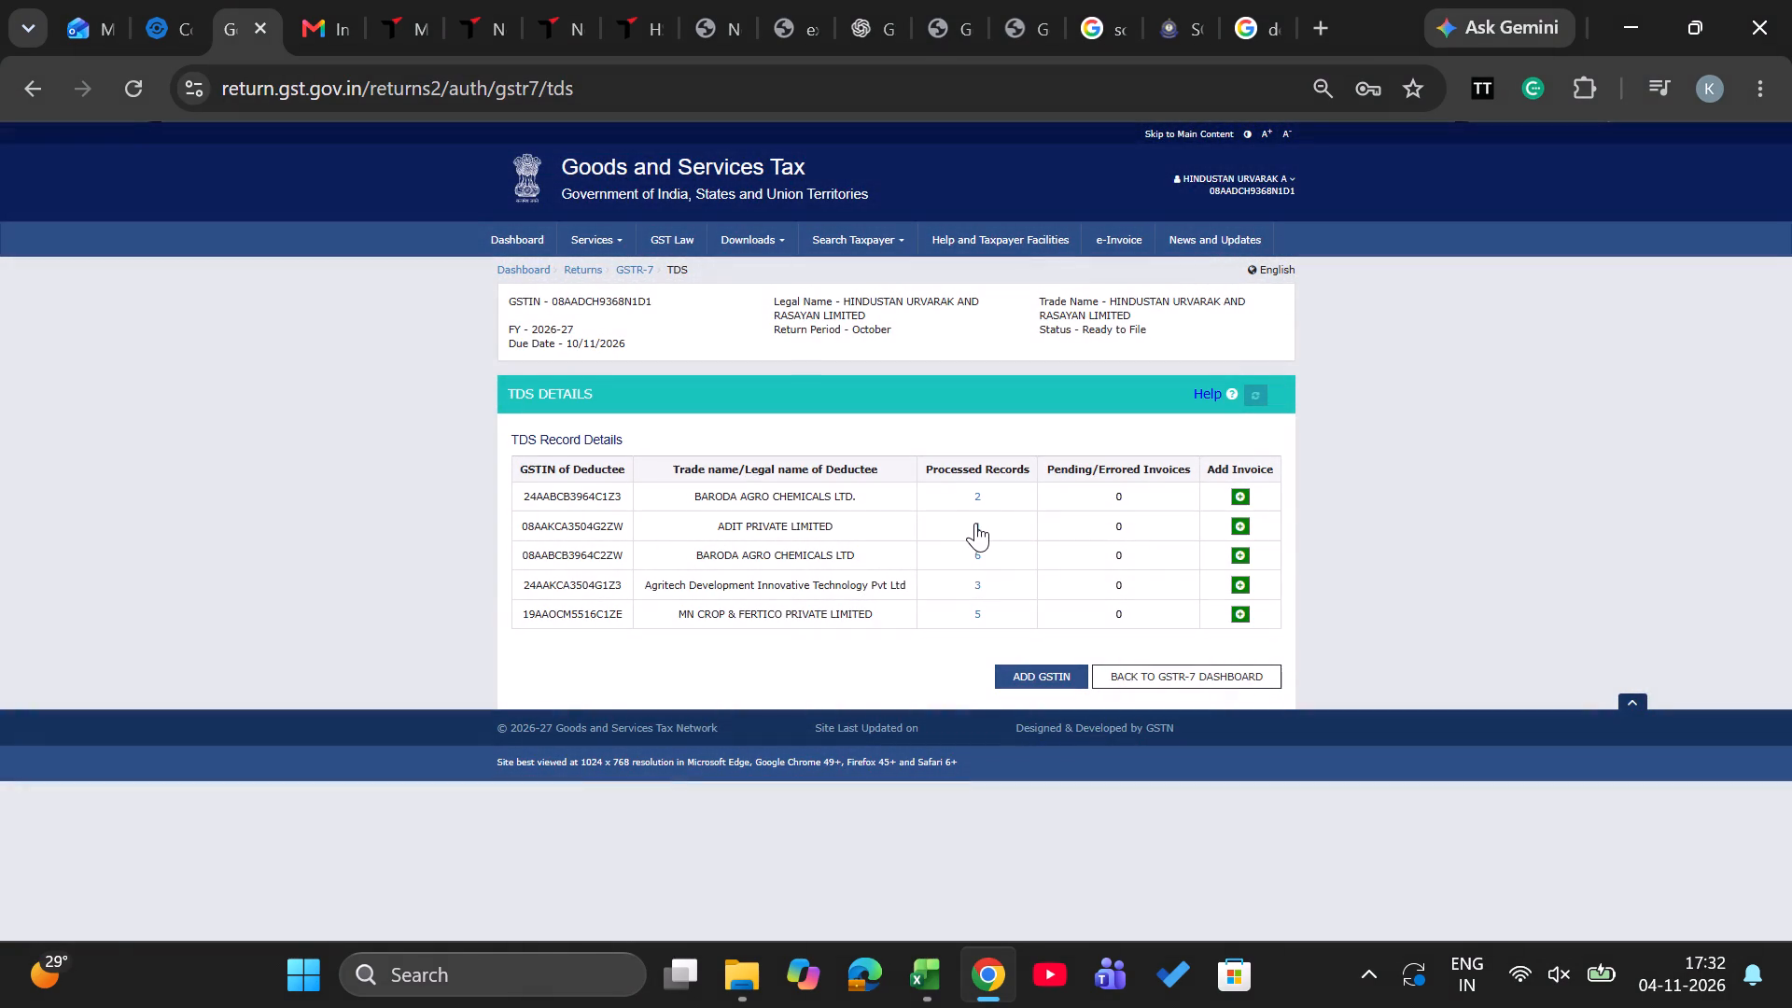
click(978, 523)
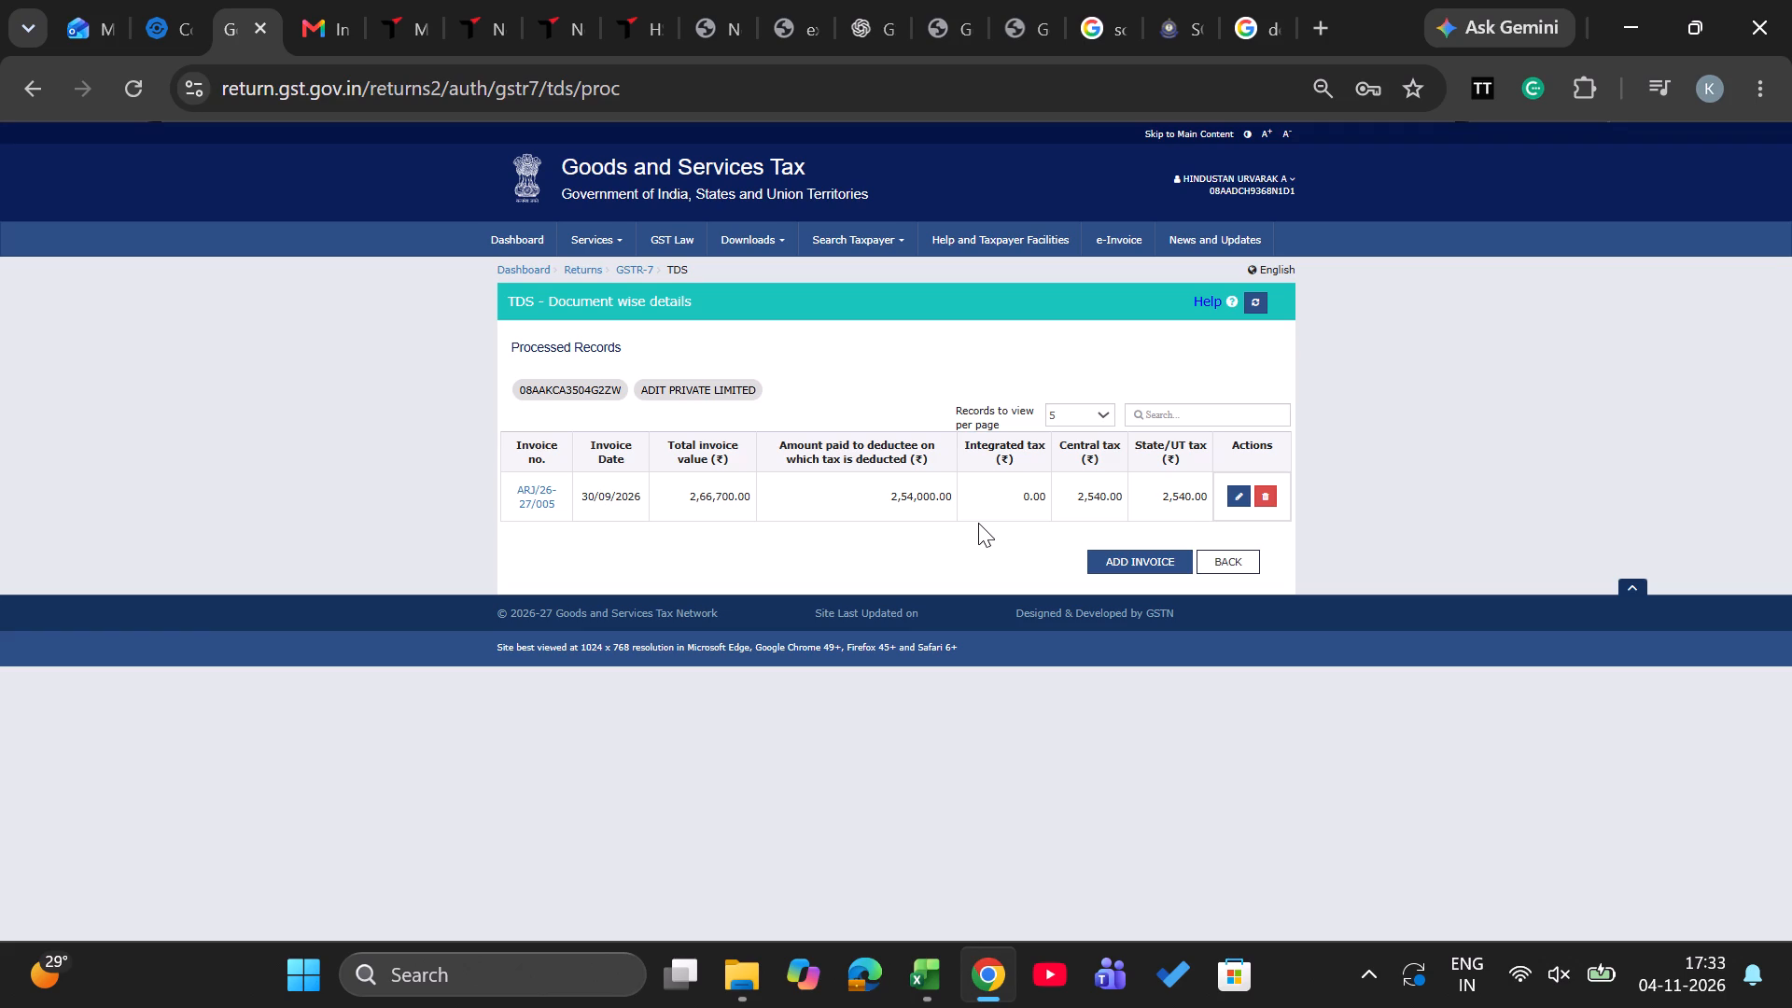
click(1221, 567)
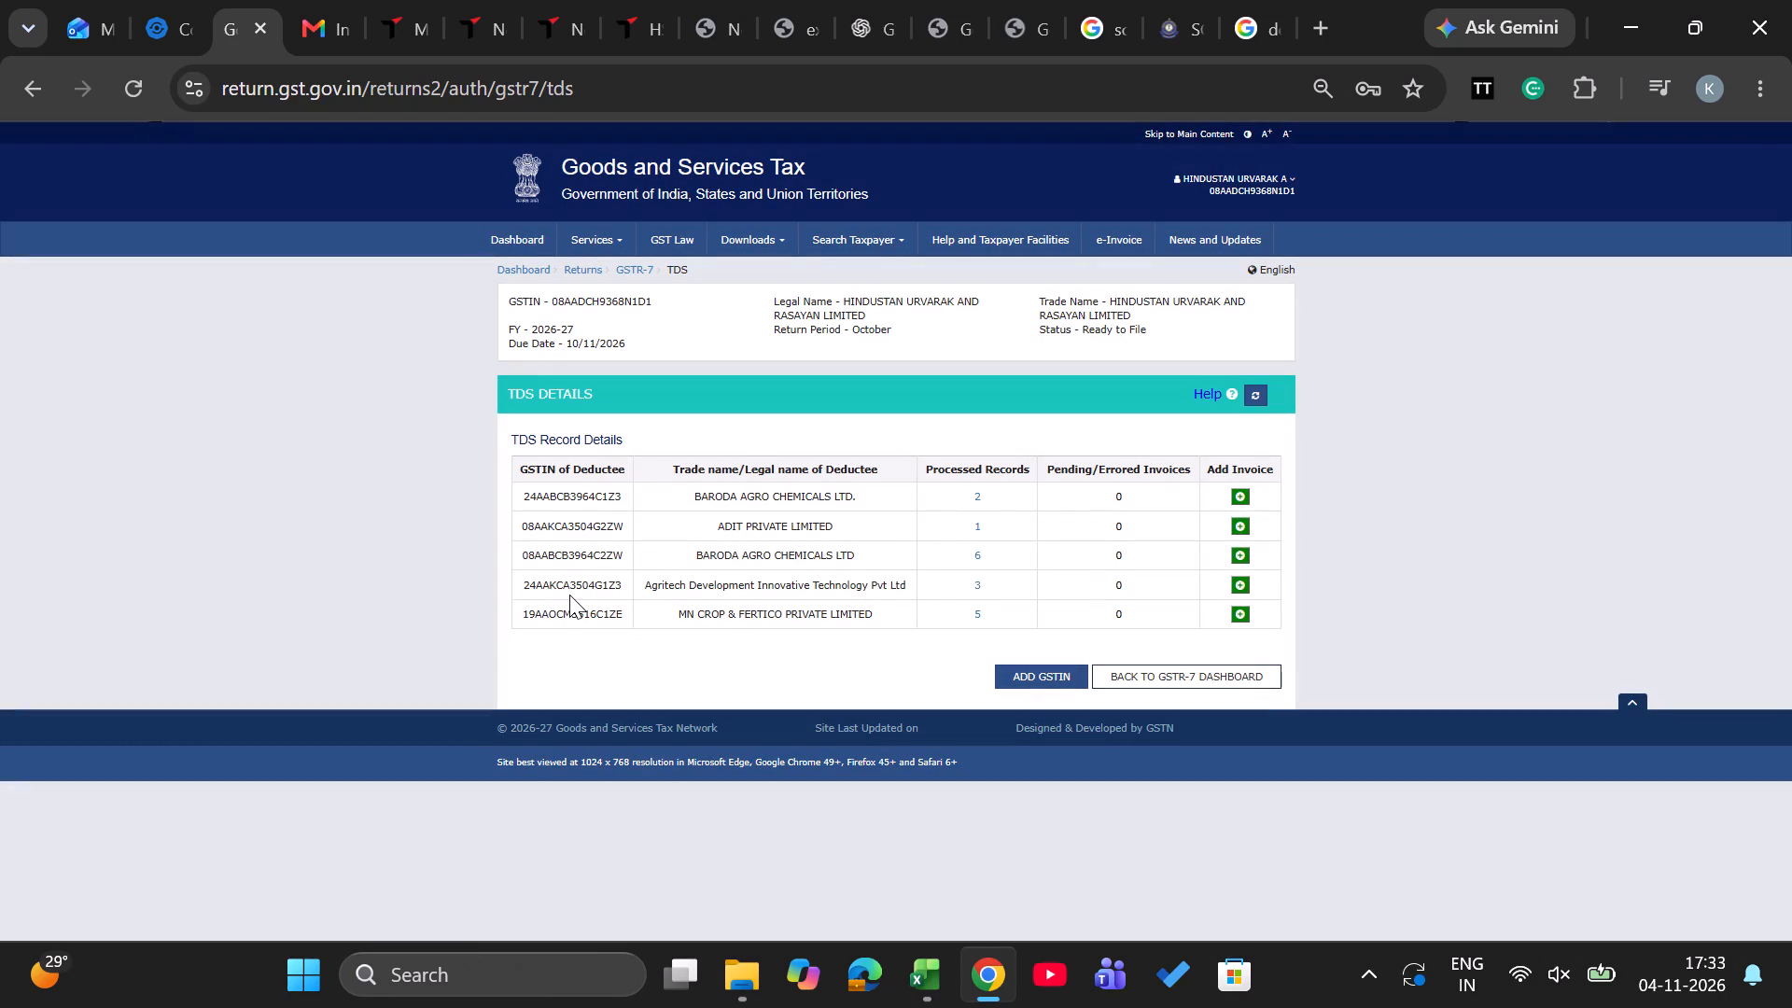
click(973, 523)
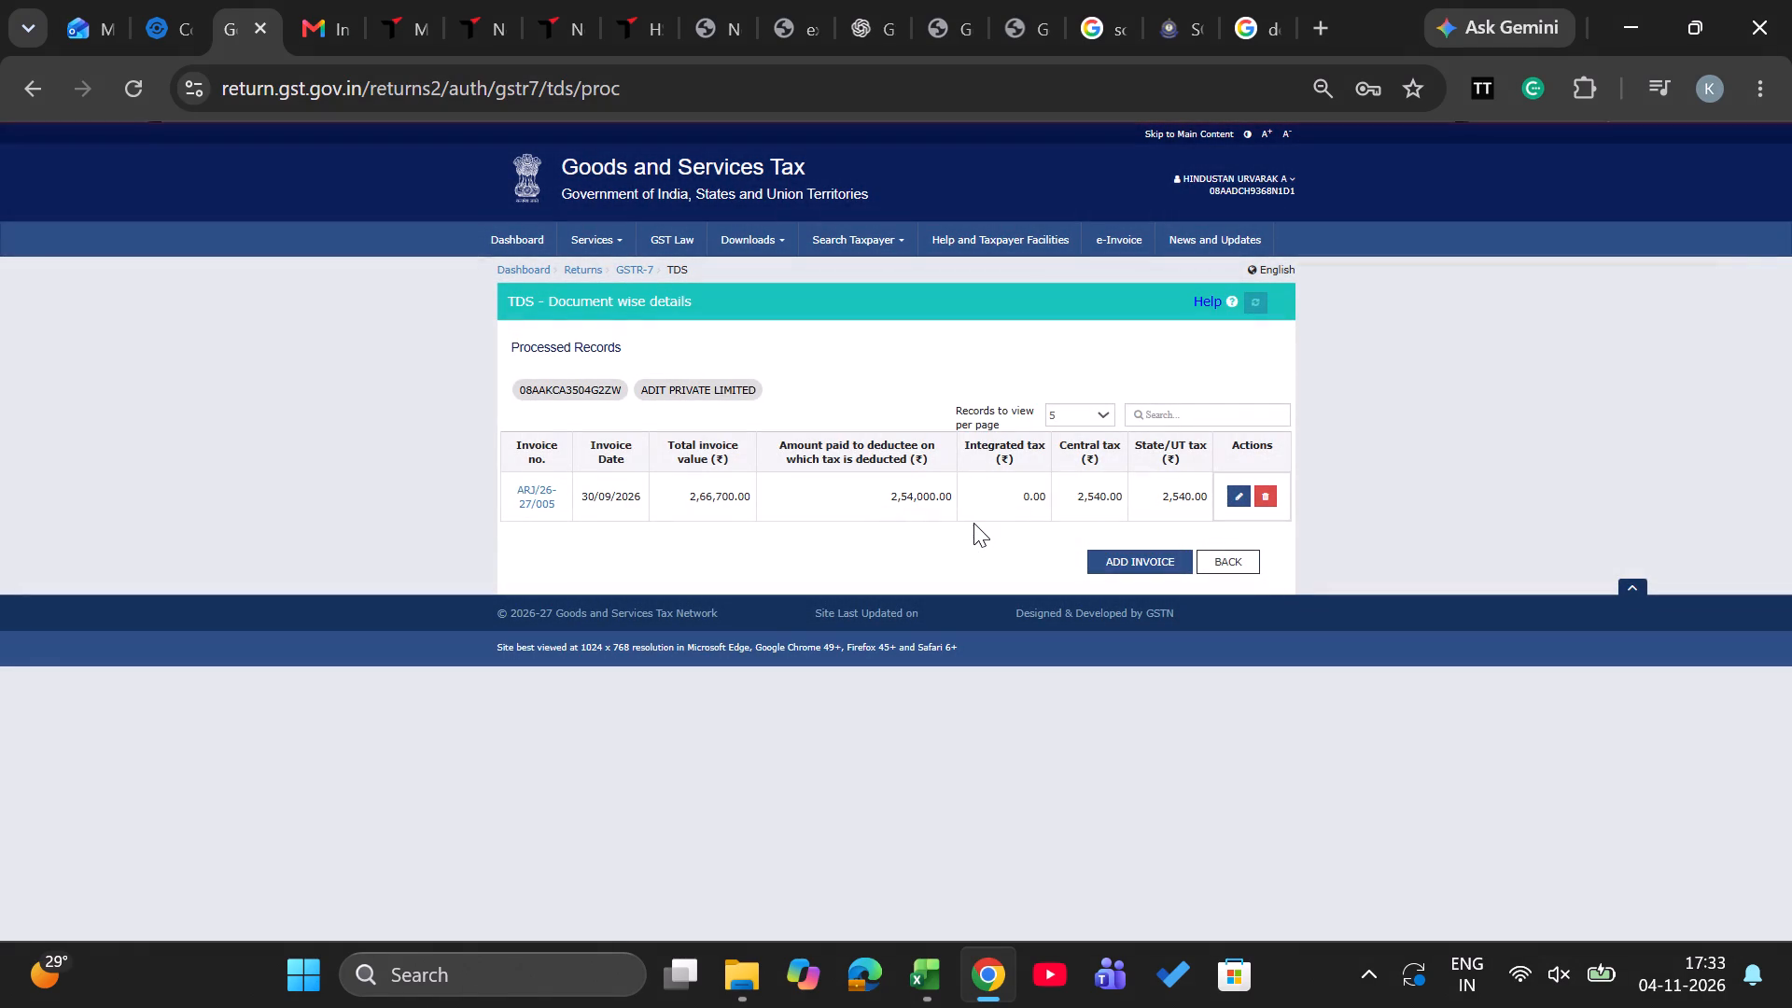
click(1225, 570)
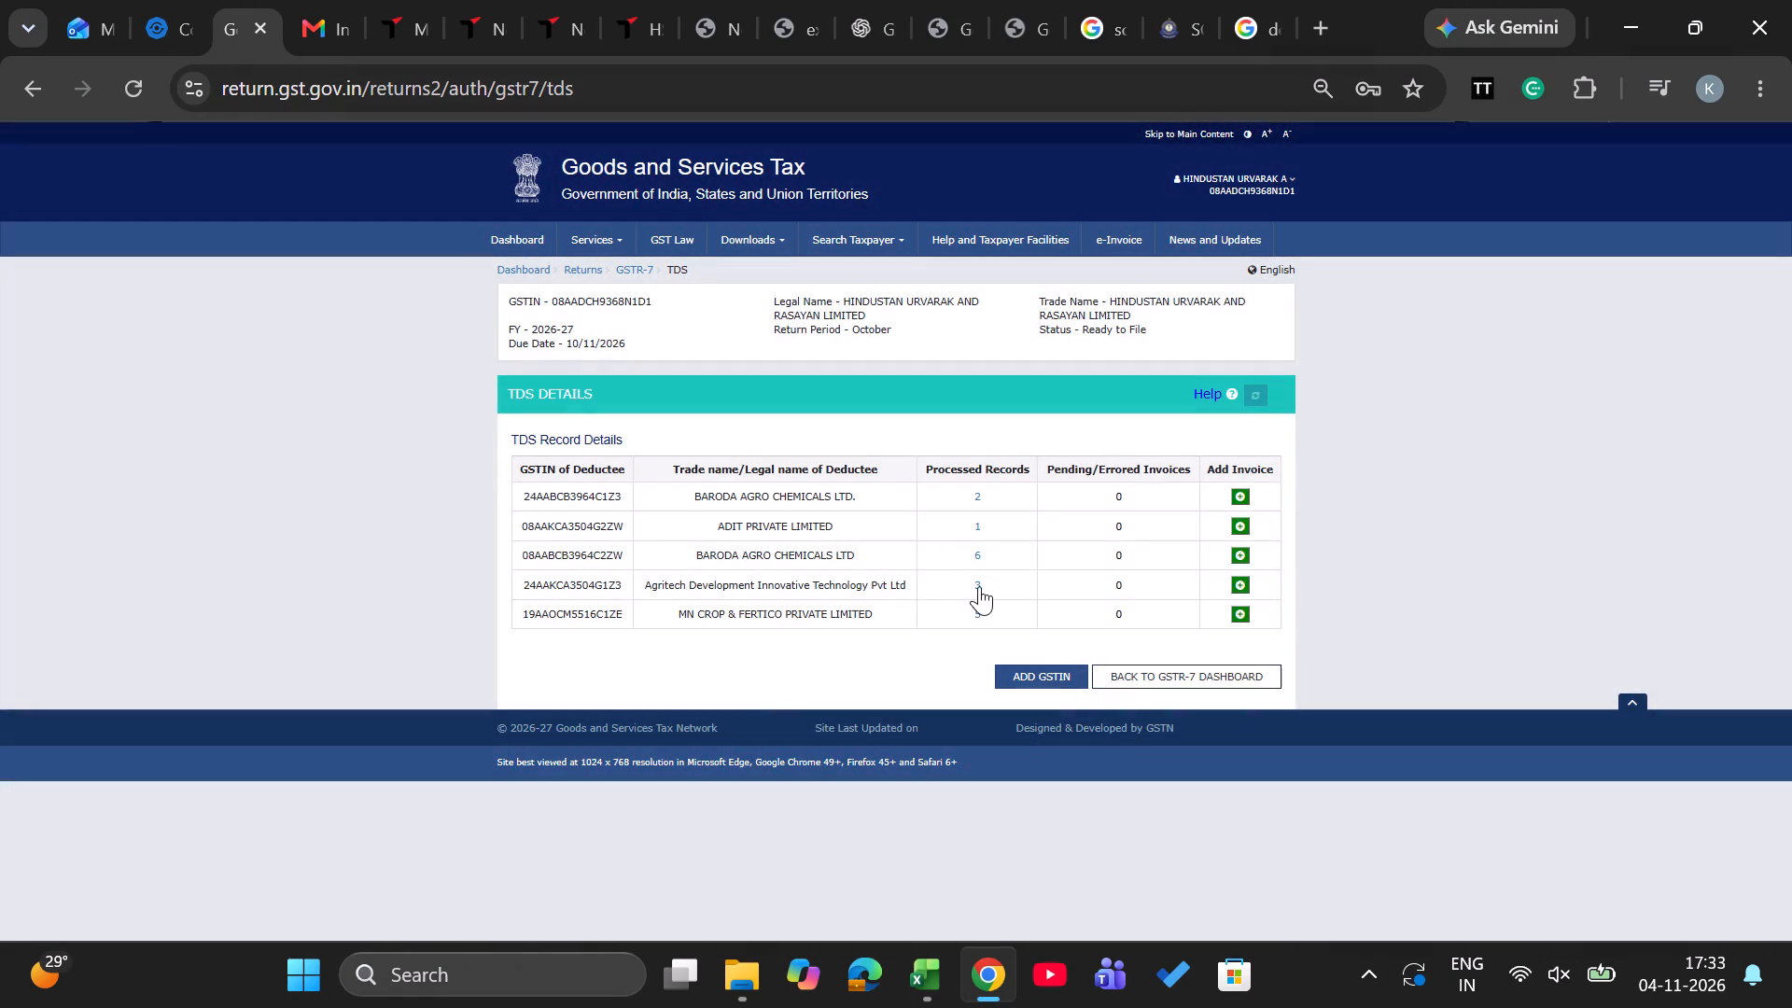
click(979, 586)
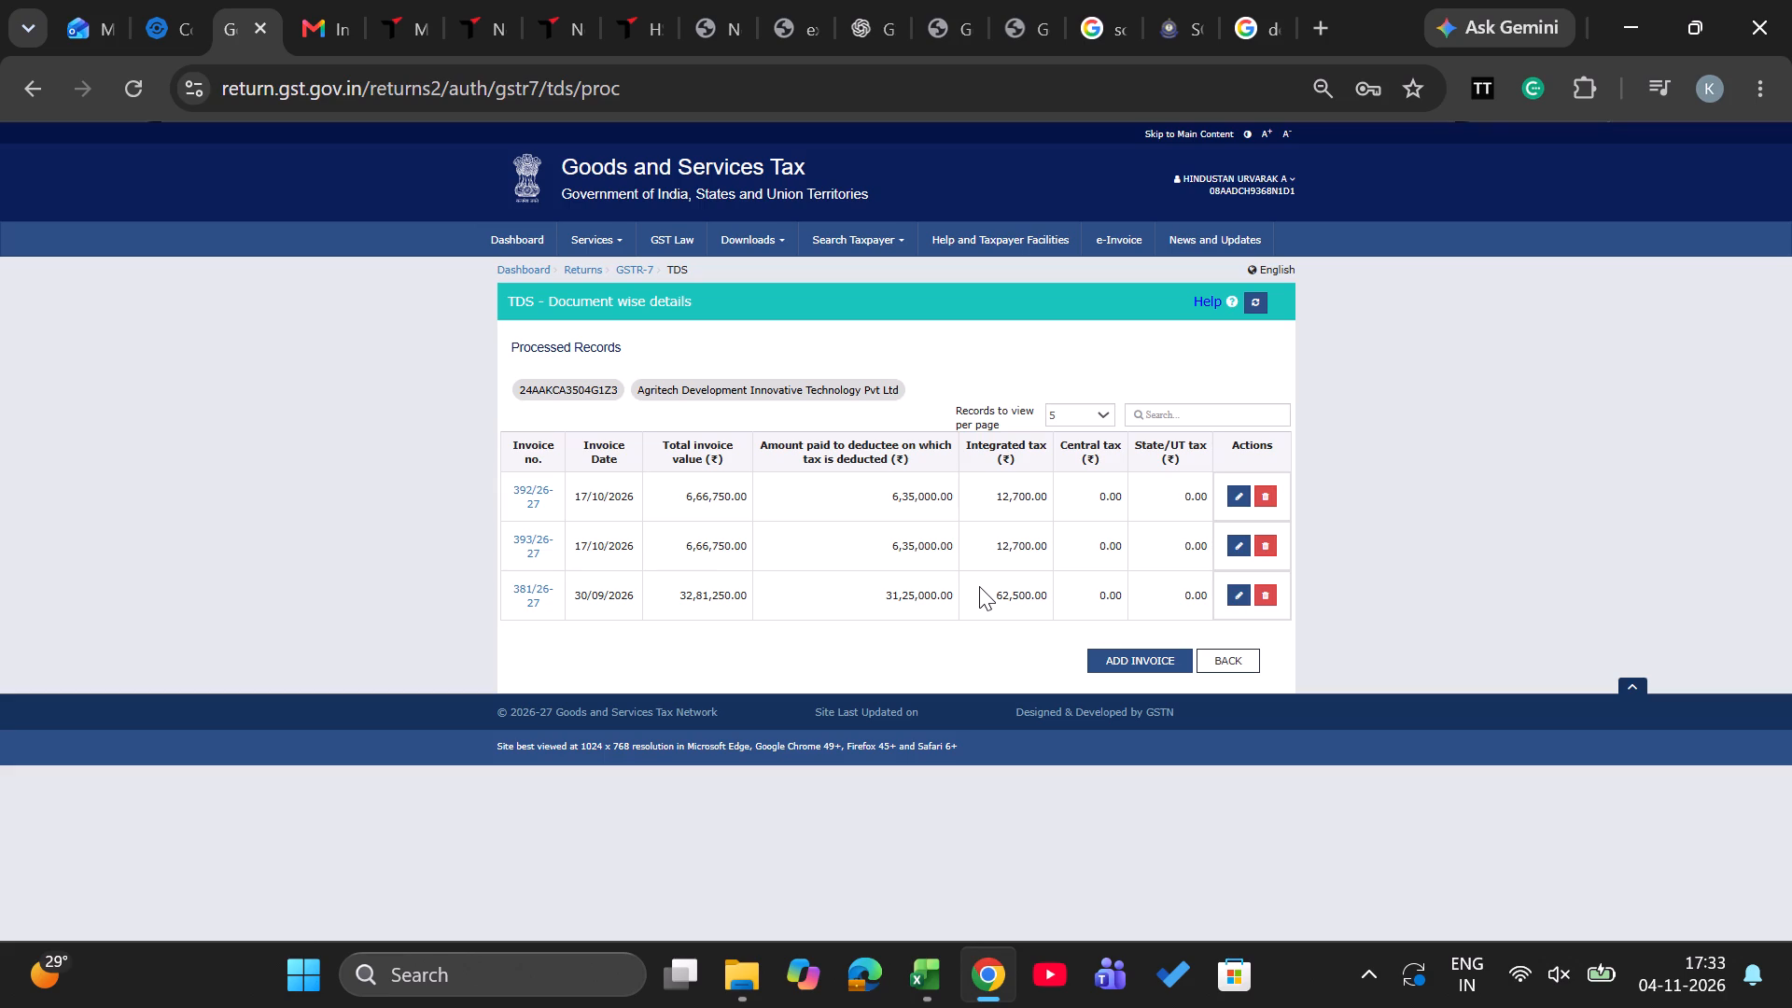
click(1213, 665)
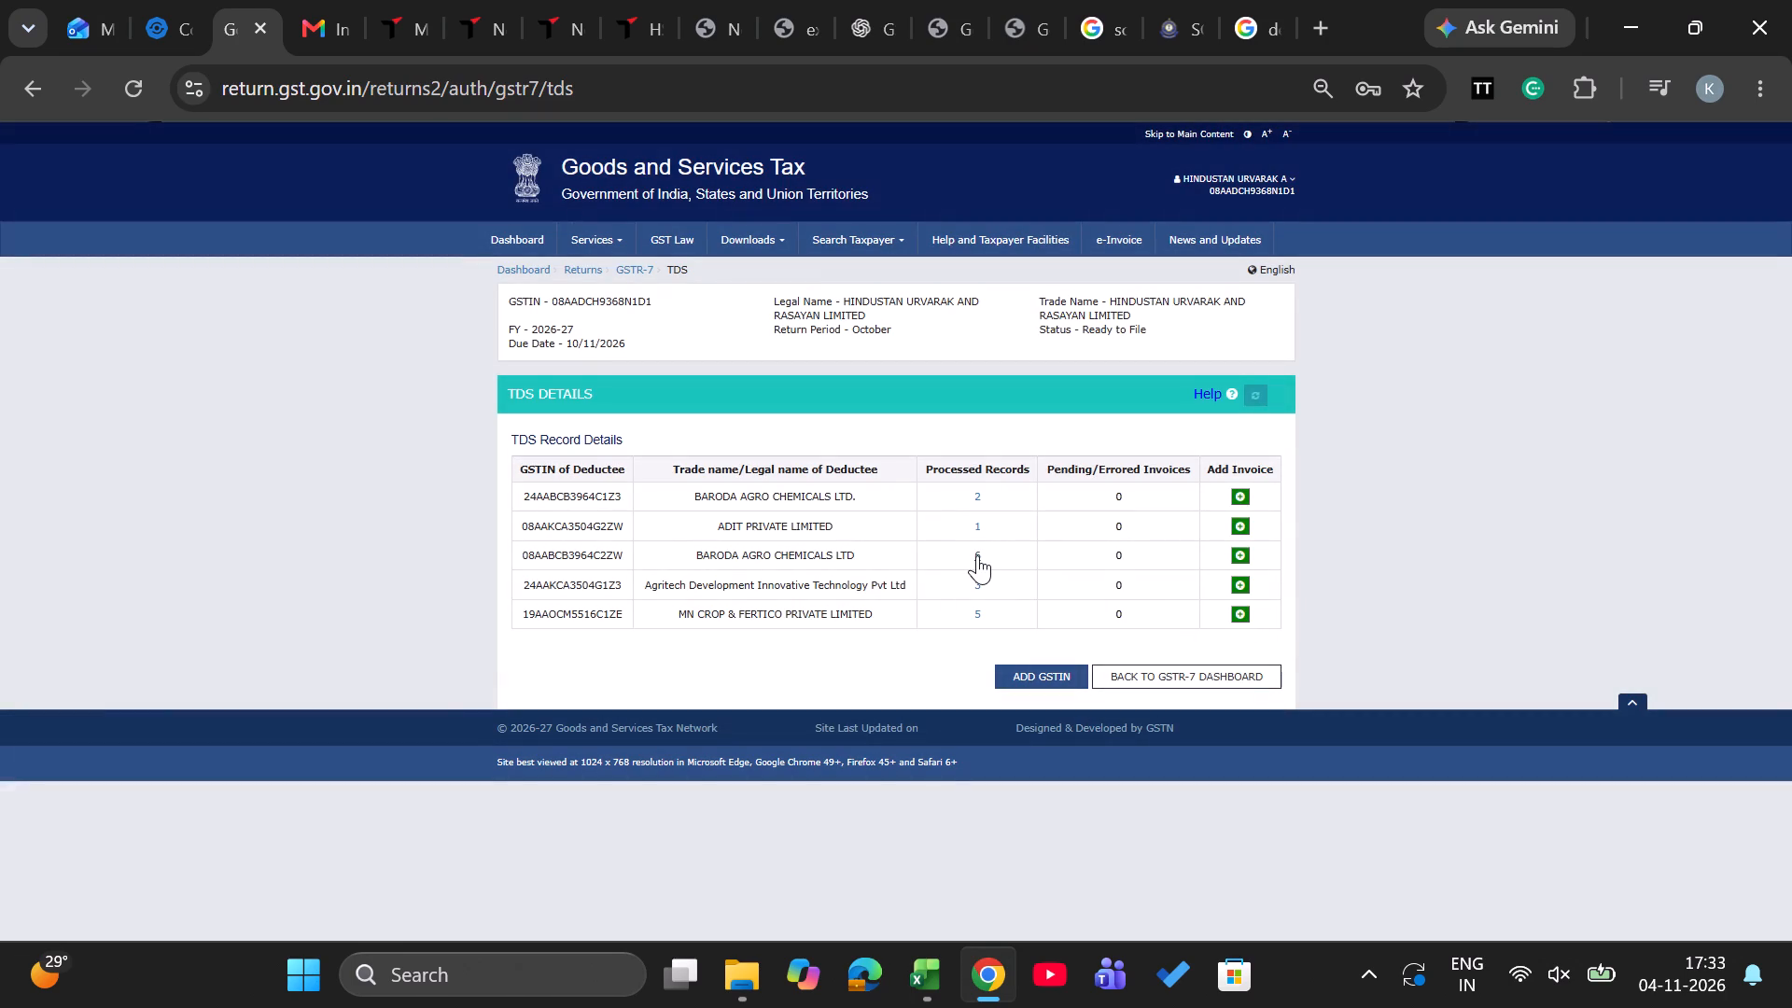
Open the processed invoices of the Baroda Agro Chemicals entry whose GSTIN starts with 08 and show 10 records per page.
click(977, 555)
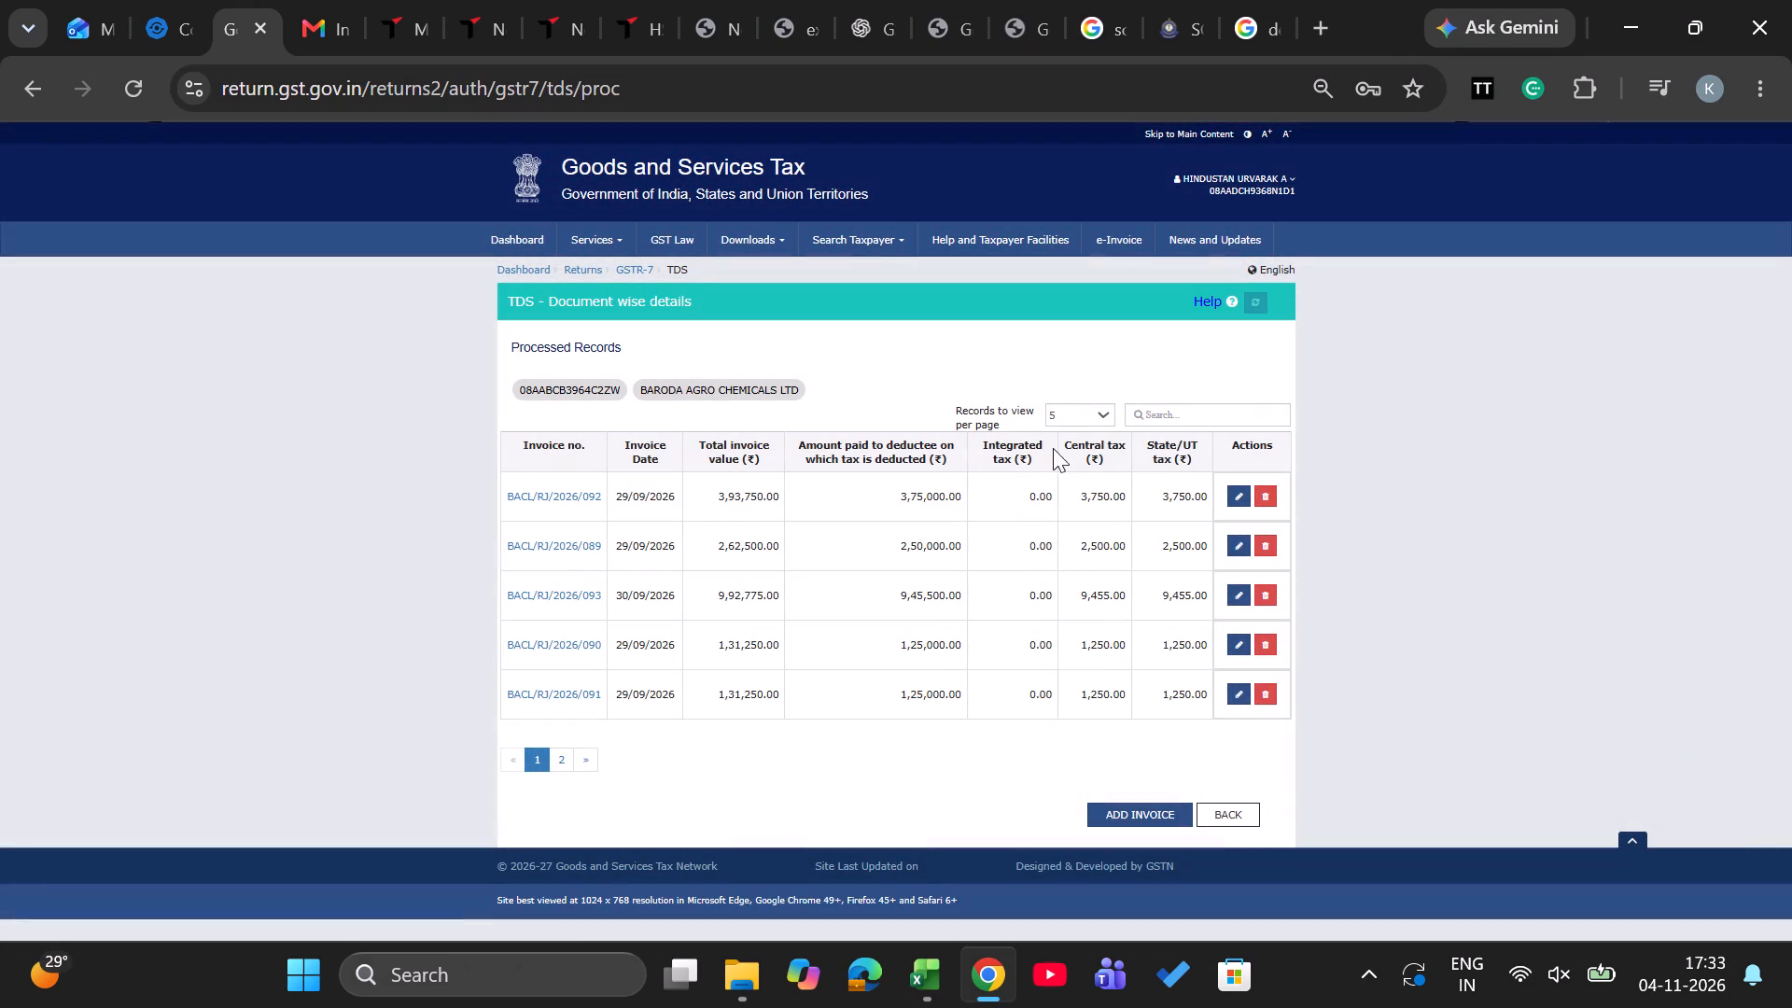
click(1099, 409)
click(1069, 477)
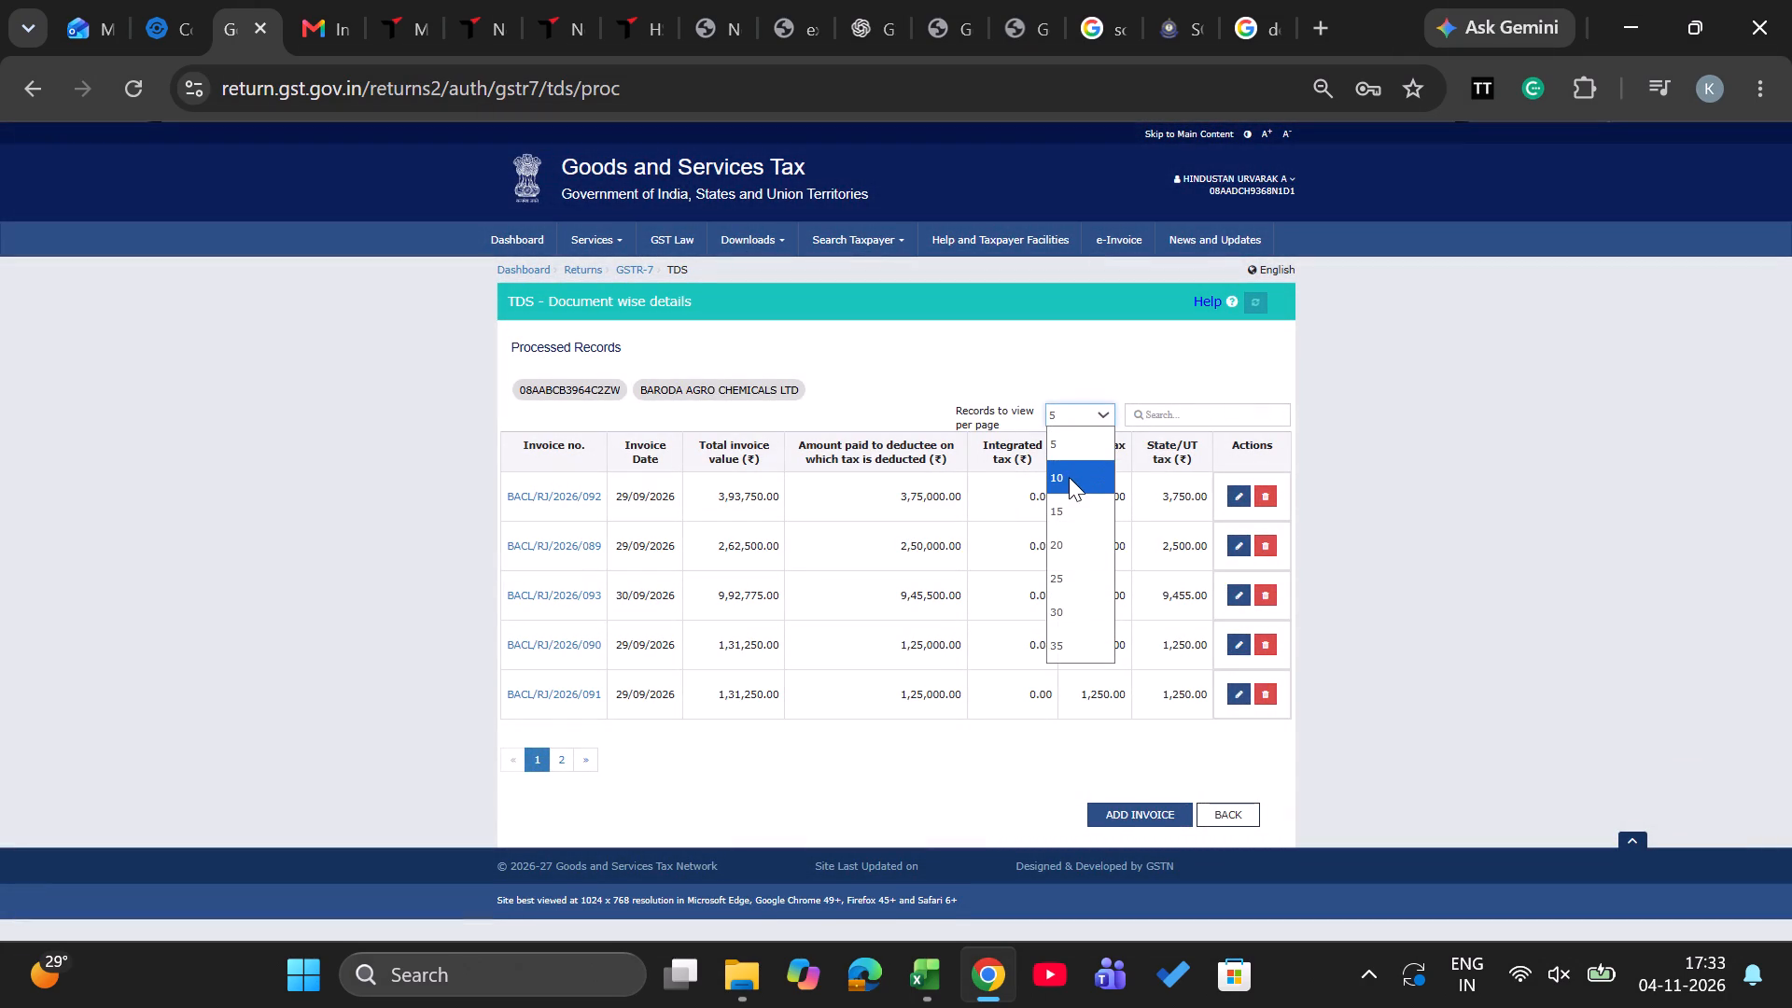
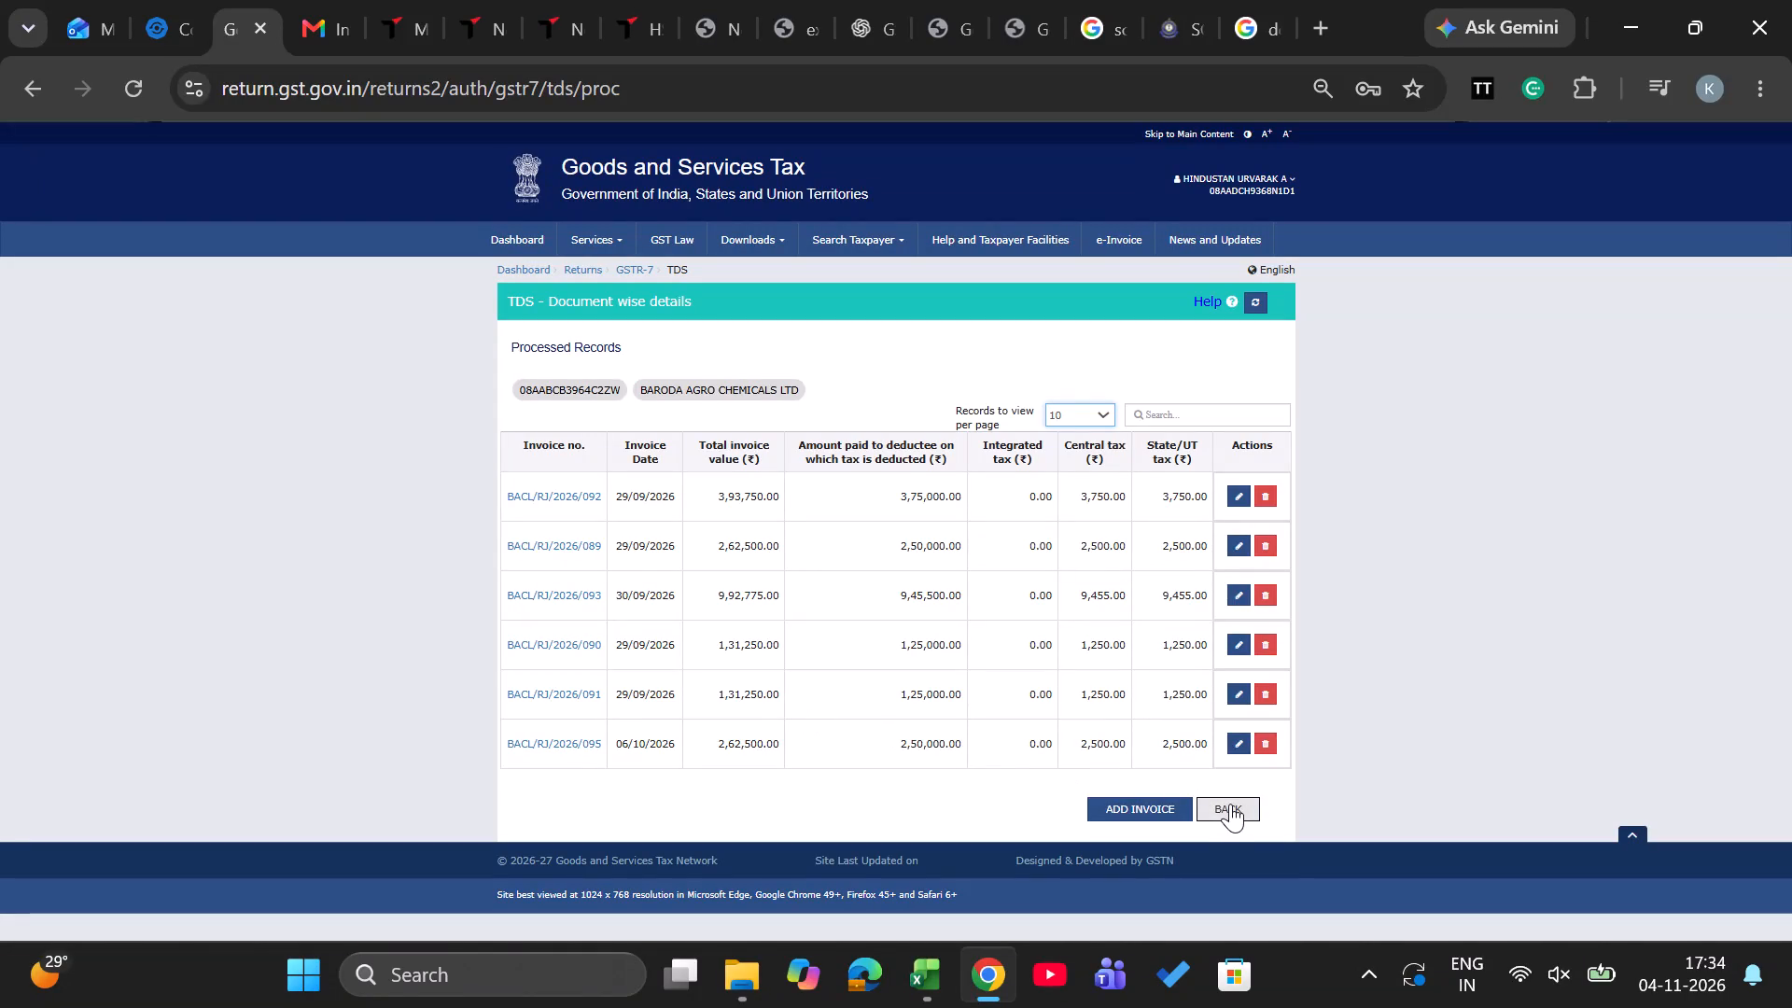
Return to the deductee list and check the processed invoices of the Baroda Agro Chemicals entry whose GSTIN starts with 24.
click(1230, 804)
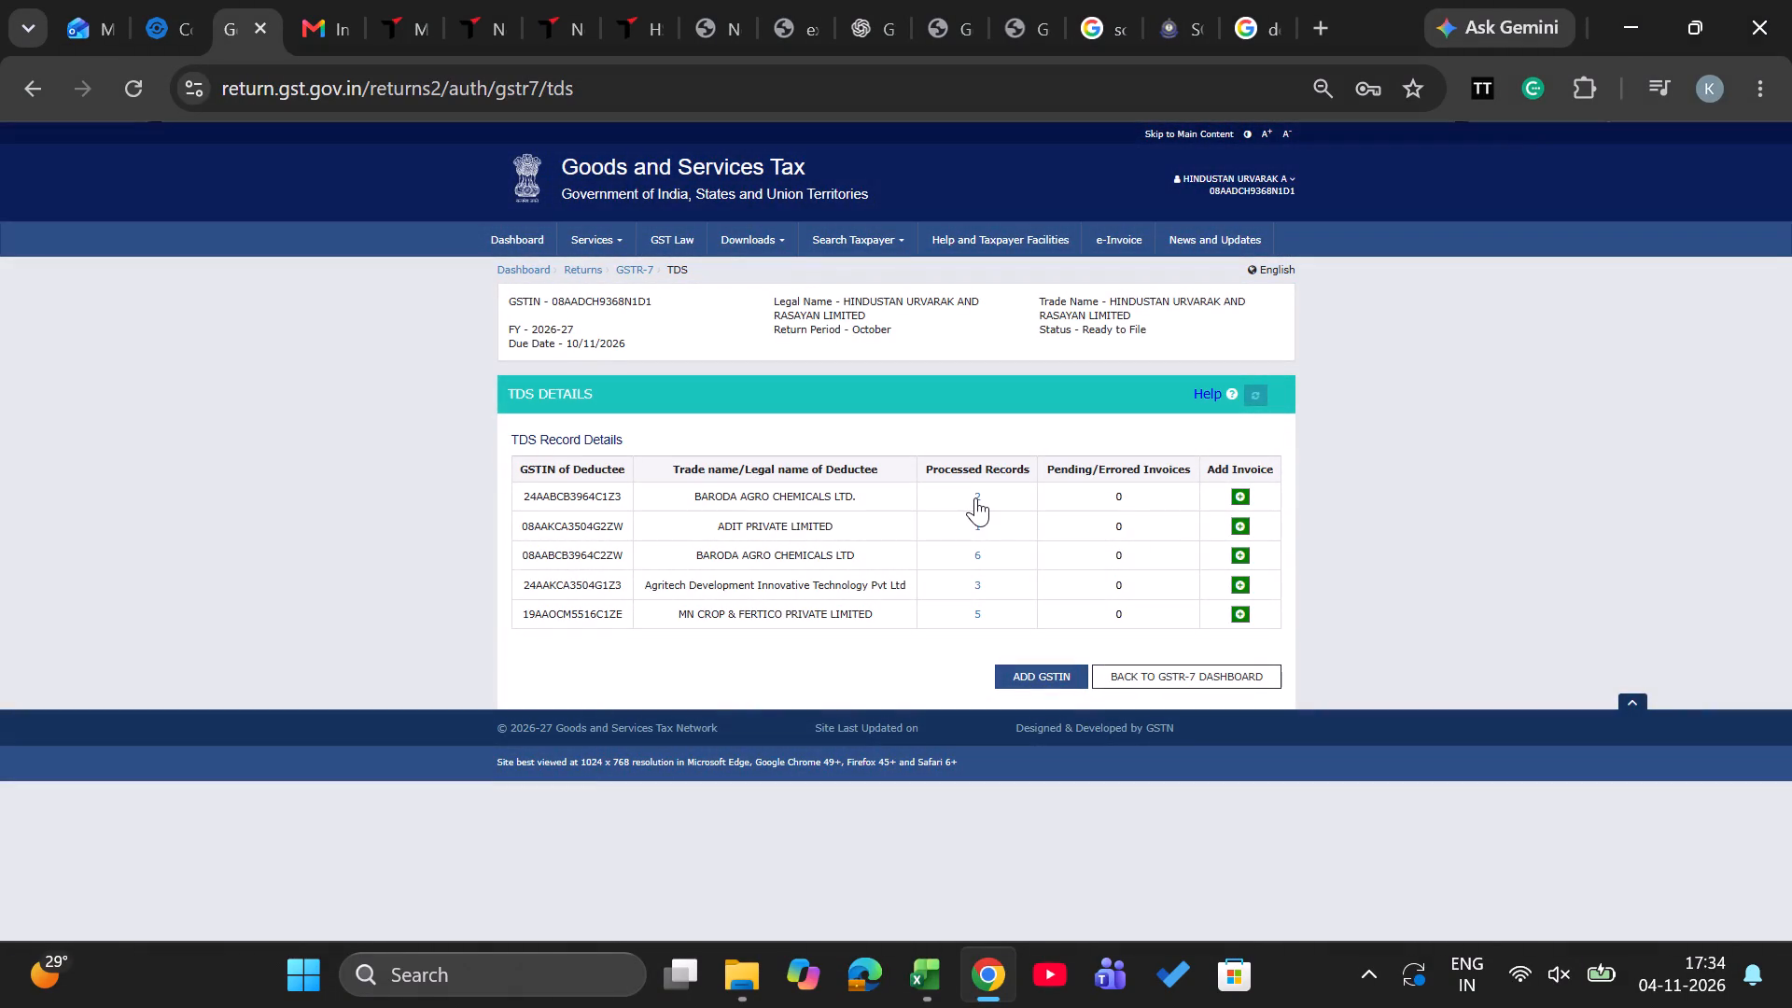
click(975, 497)
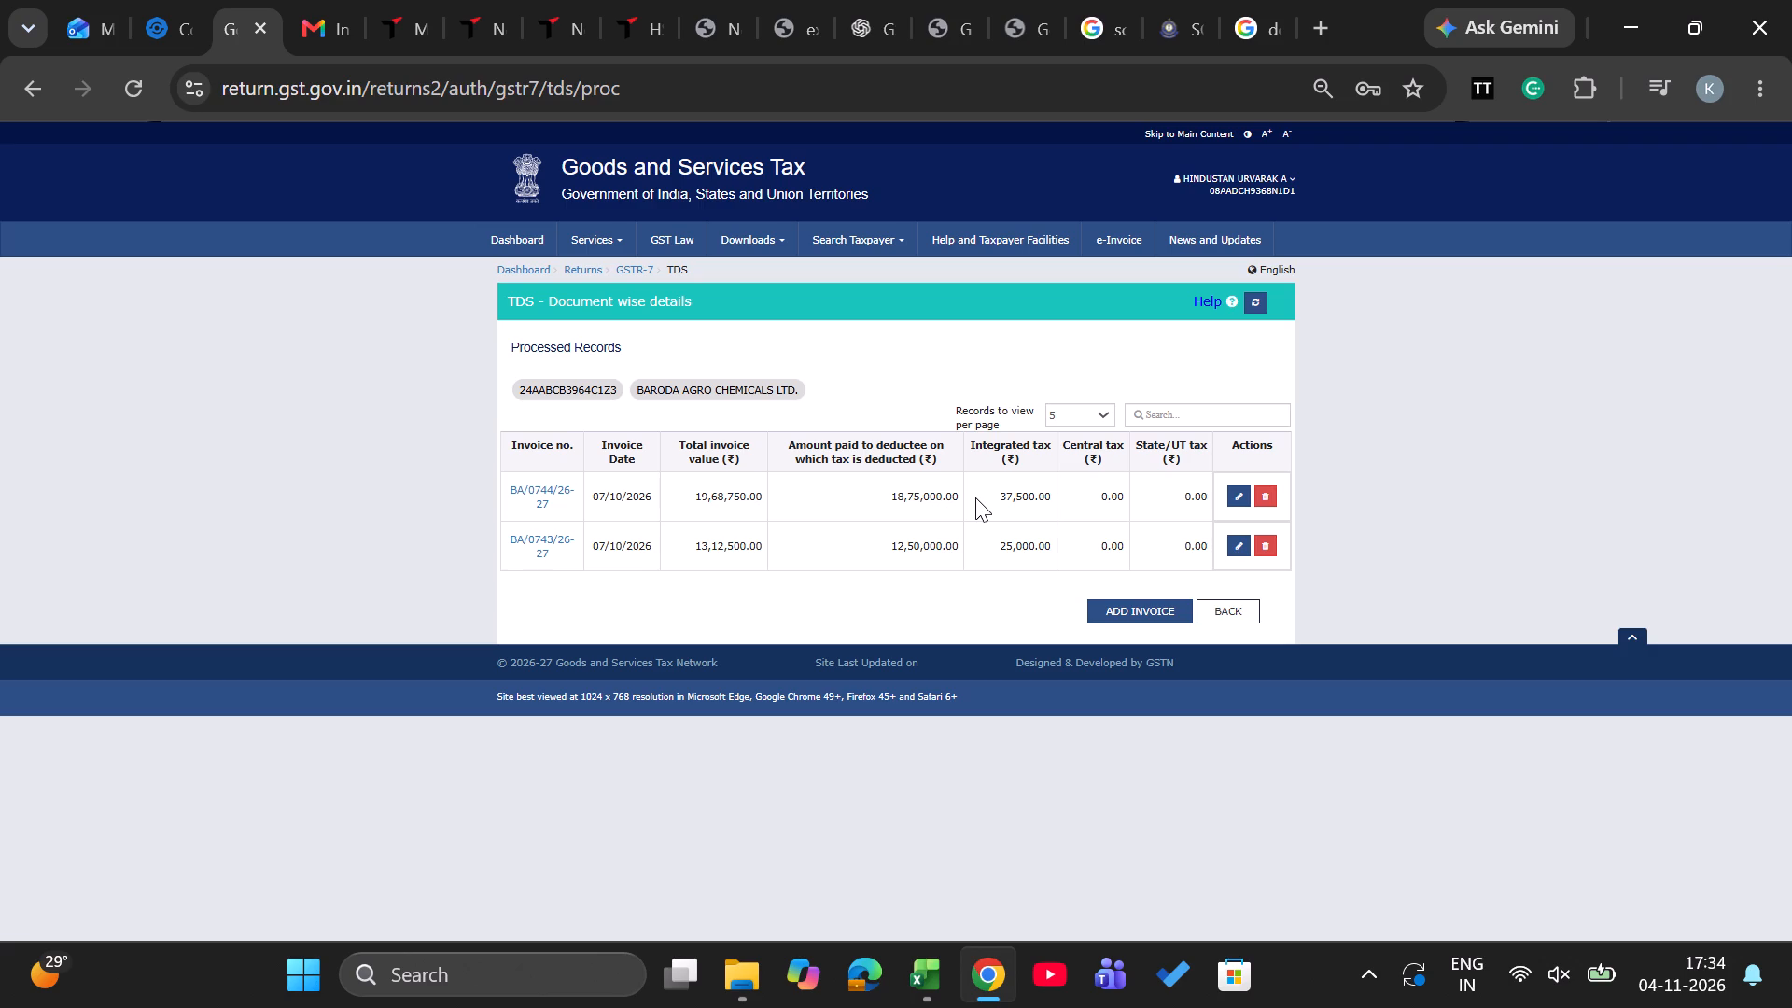
click(1233, 609)
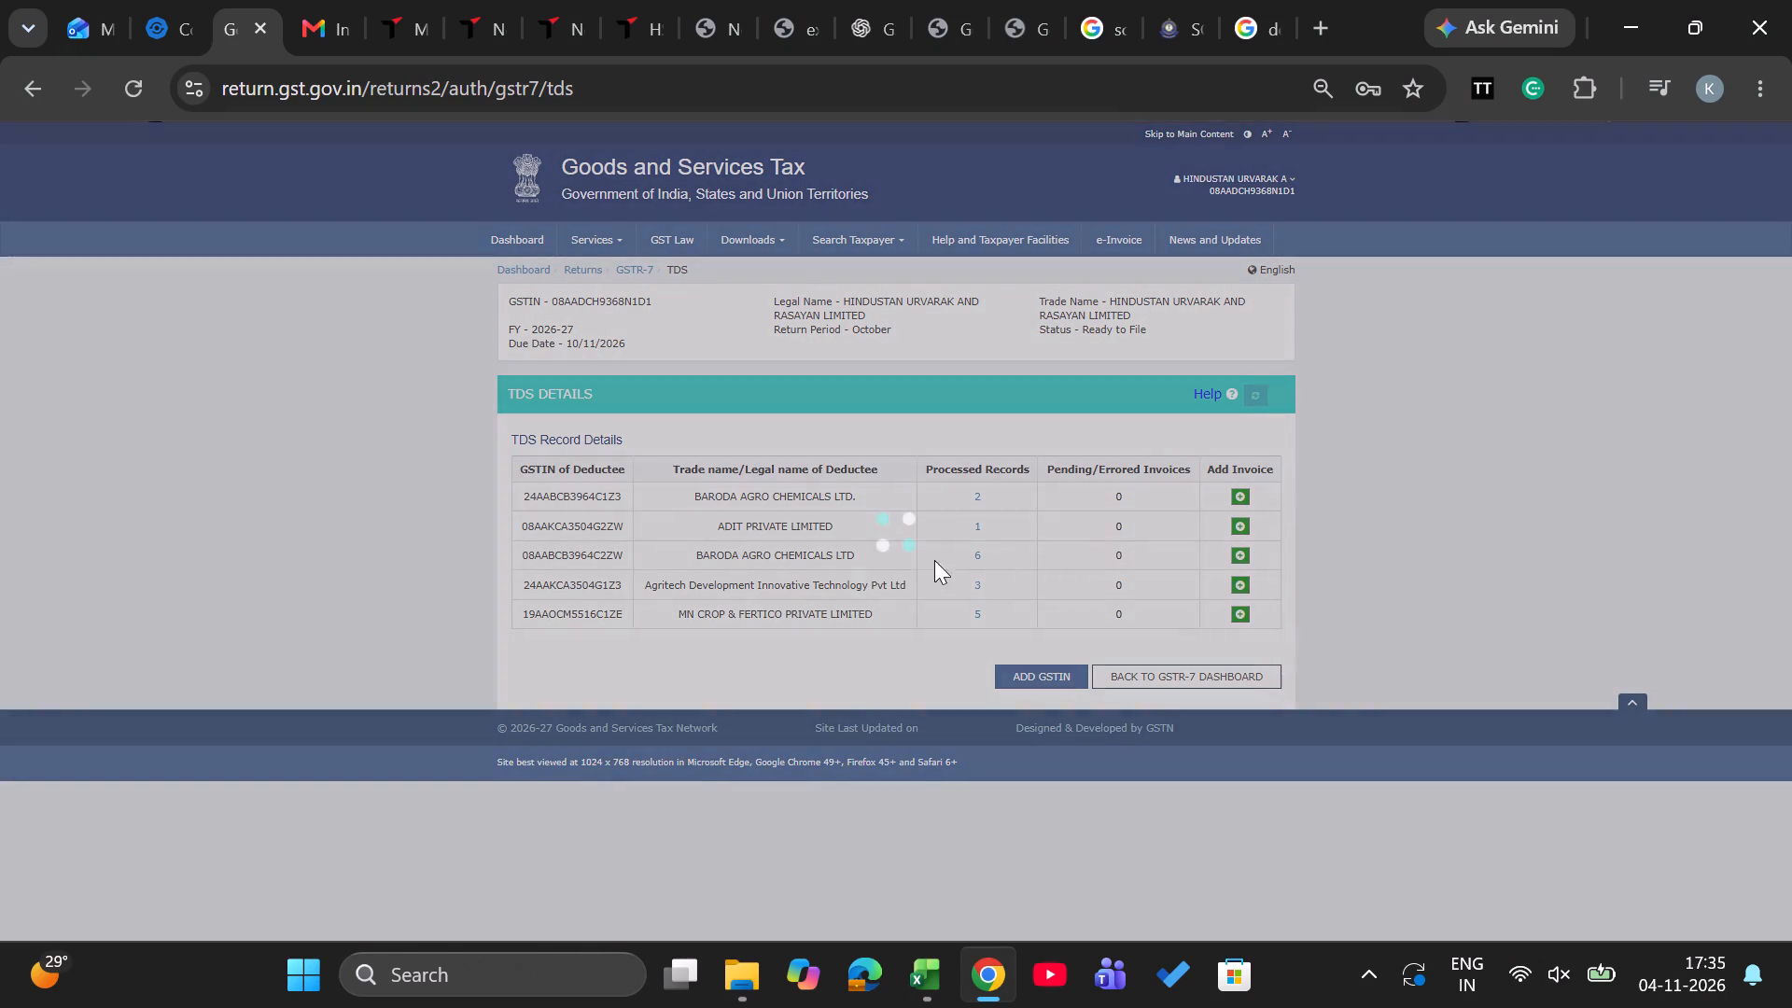
Open the processed invoices of MN Crop & Fertico Private Limited from the deductee list.
click(975, 618)
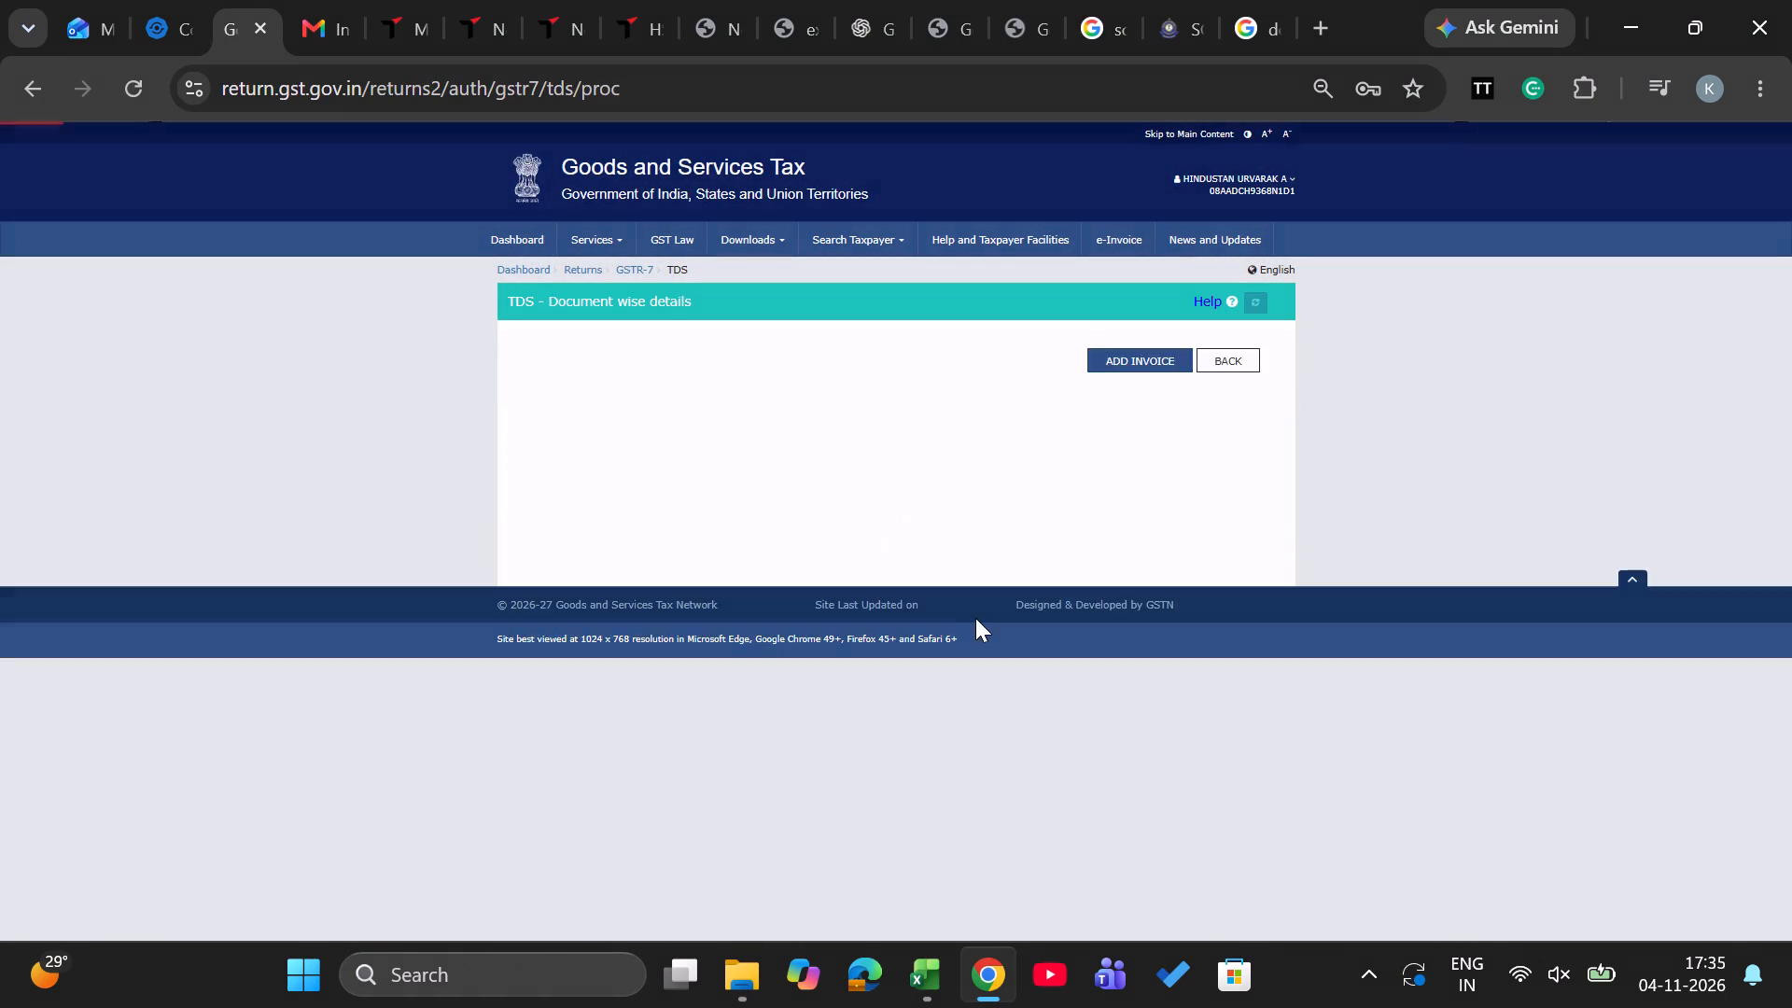
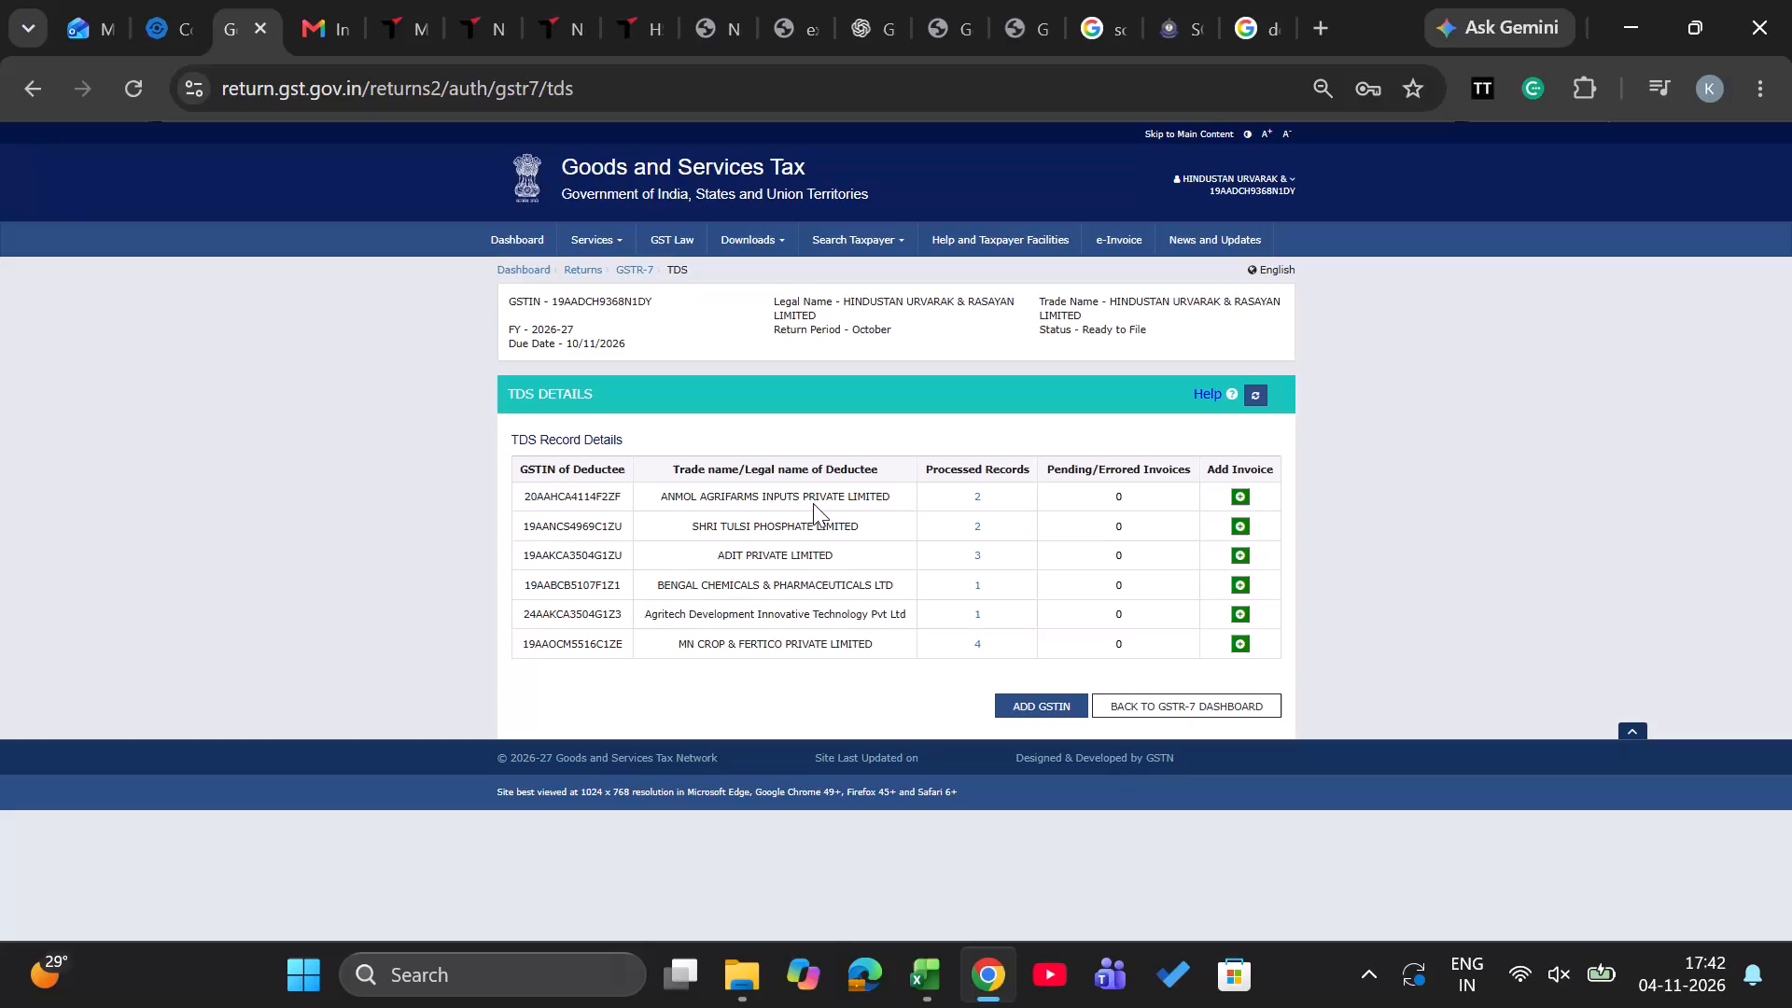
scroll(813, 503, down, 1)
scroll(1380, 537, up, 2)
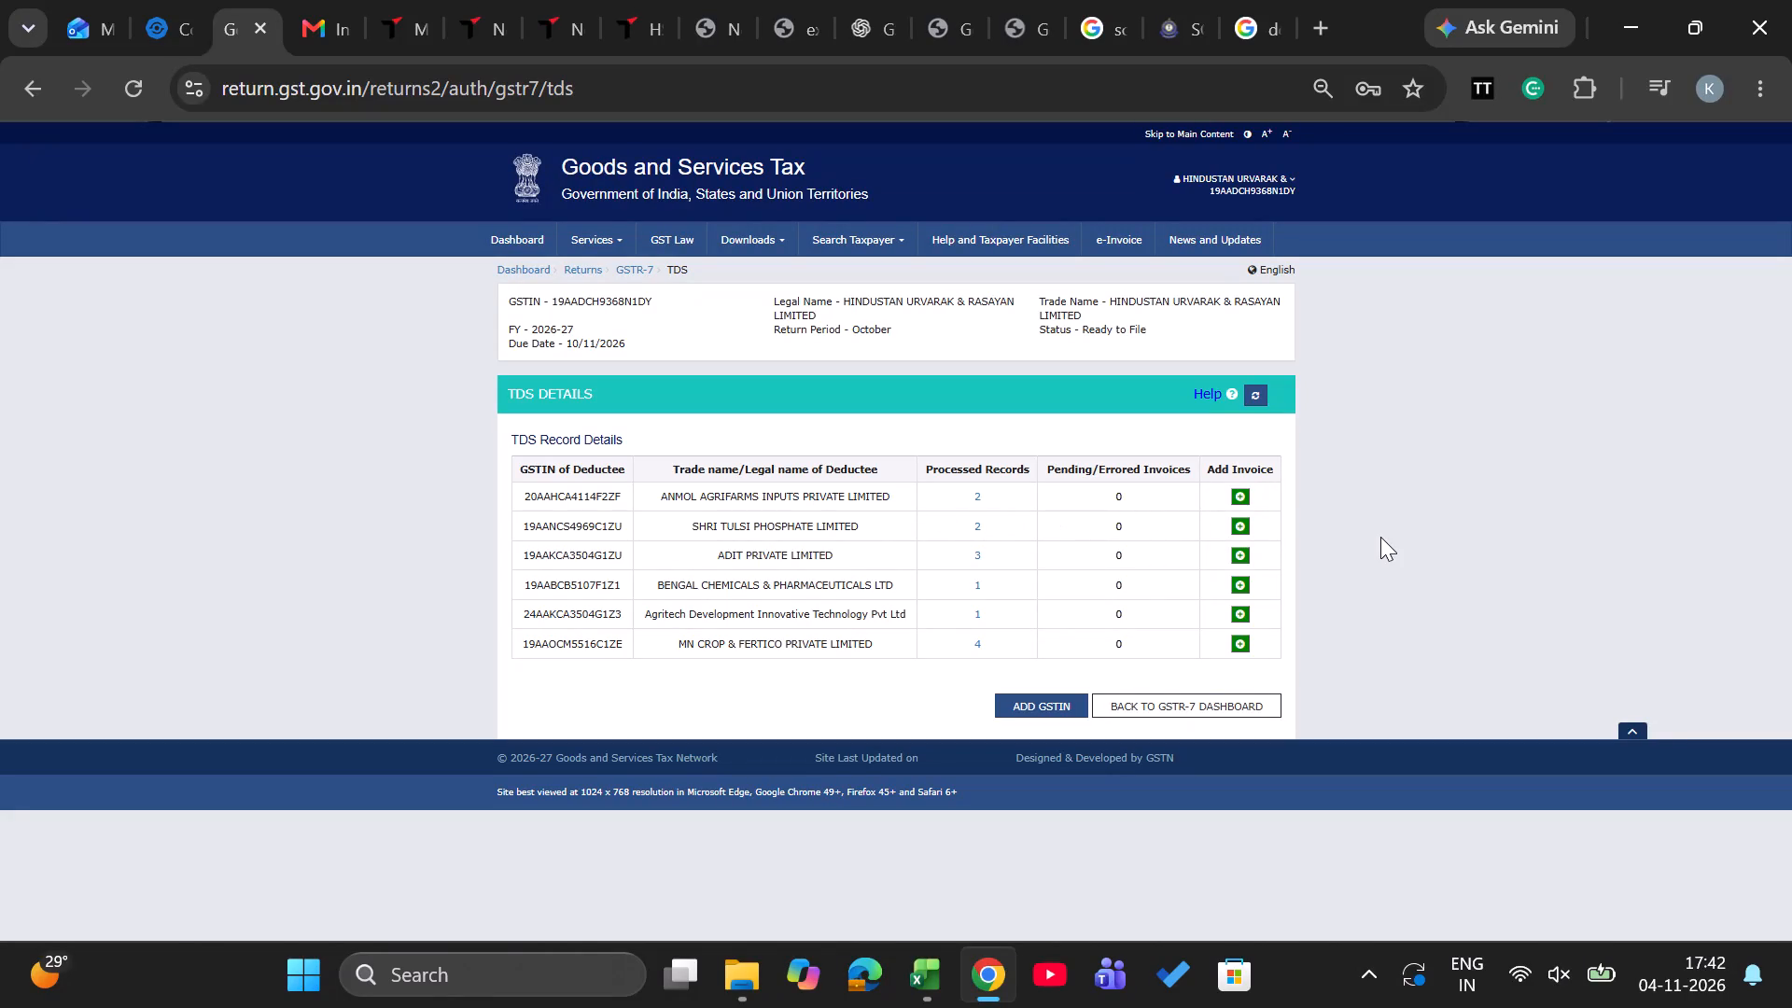
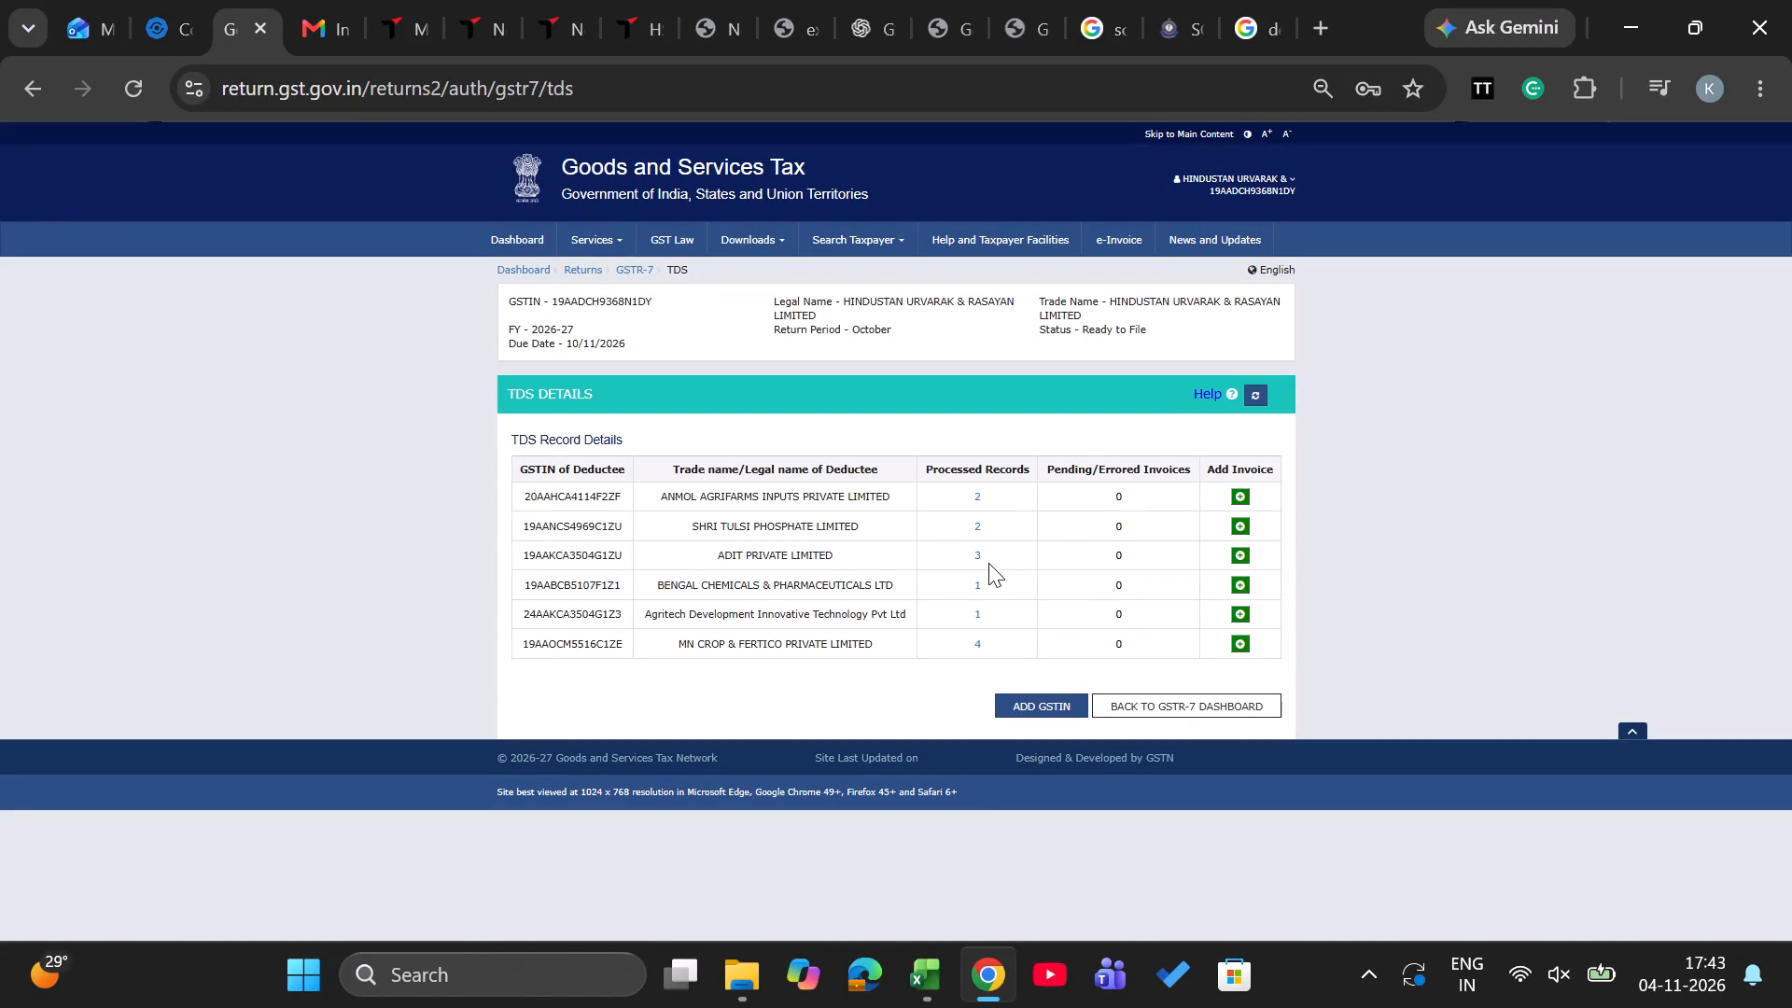
Examine the processed TDS invoices of Agritech Development, ADIT, Anmol Agrifarms, Bengal Chemicals, MN Crop & Fertico and Shri Tulsi Phosphate, one deductee at a time.
click(977, 613)
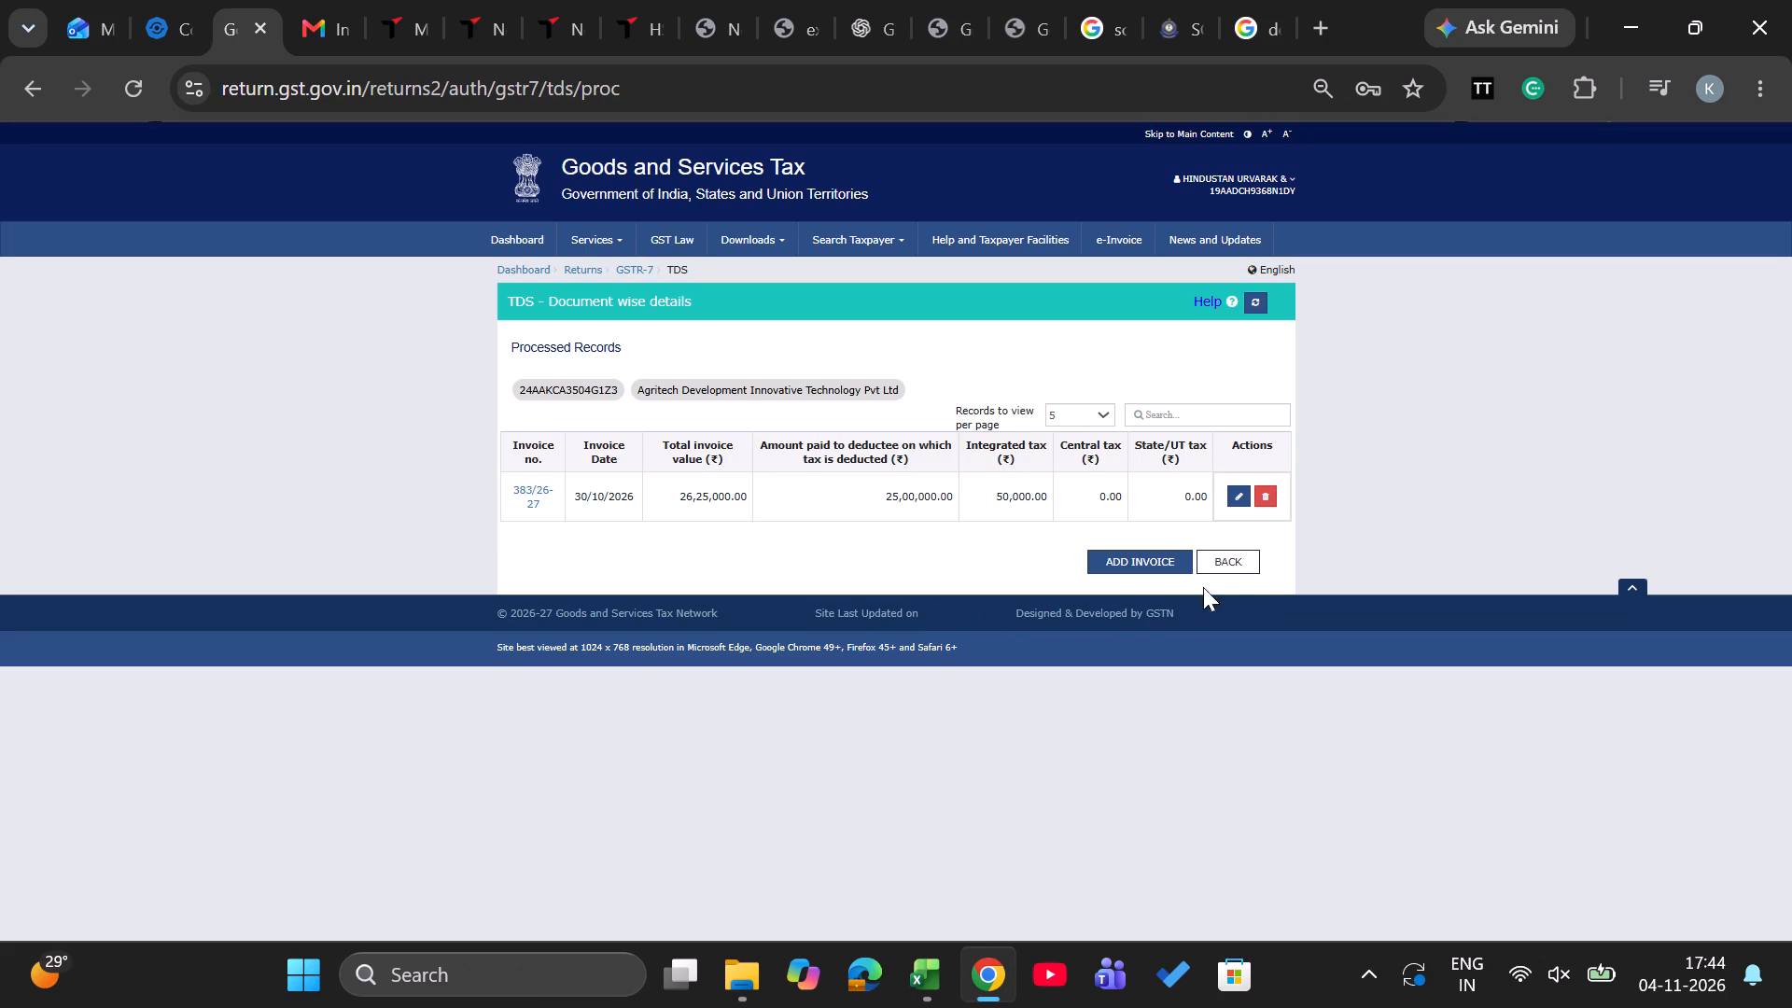
click(1233, 561)
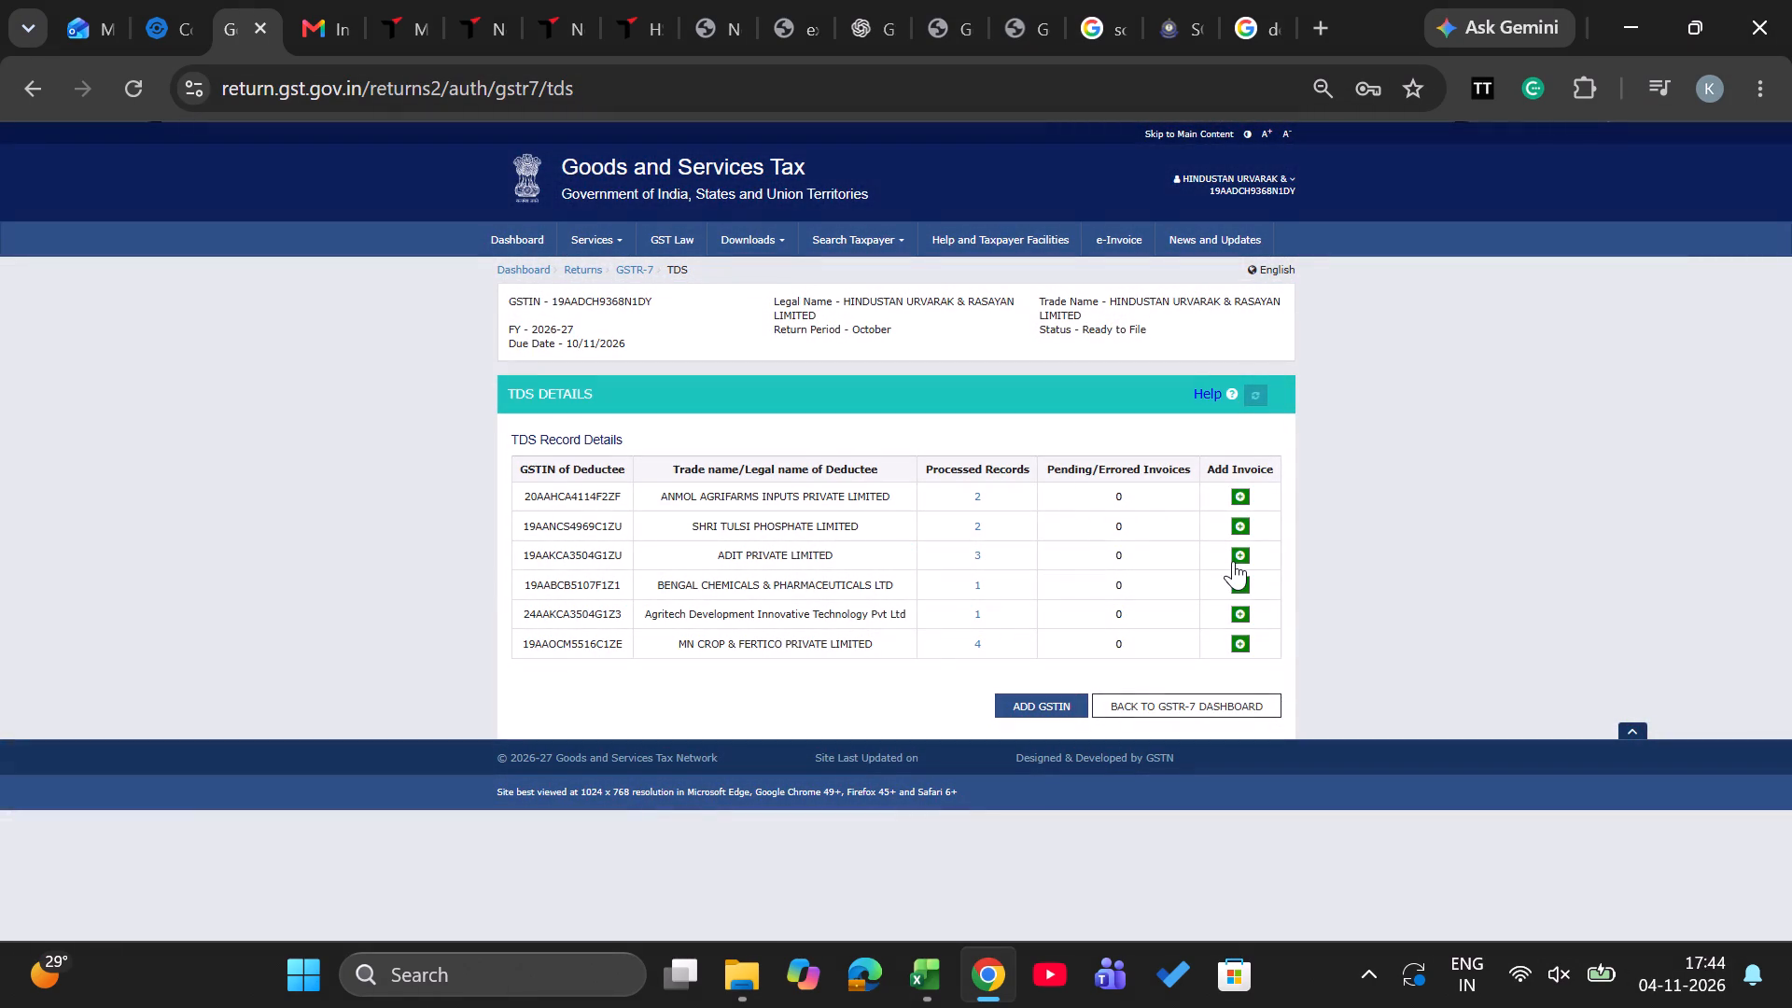
click(978, 553)
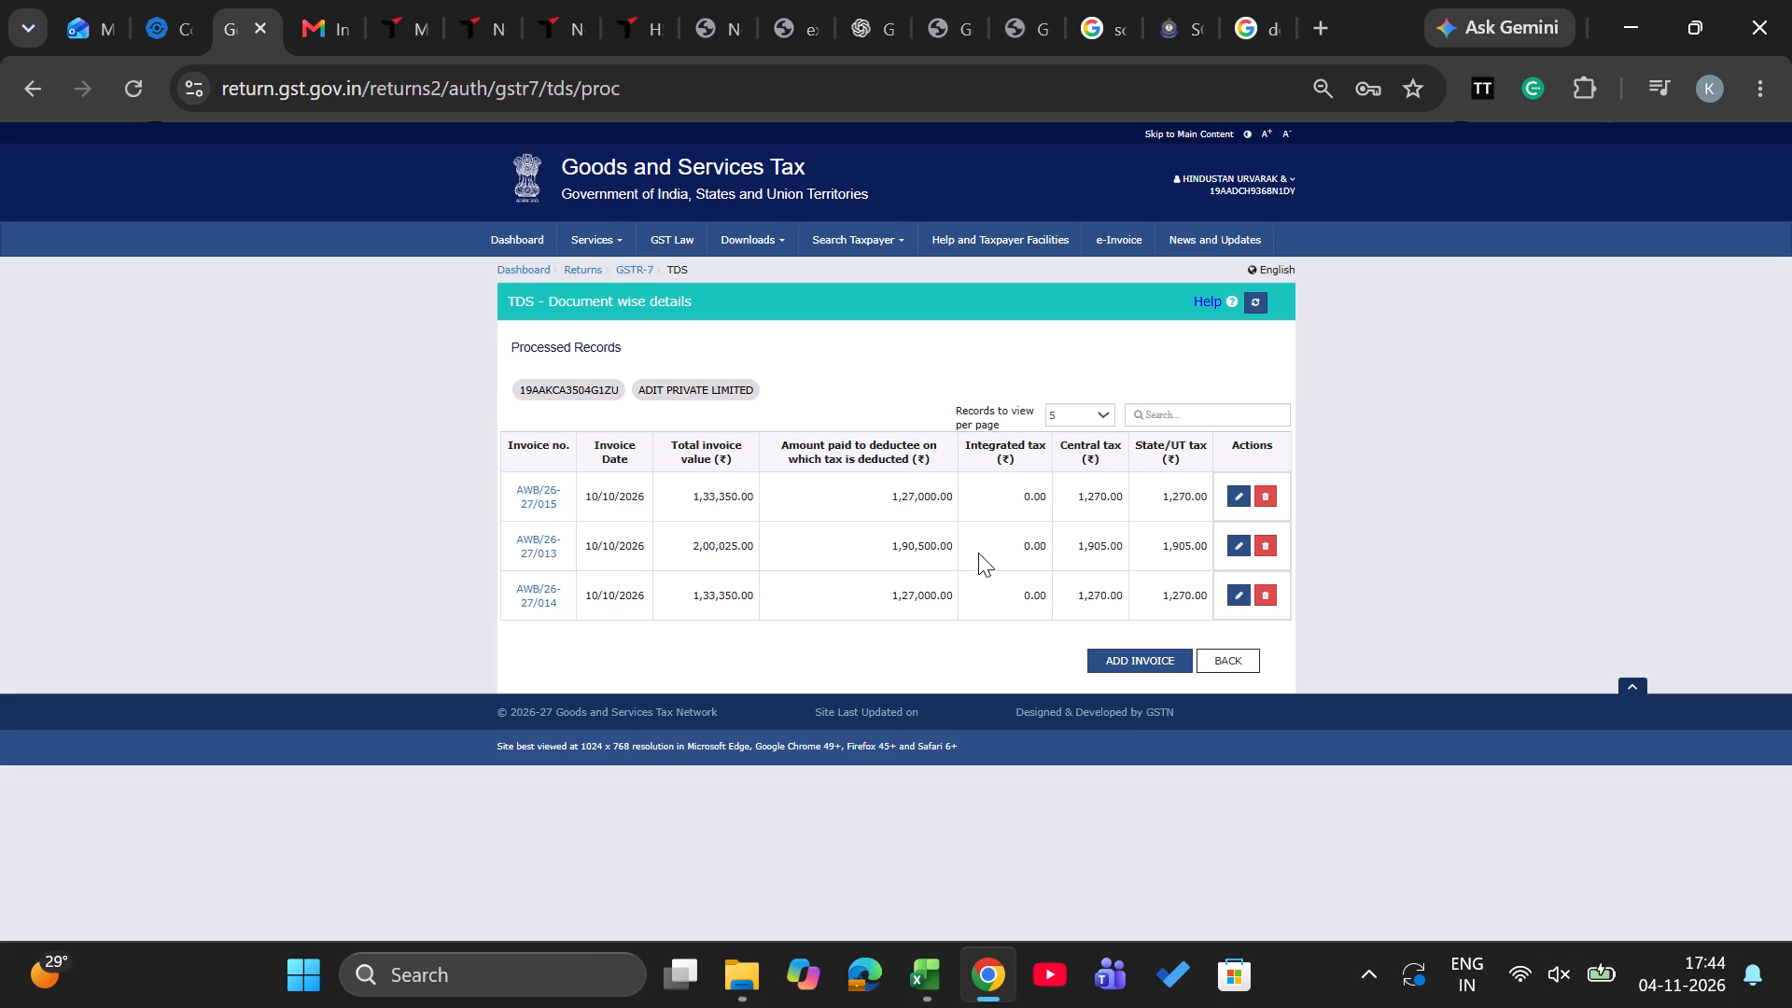
click(1223, 656)
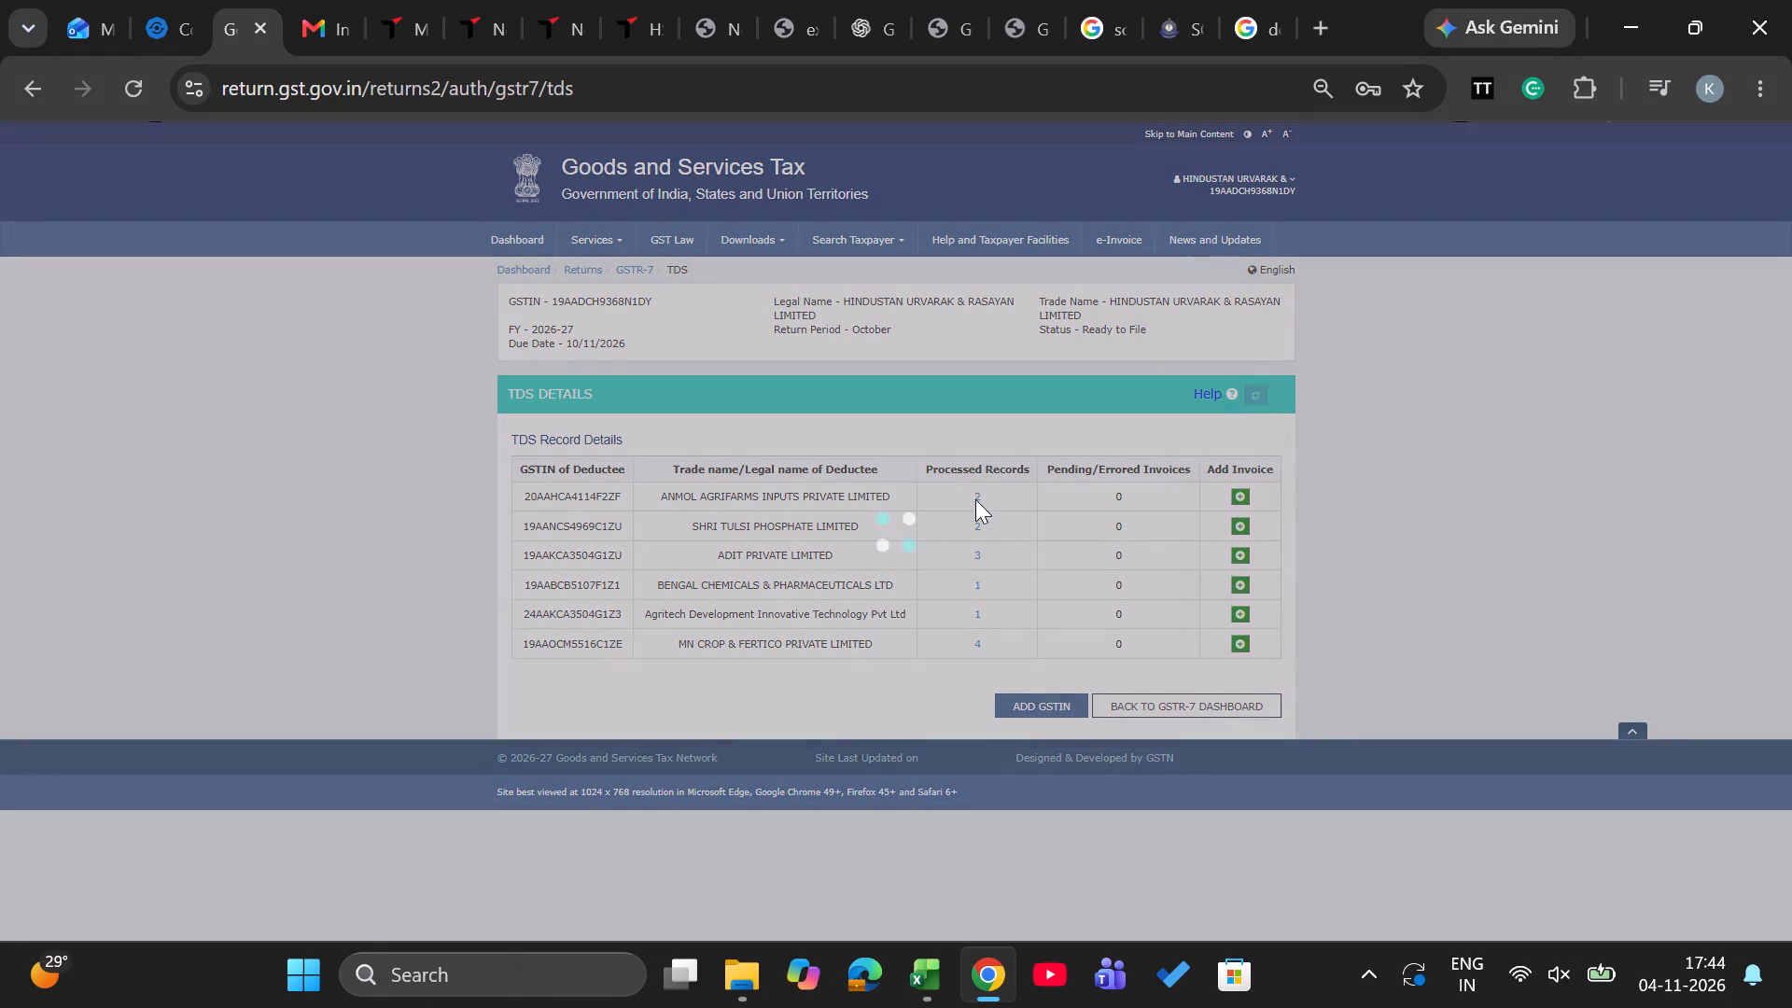
click(975, 497)
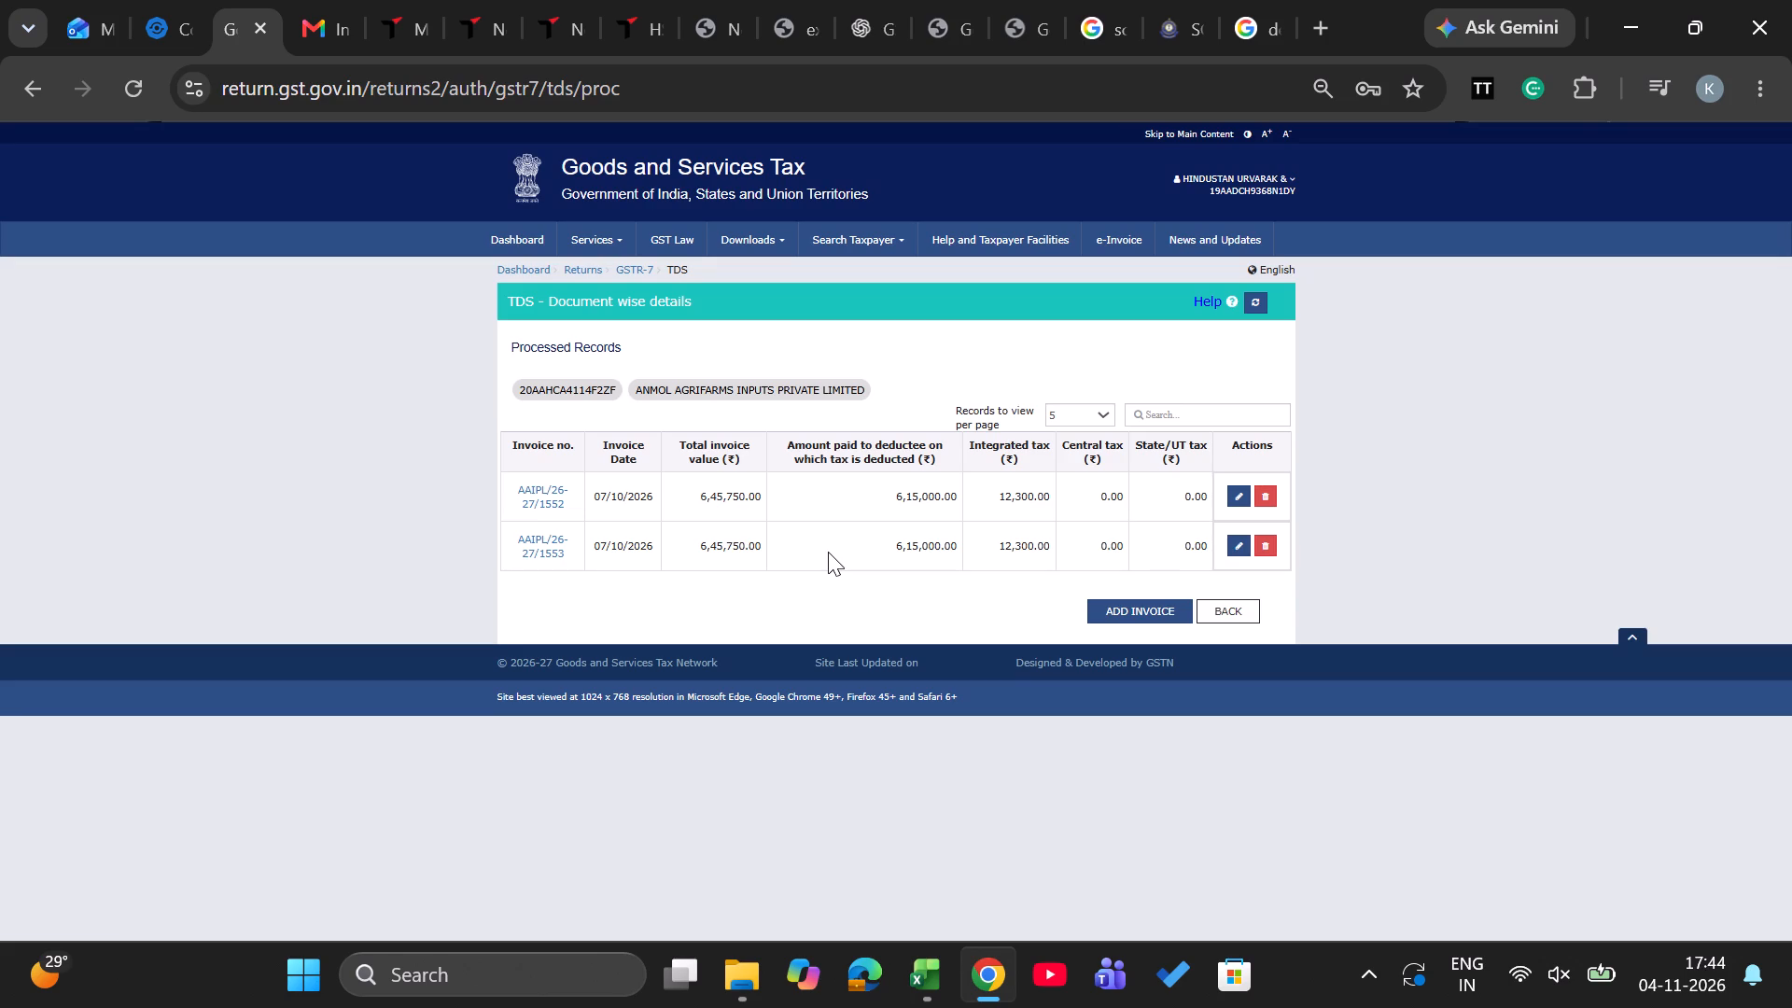
click(1217, 614)
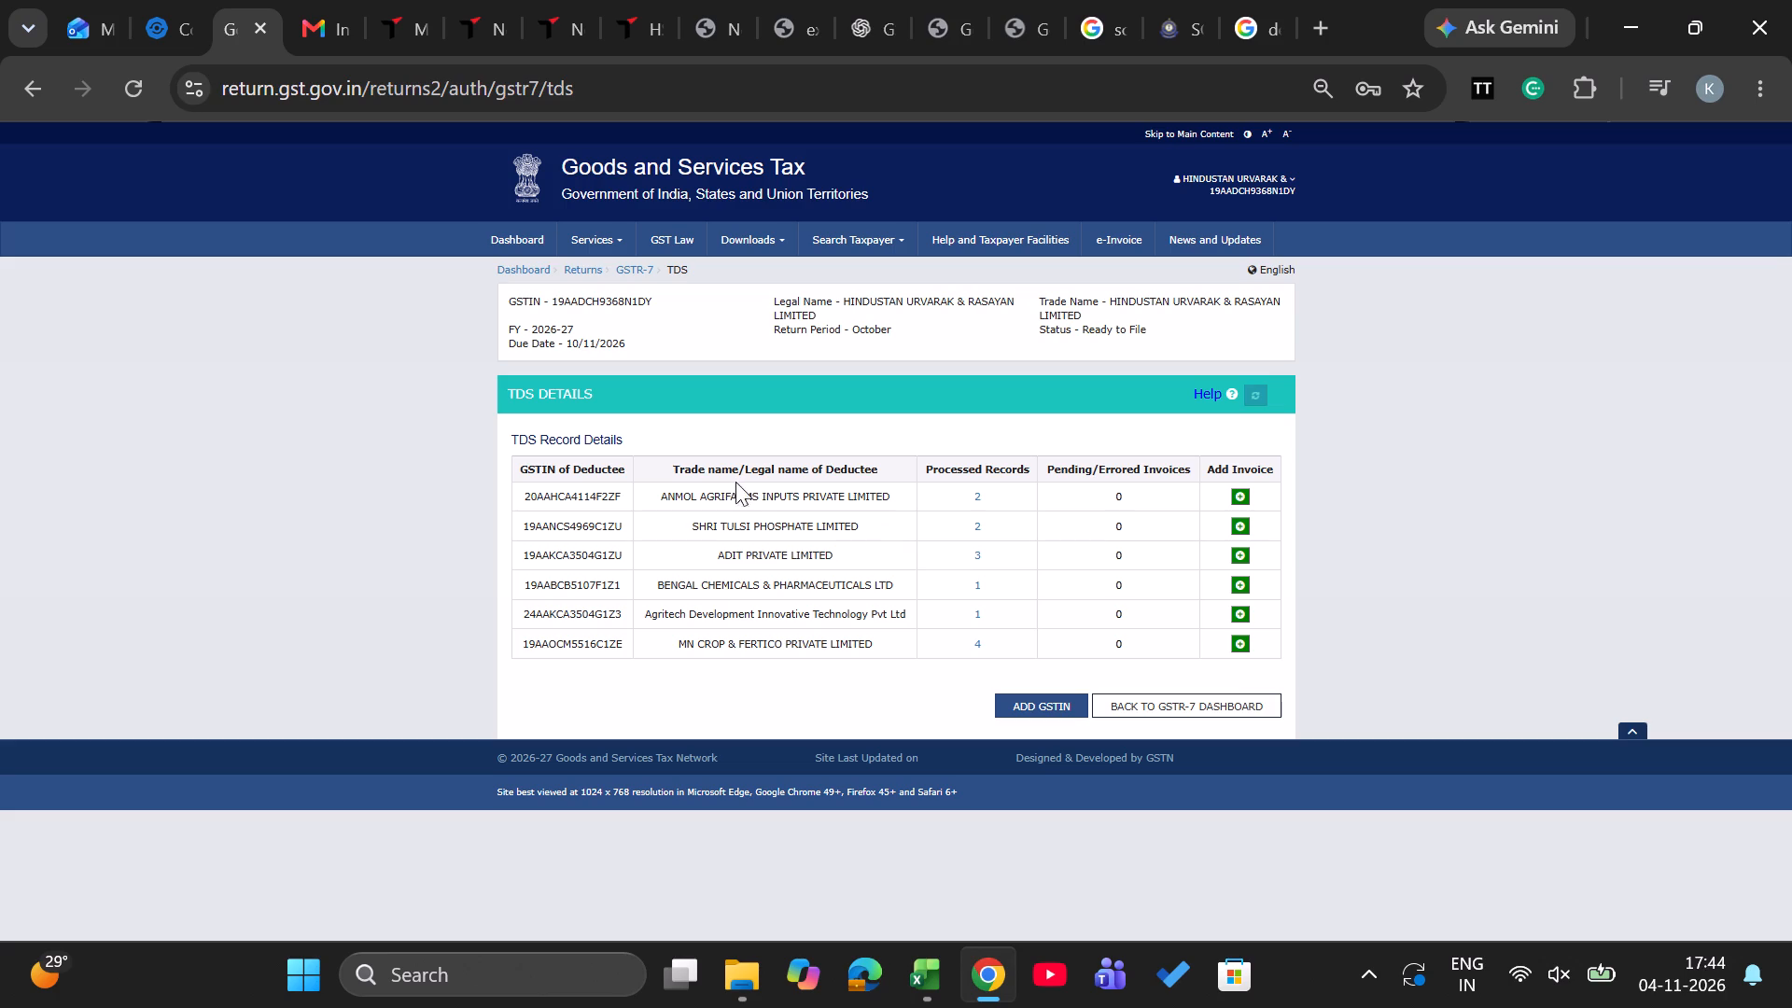
click(981, 586)
click(974, 586)
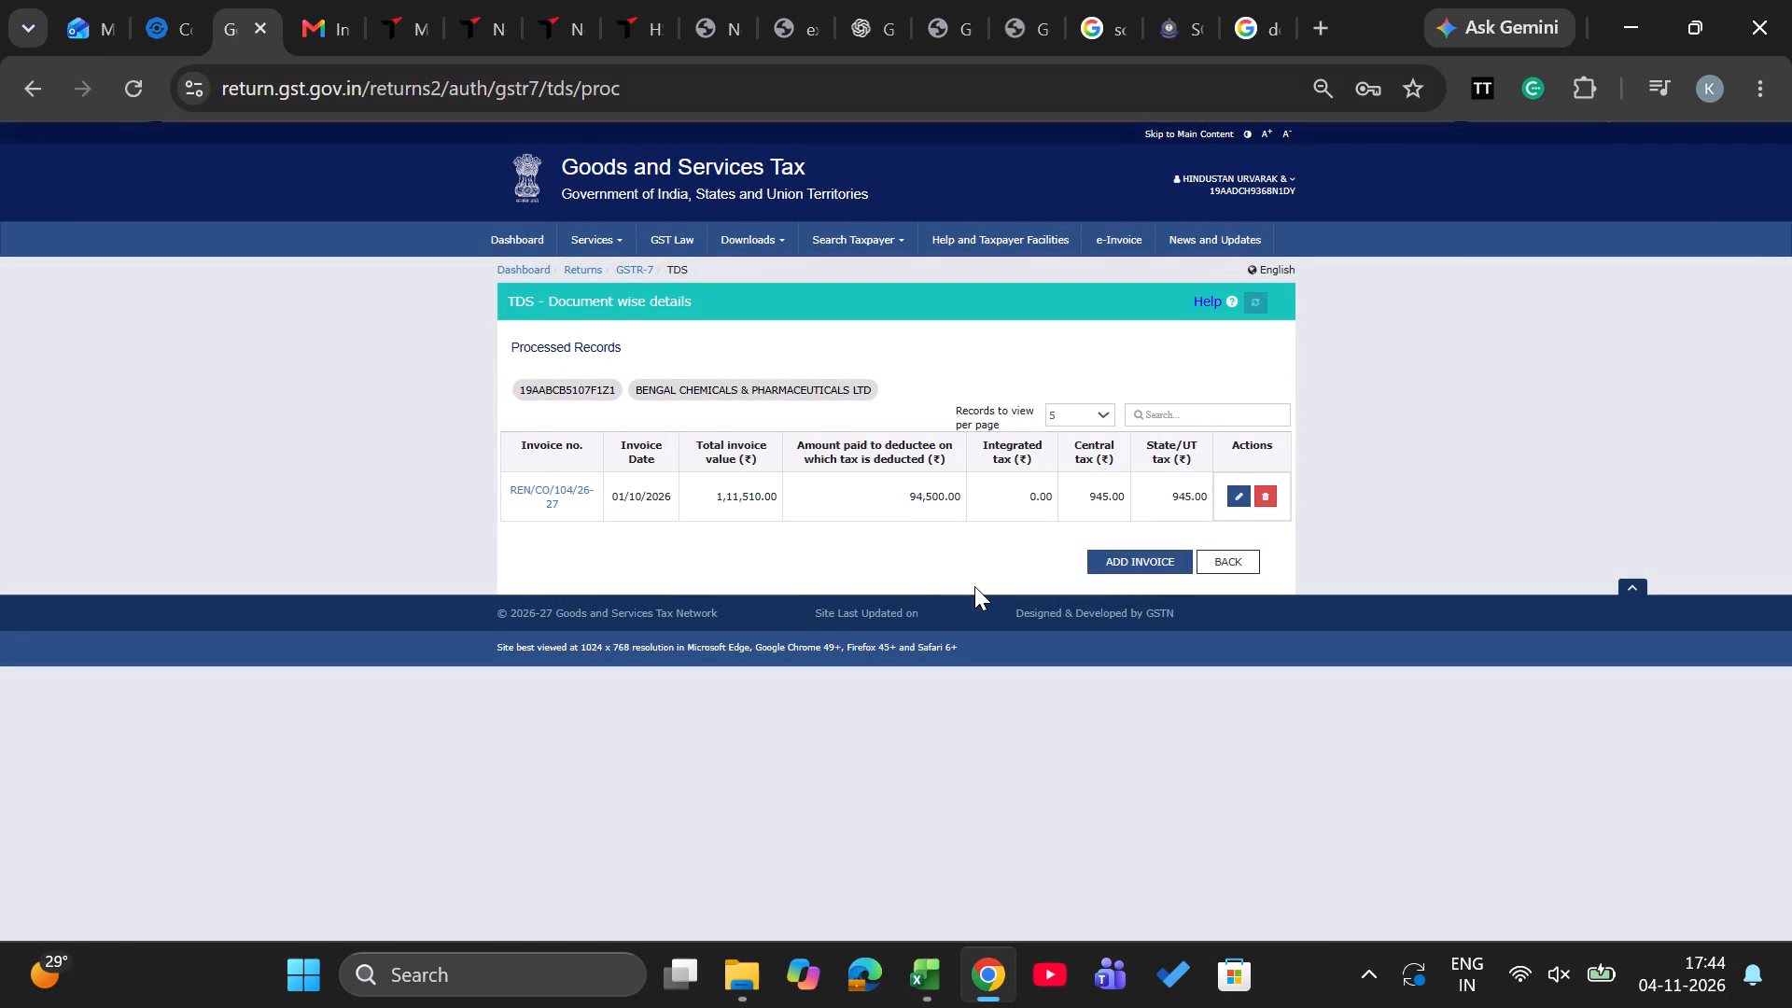
click(1235, 563)
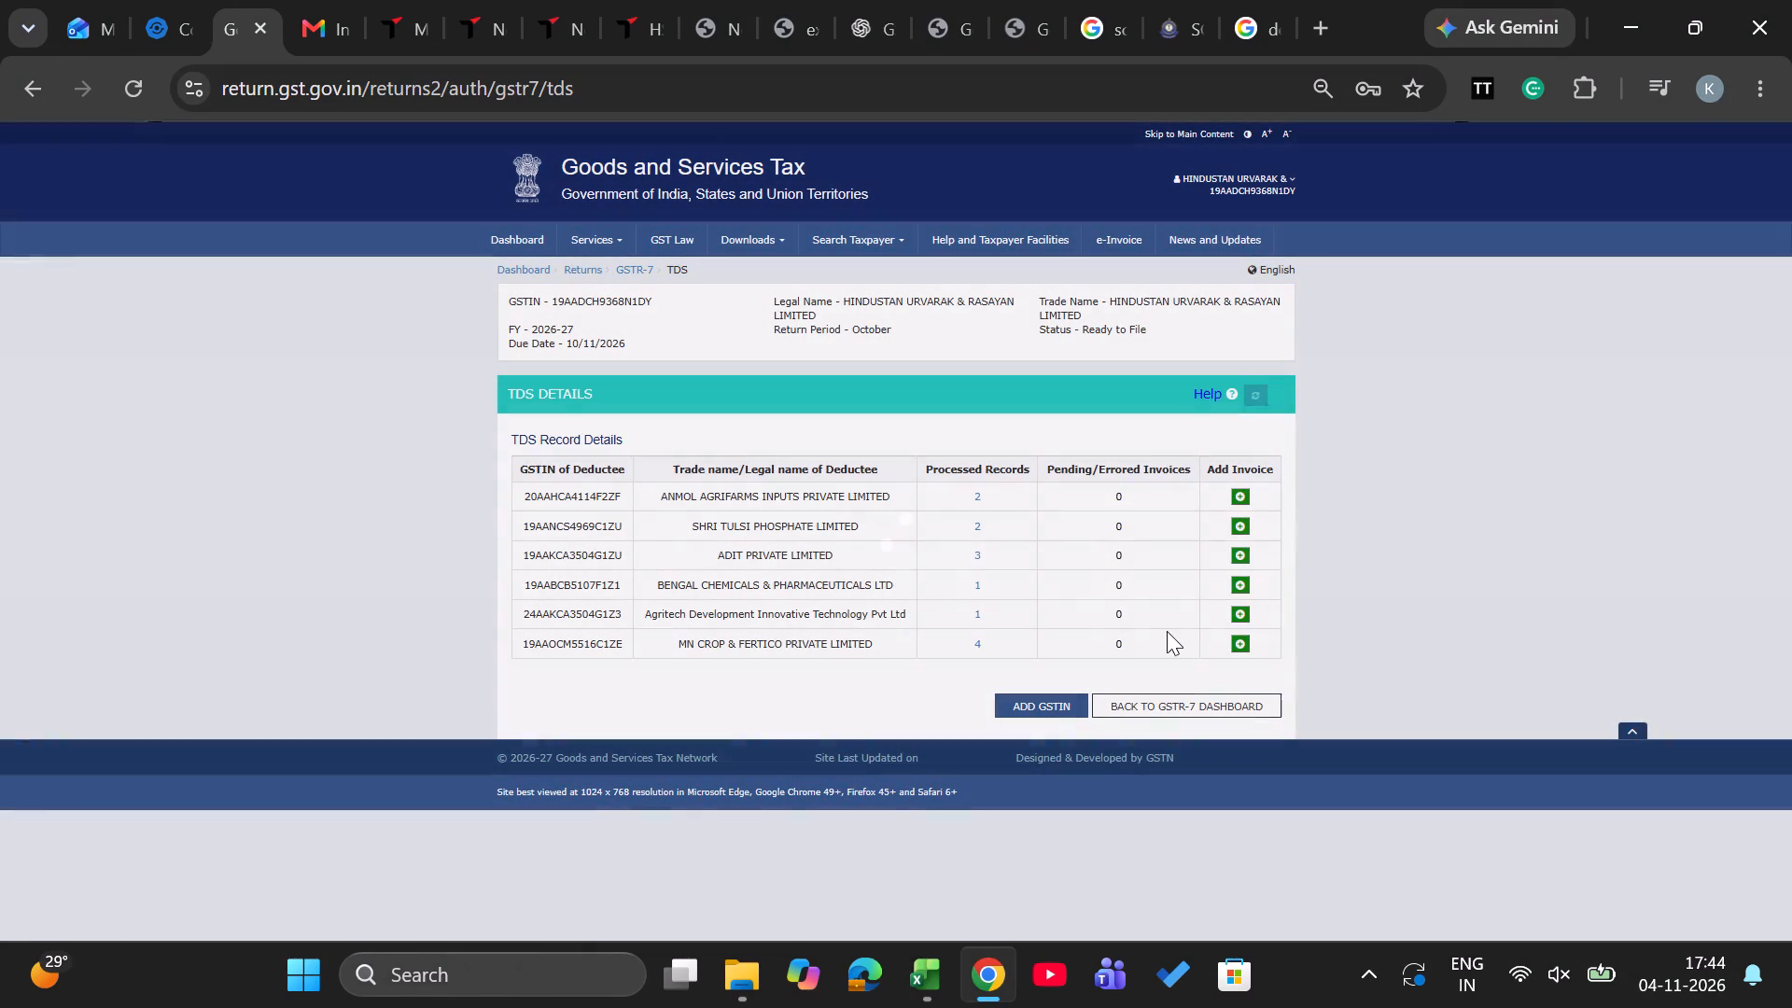
click(979, 643)
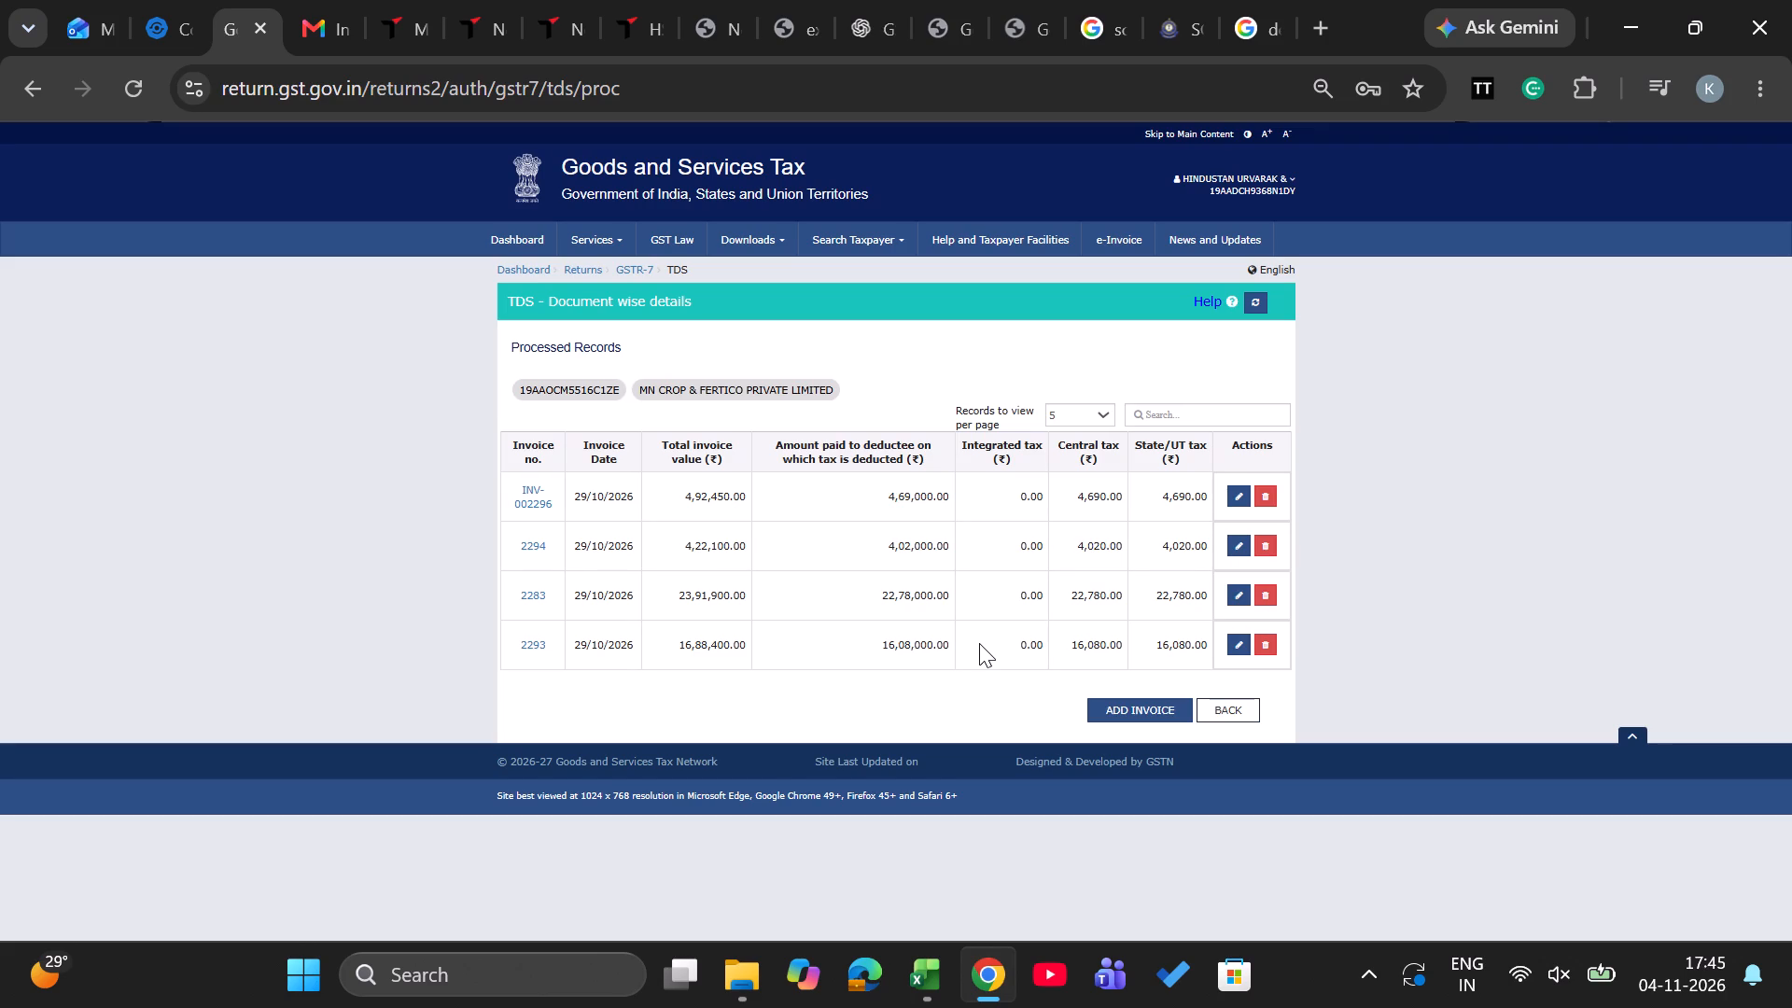
click(1217, 712)
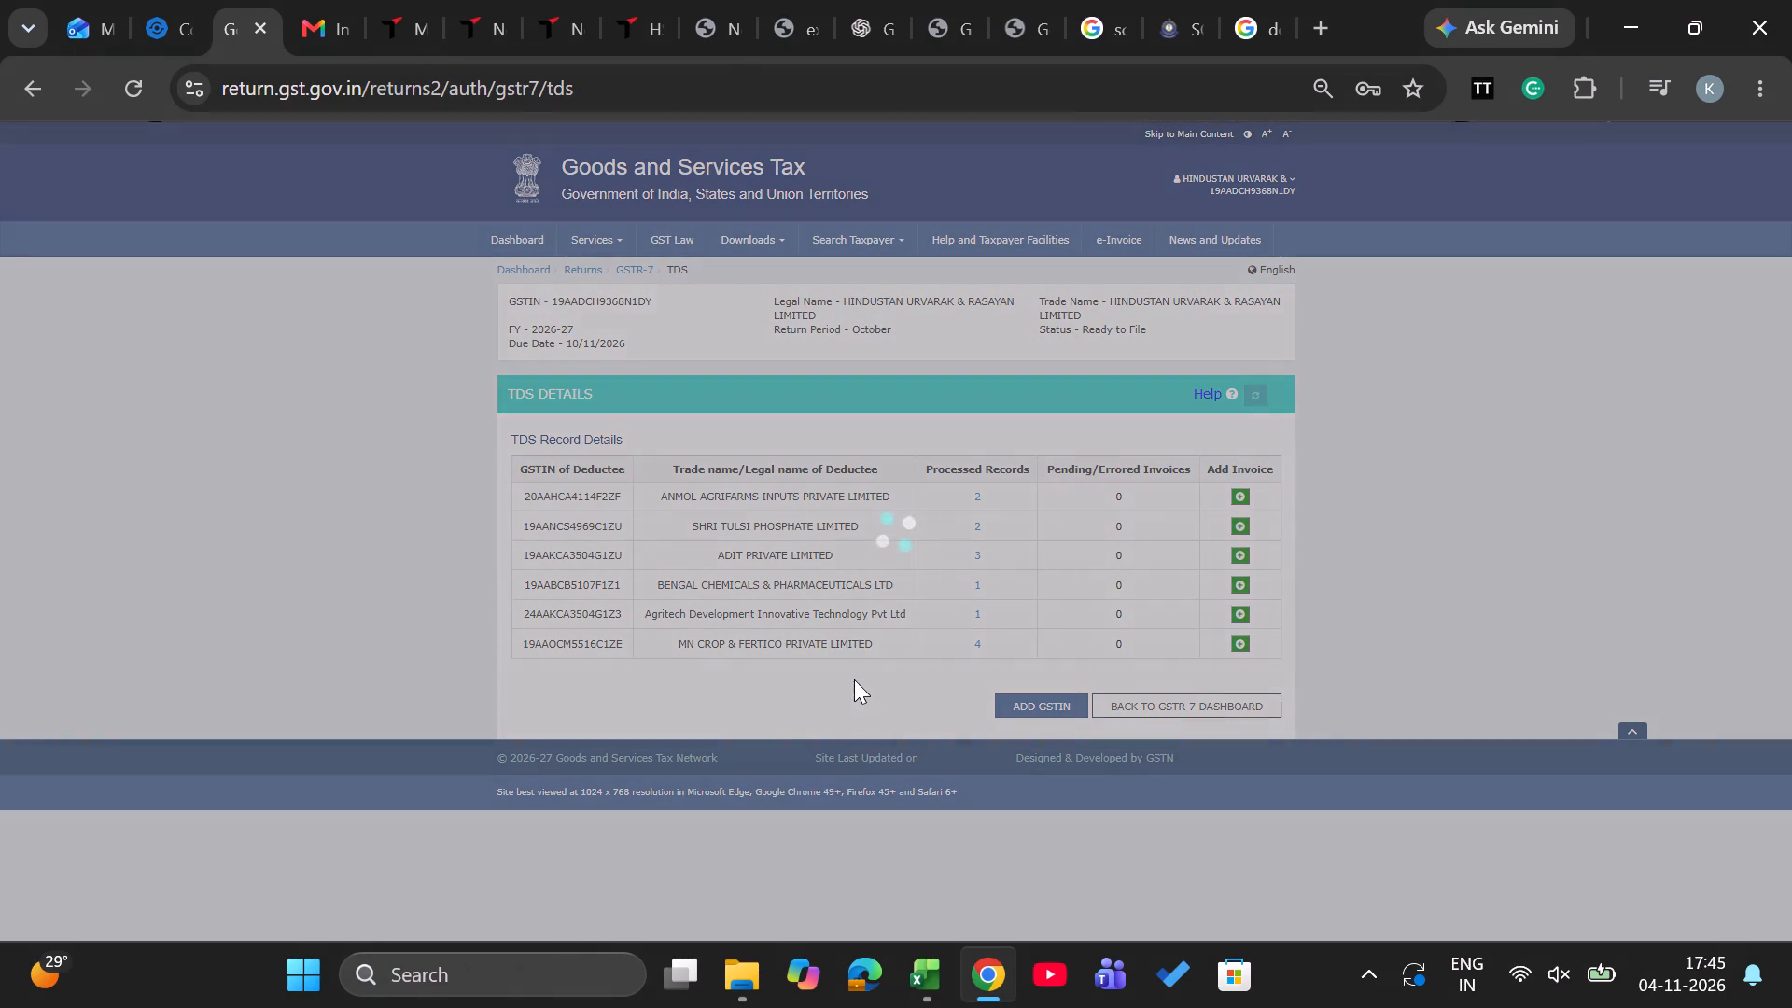
click(977, 525)
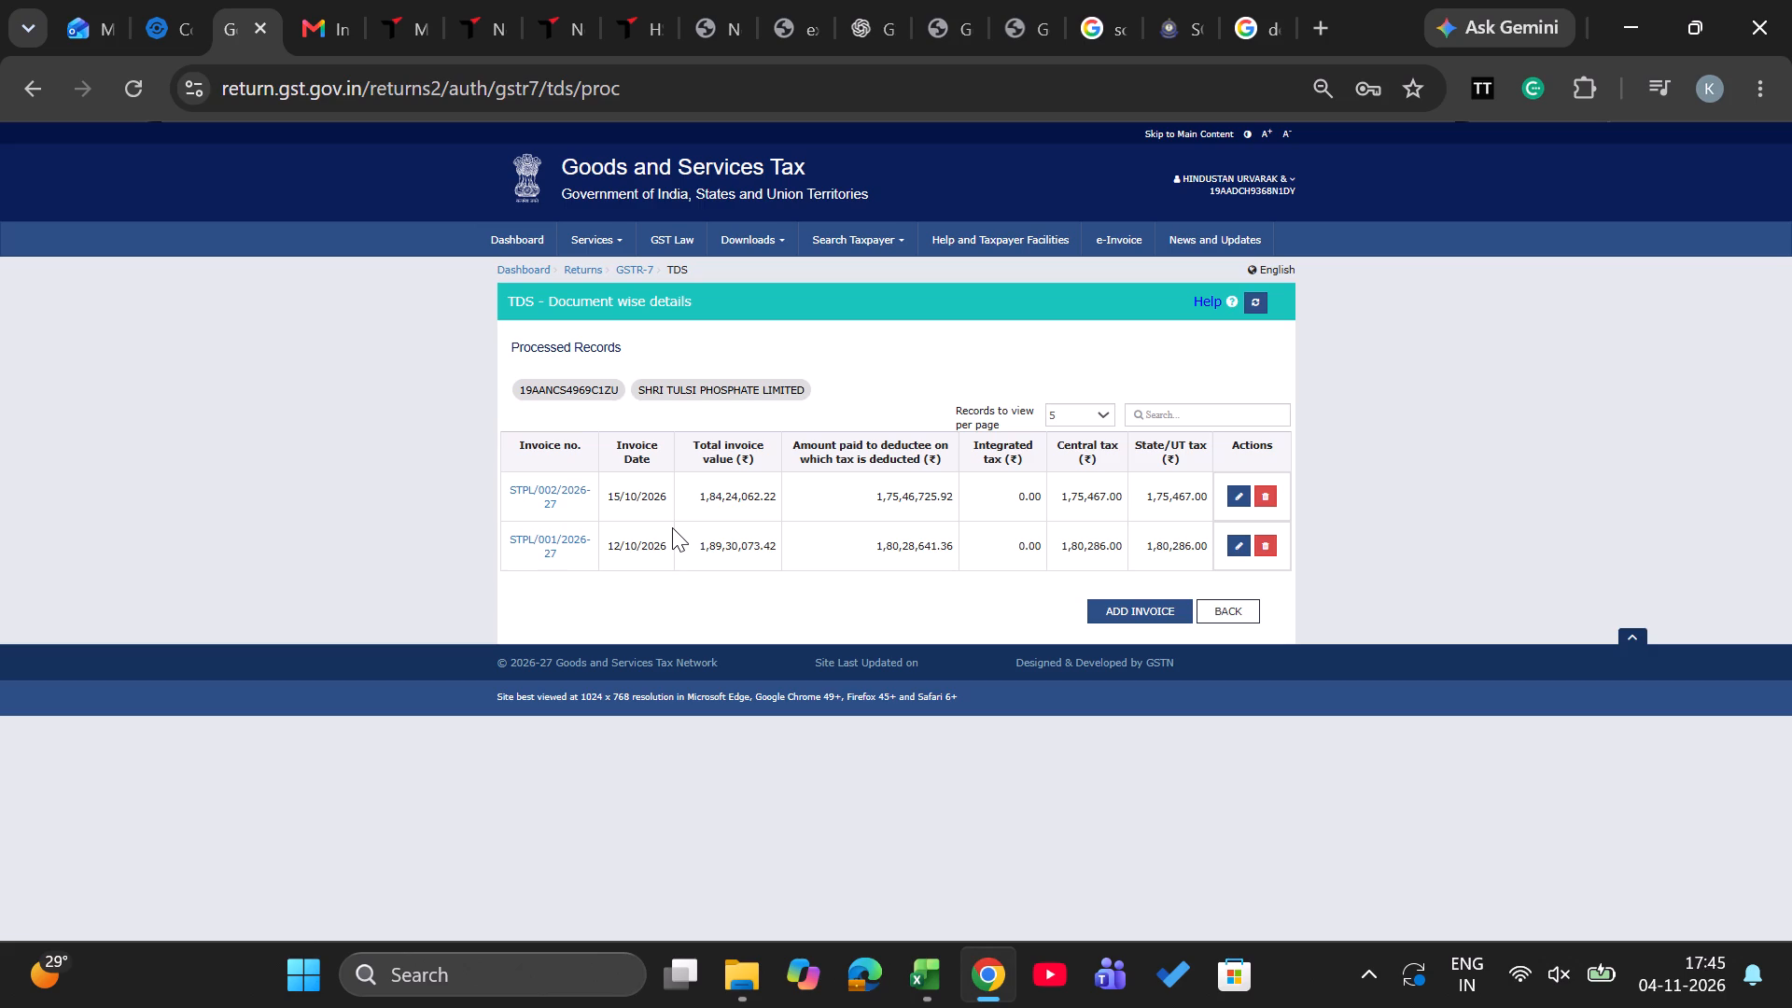
click(1228, 616)
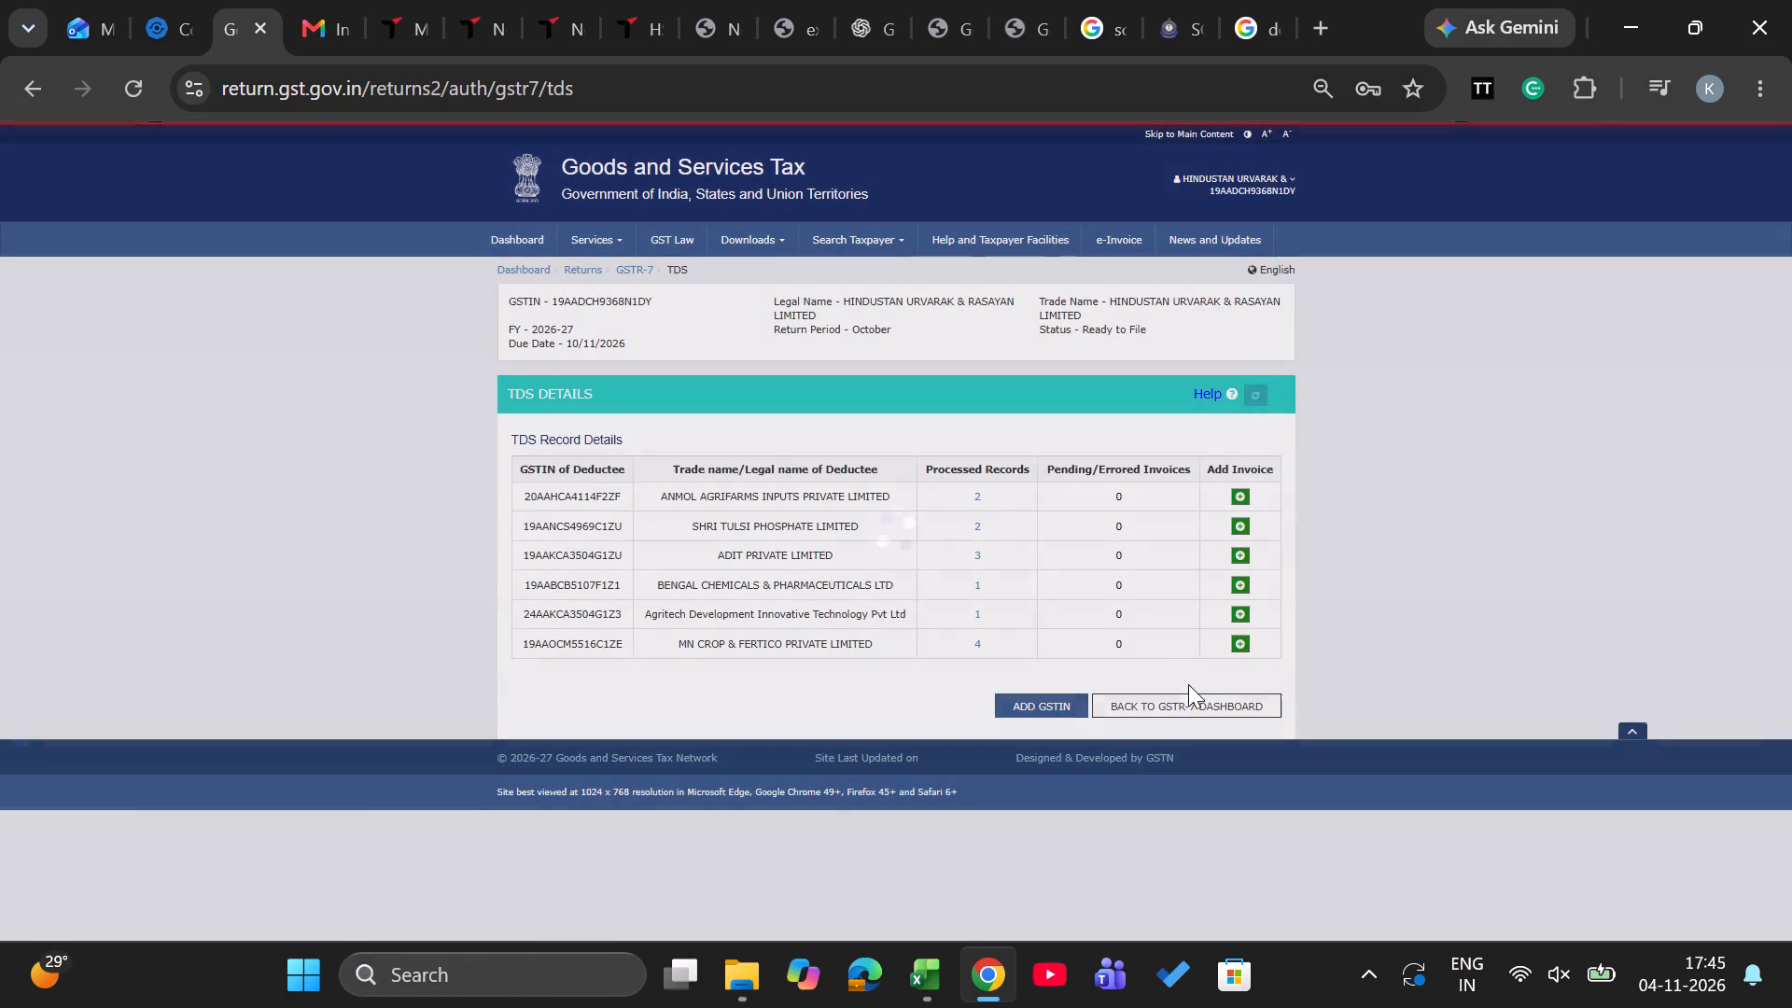
Return from the TDS details to the GSTR-7 dashboard and proceed to file the October return.
click(1186, 702)
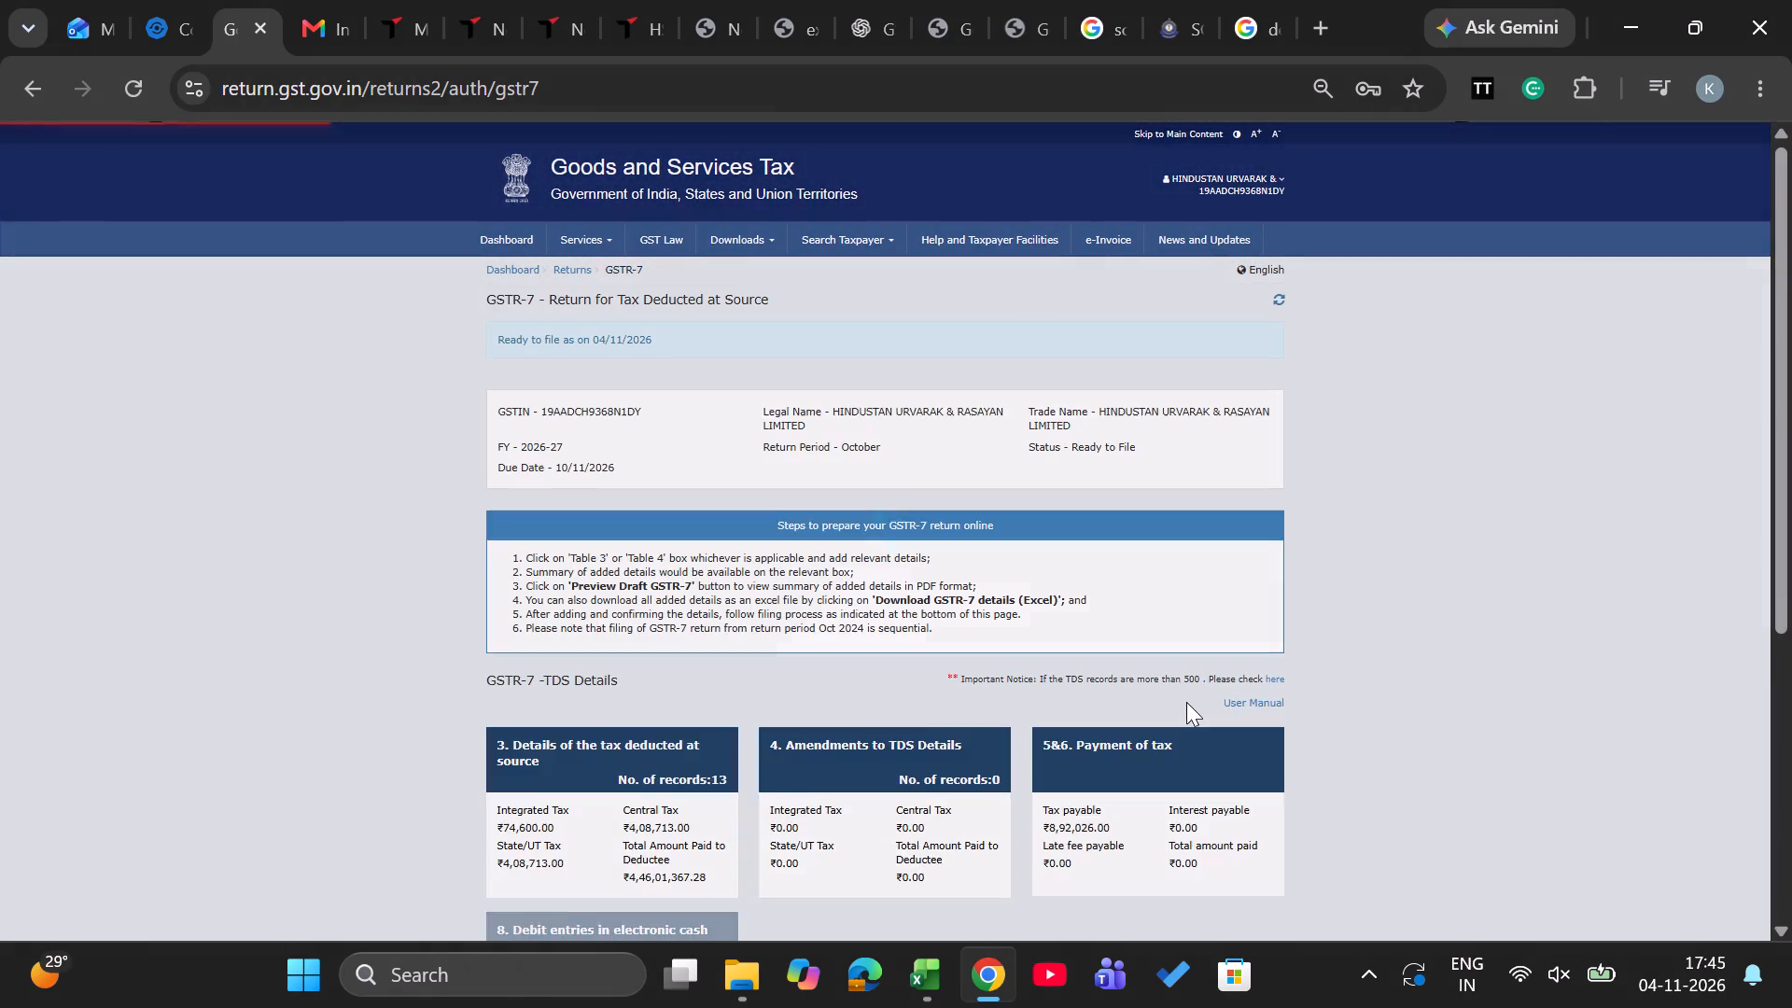
scroll(869, 739, down, 1)
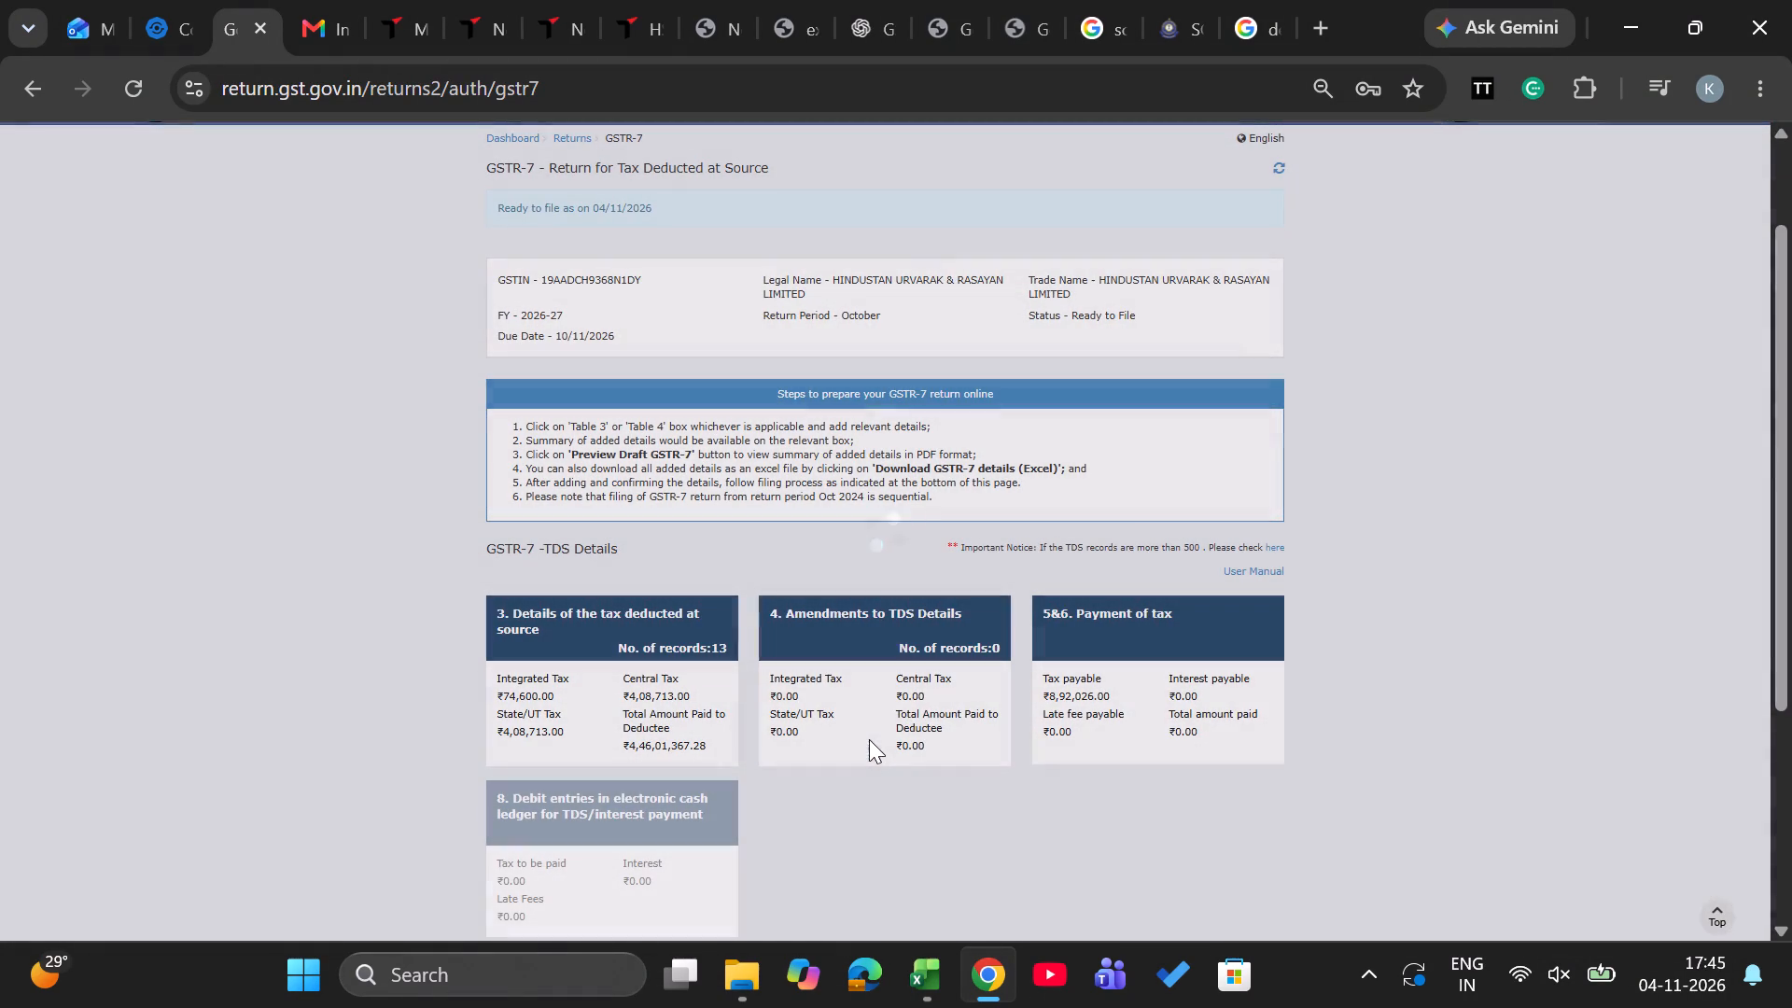
scroll(869, 739, down, 4)
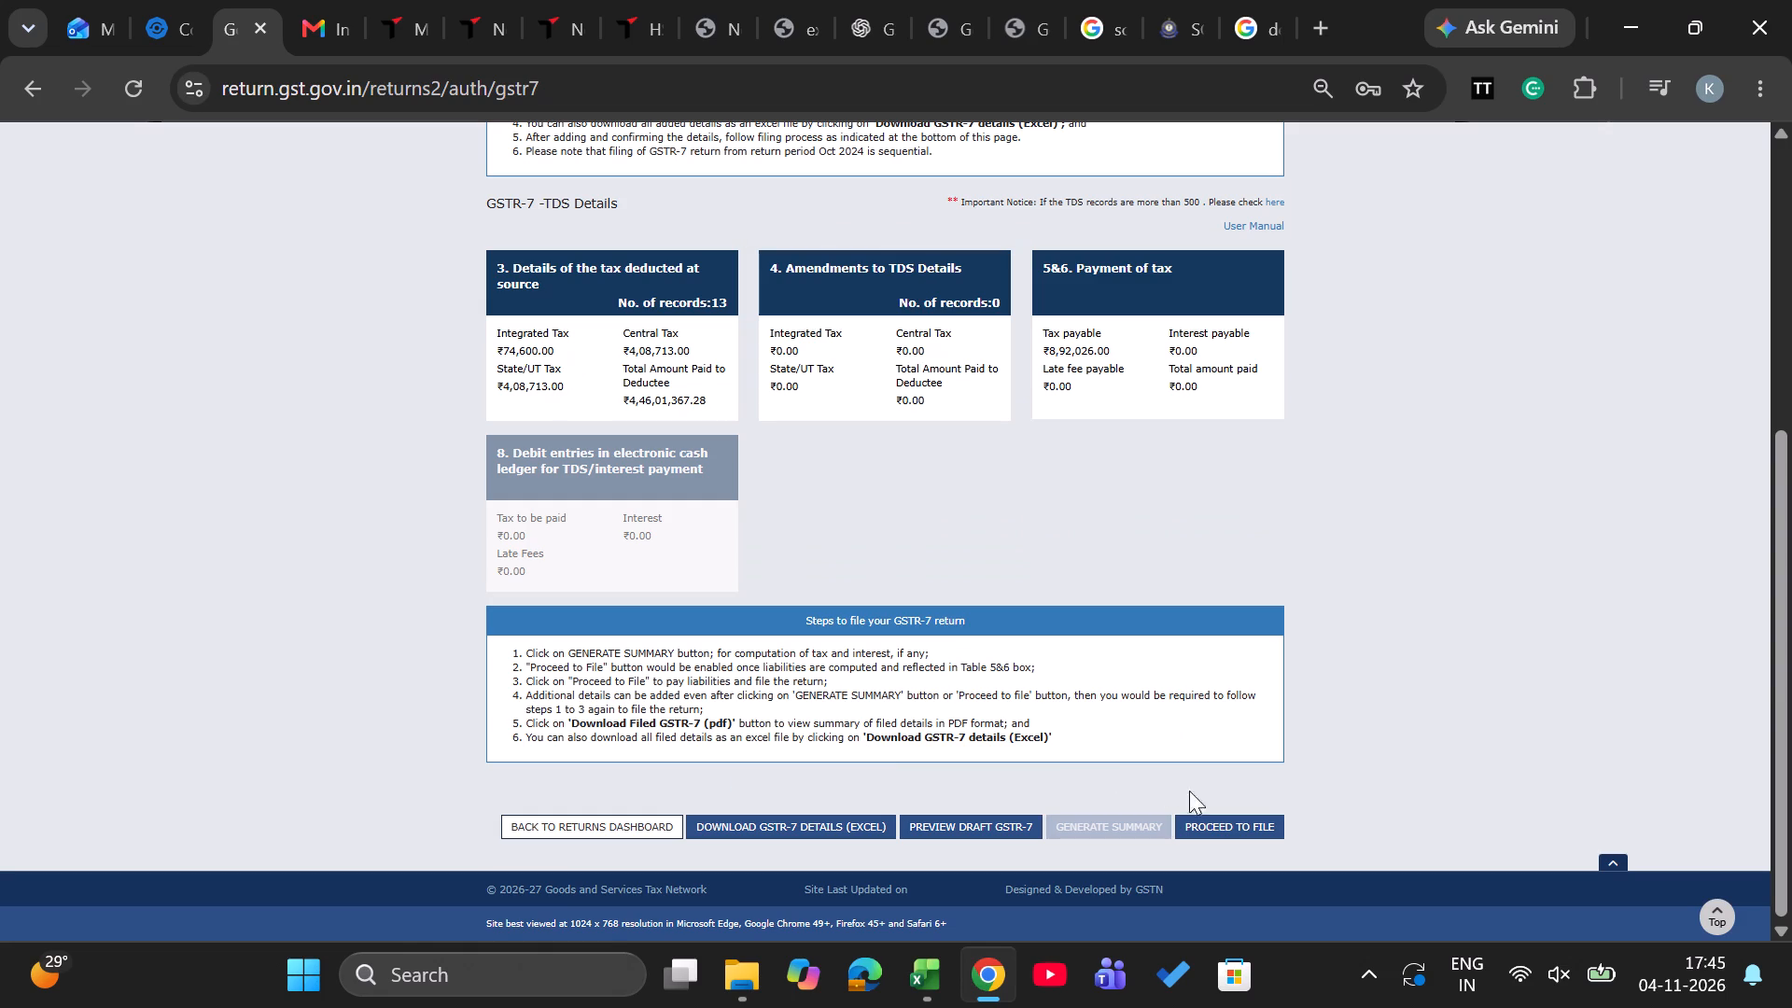
click(1214, 824)
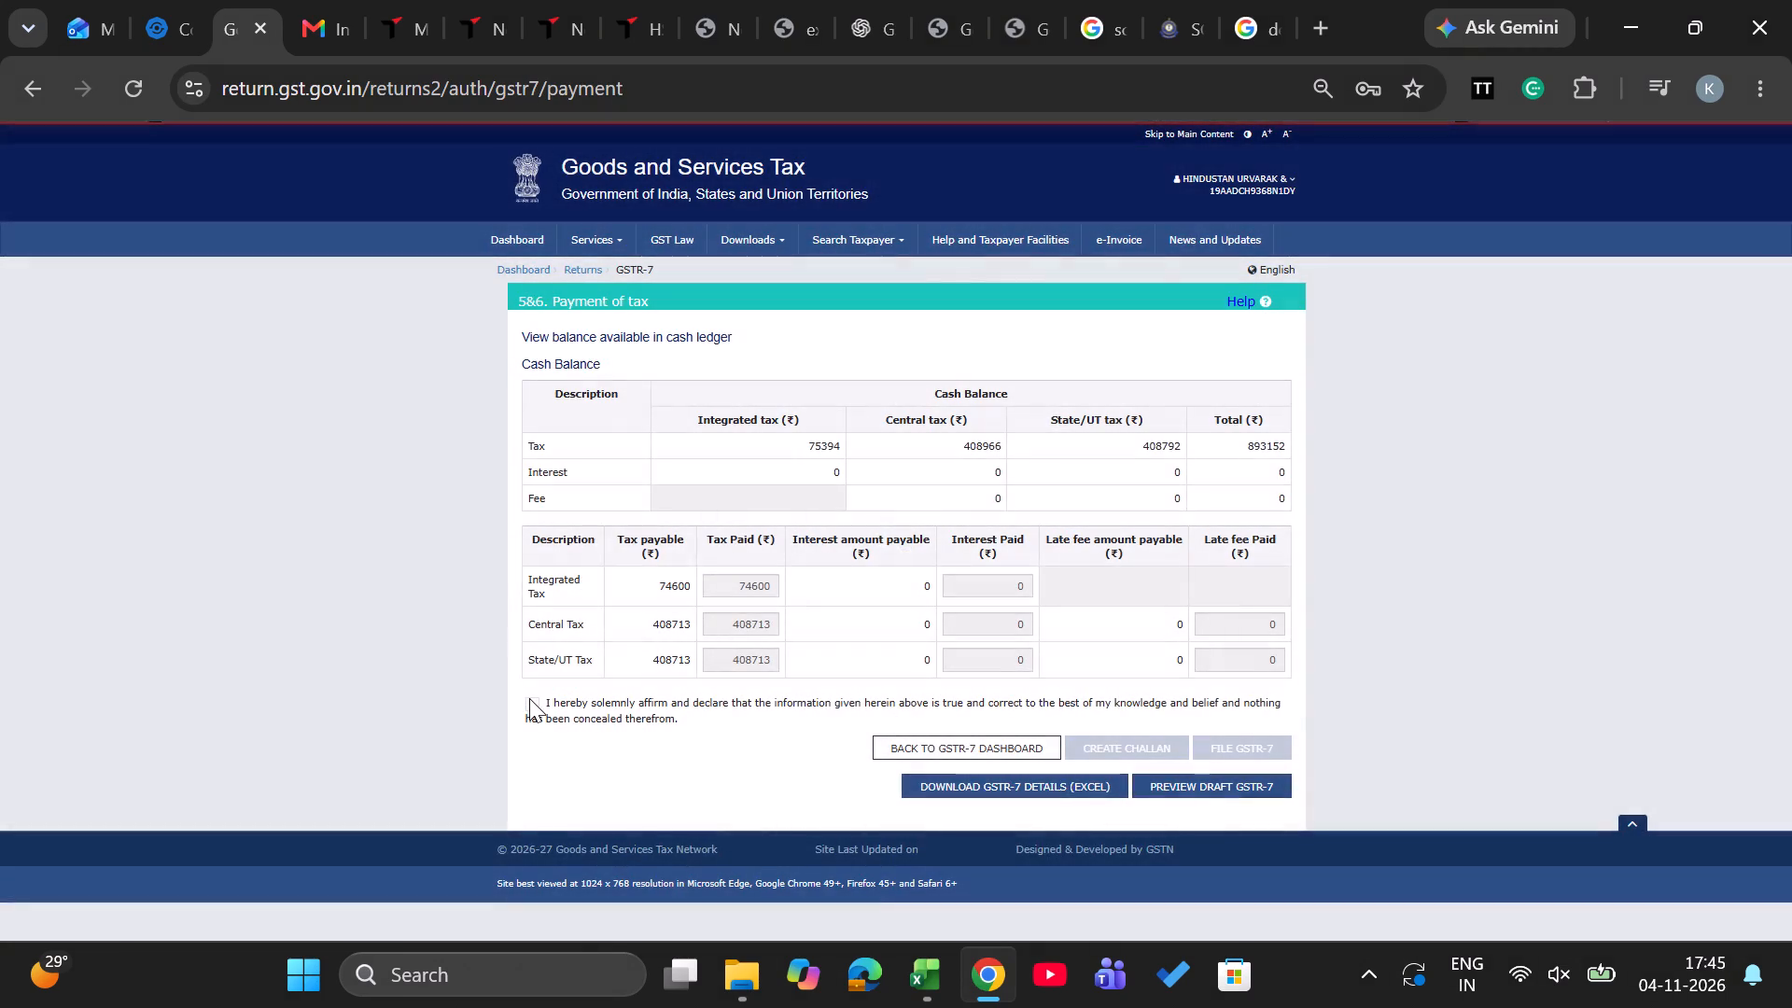
Accept the declaration on the tax payment page, choose the second listed authorised signatory and start filing the GSTR-7.
click(529, 698)
click(529, 698)
click(529, 698)
click(529, 698)
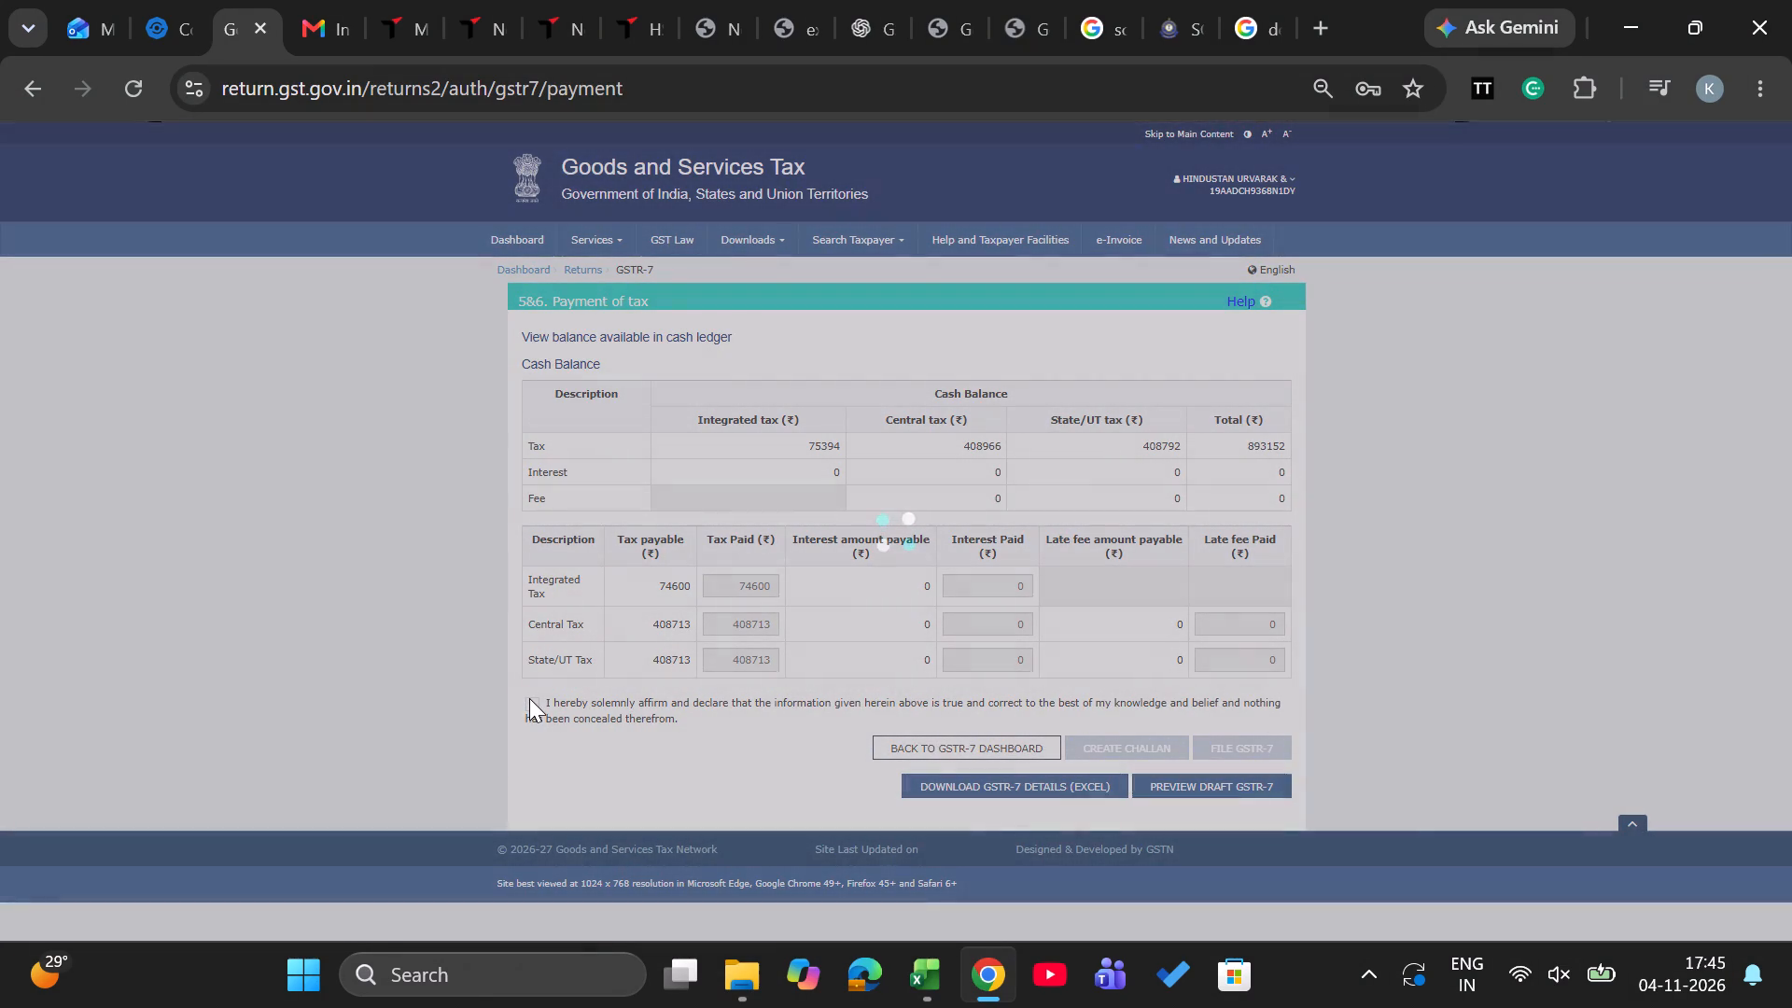
click(529, 698)
click(634, 752)
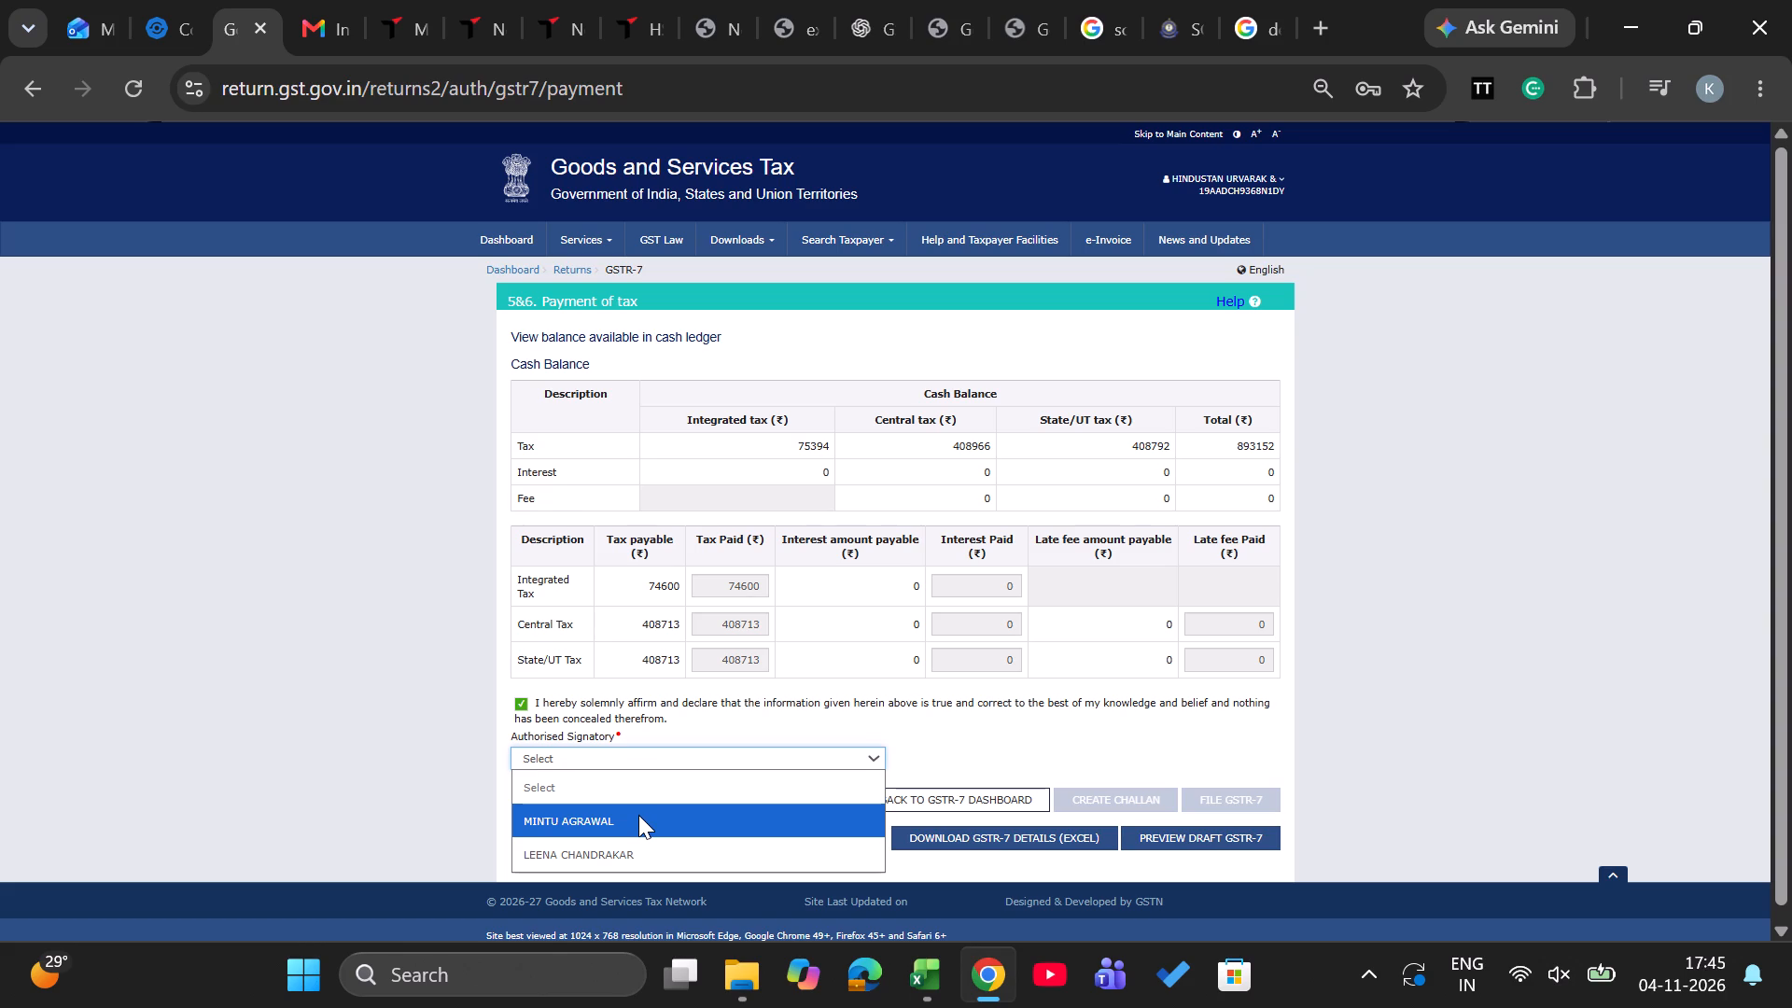
click(673, 855)
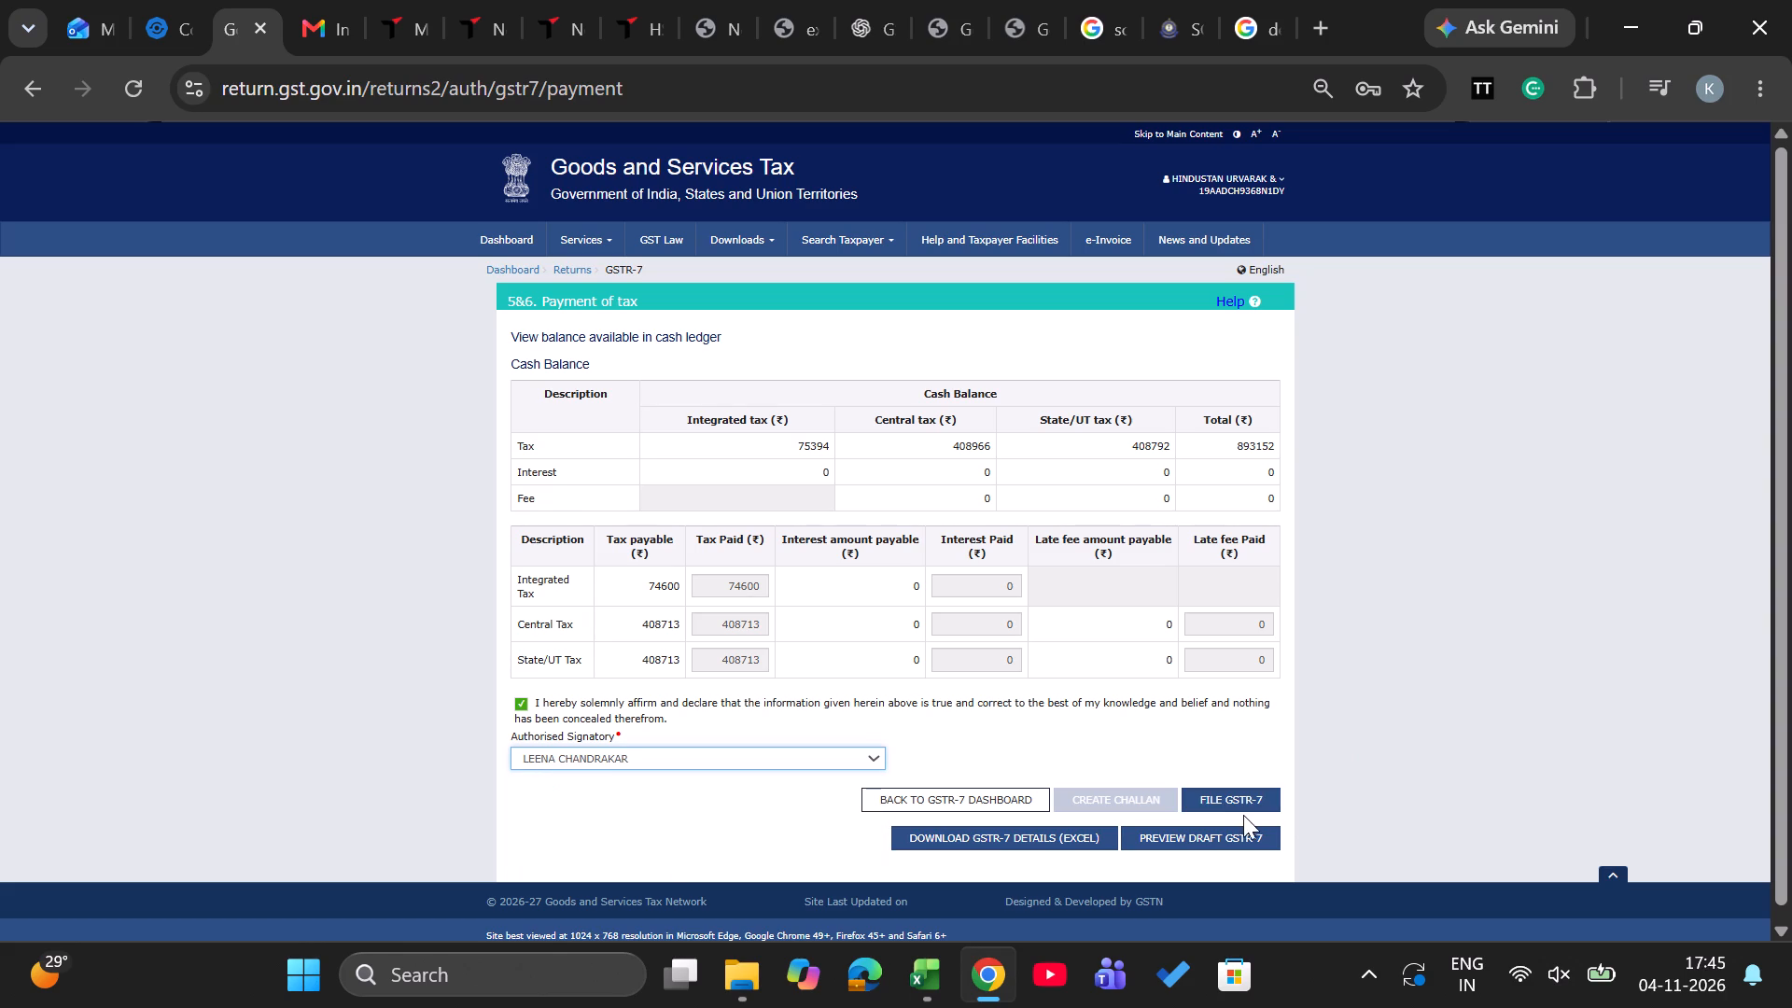